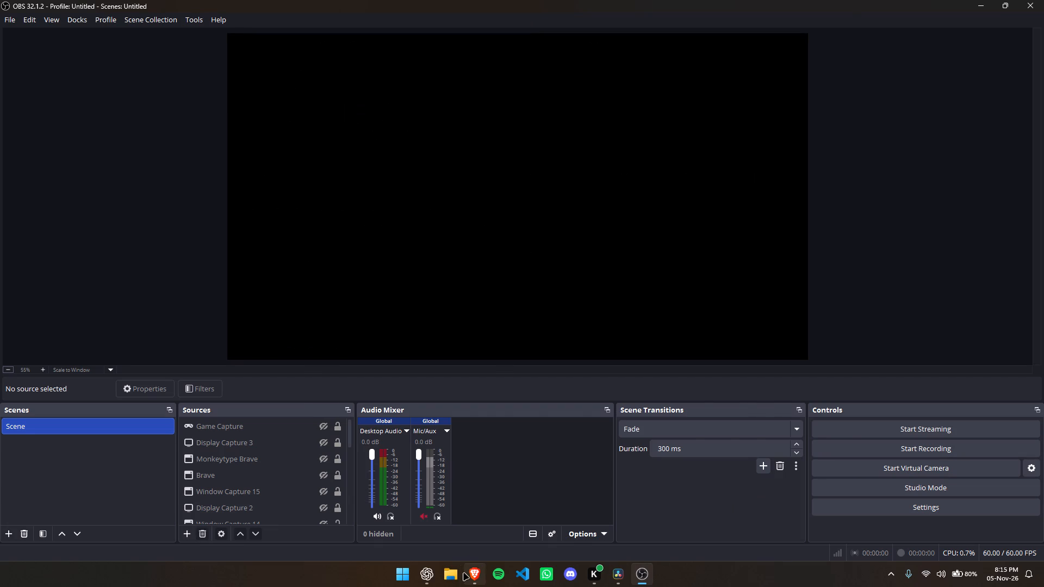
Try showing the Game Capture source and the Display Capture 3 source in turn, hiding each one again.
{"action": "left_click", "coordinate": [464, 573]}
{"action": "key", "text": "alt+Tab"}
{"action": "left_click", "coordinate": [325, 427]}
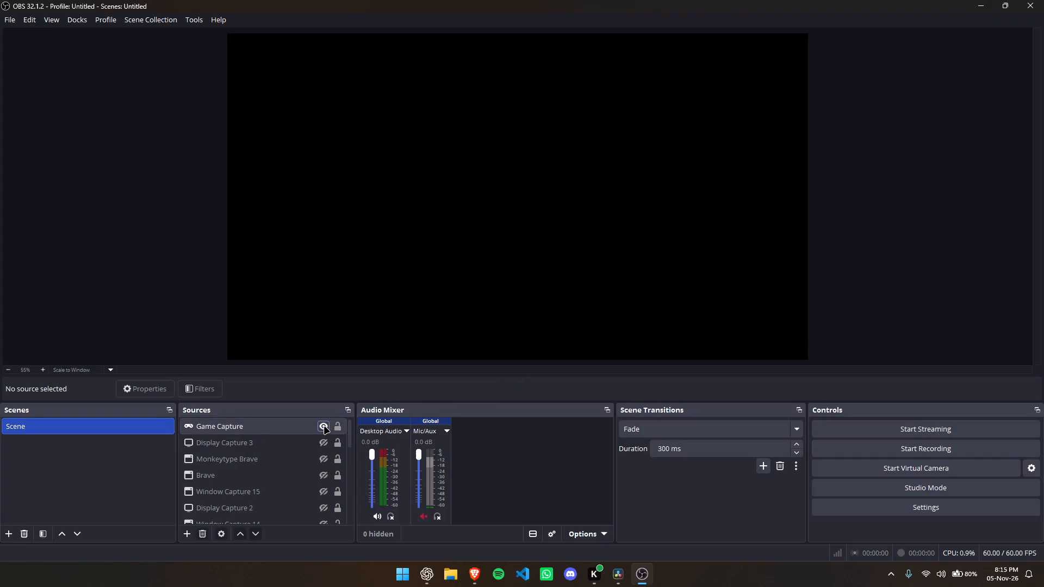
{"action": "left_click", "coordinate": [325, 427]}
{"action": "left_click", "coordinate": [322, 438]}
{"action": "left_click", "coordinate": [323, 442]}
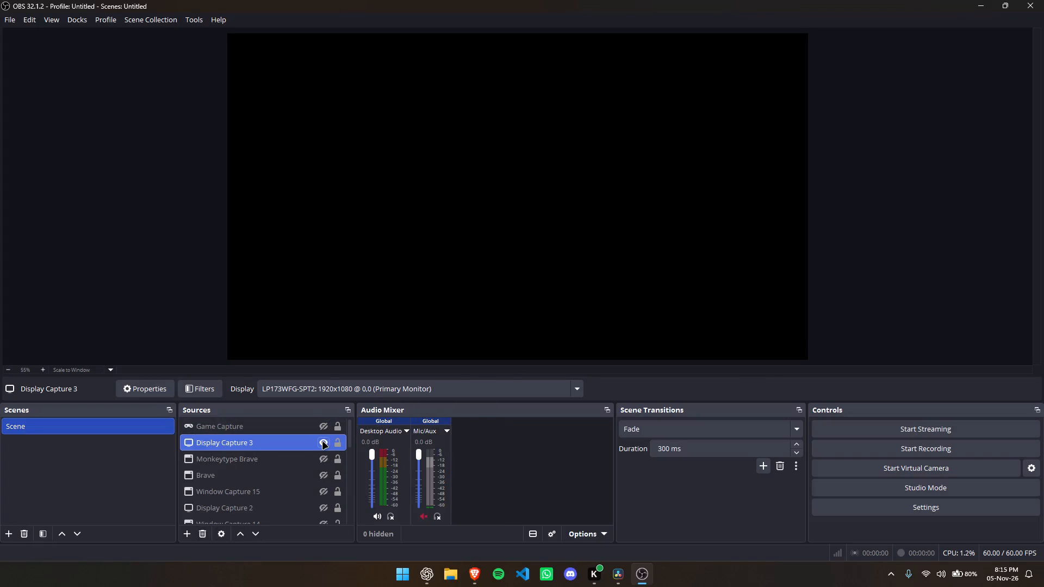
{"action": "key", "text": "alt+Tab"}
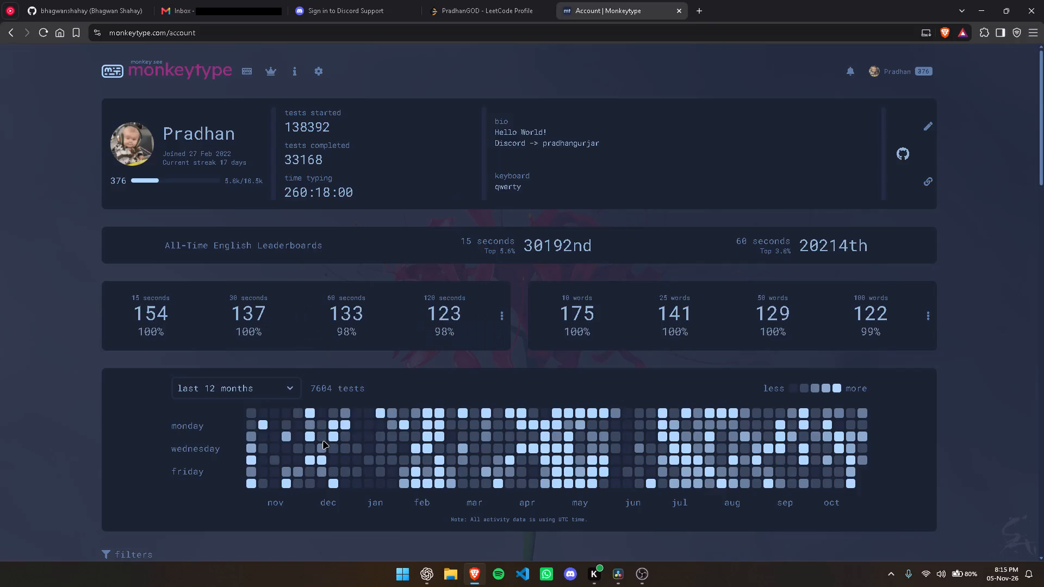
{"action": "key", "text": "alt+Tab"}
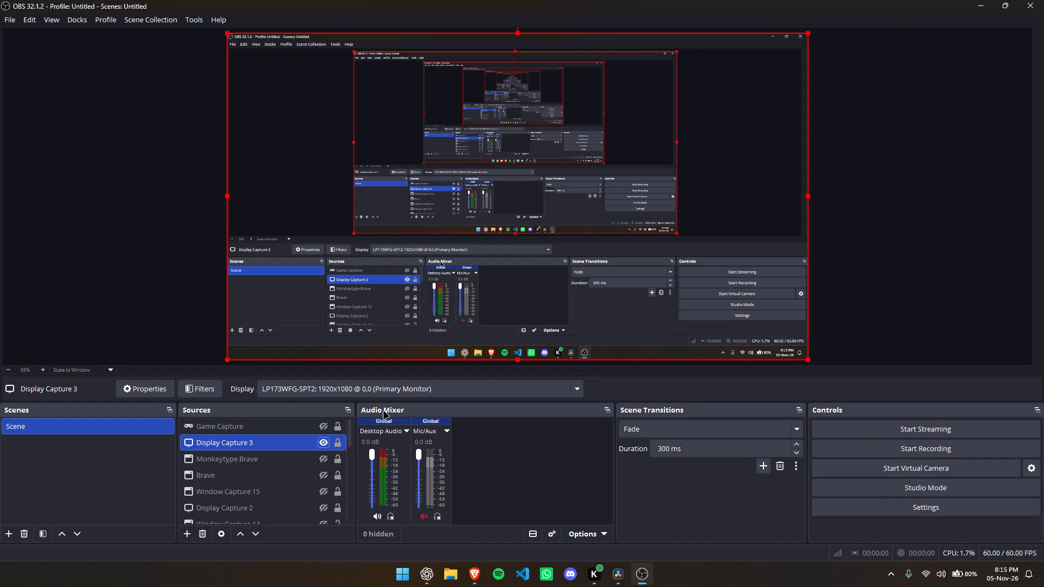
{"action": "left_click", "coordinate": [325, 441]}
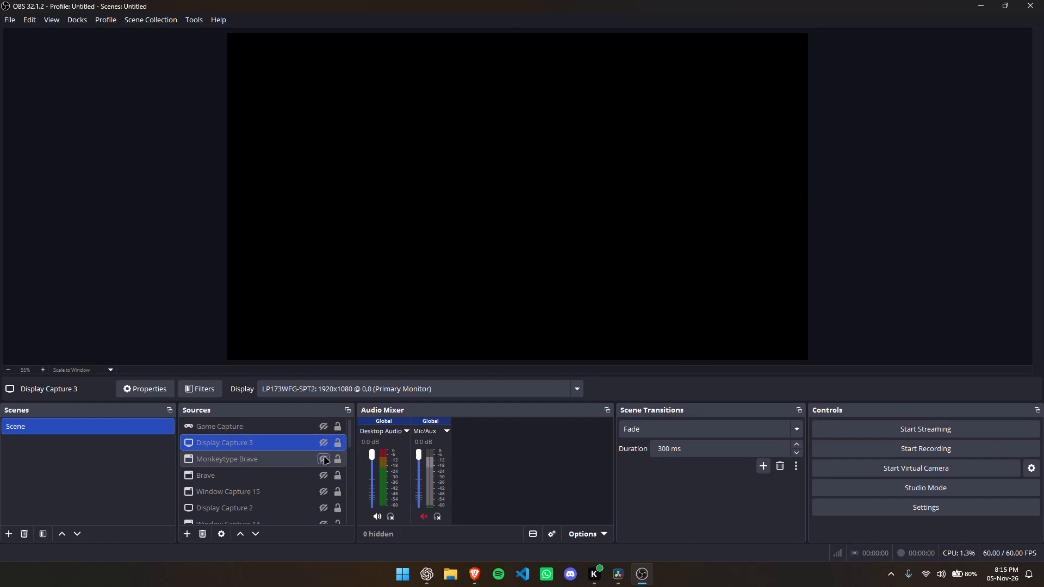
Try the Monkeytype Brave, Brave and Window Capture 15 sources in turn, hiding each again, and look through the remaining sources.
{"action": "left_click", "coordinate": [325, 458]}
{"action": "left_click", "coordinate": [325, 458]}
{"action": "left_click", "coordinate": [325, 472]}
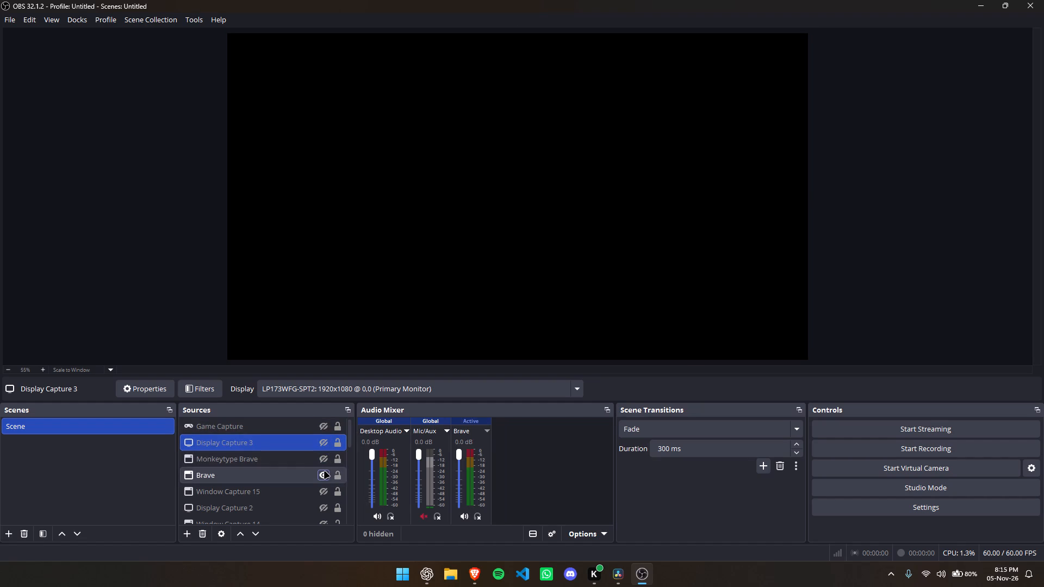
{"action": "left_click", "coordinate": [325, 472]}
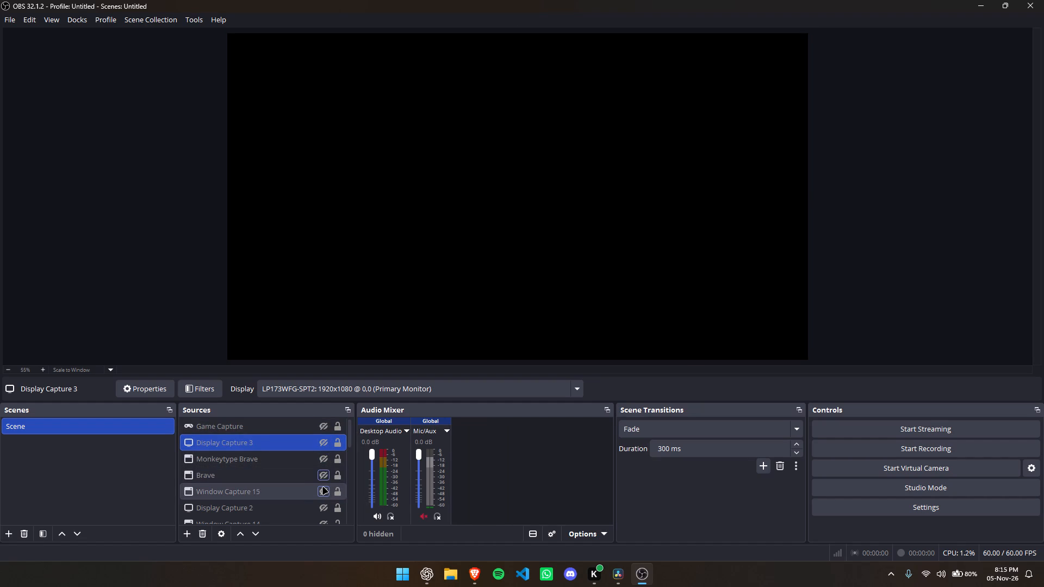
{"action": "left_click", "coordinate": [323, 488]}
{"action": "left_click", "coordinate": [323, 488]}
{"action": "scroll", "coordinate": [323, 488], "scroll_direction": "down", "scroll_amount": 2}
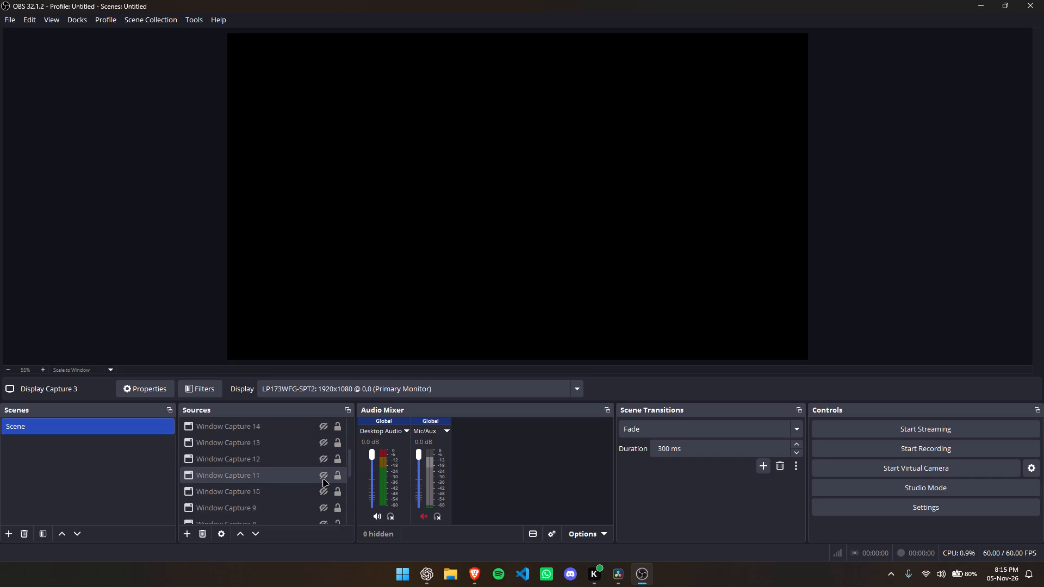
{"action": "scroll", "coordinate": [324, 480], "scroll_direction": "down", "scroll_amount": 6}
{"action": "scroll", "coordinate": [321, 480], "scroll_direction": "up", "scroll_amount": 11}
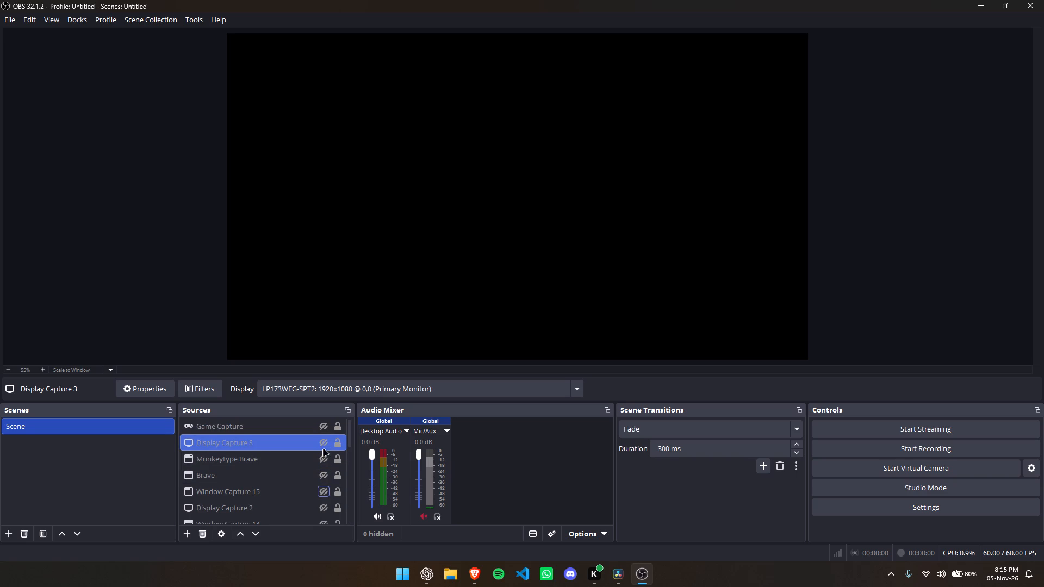
Make the Display Capture 3 source visible and start recording.
{"action": "left_click", "coordinate": [325, 445]}
{"action": "key", "text": "alt+Tab"}
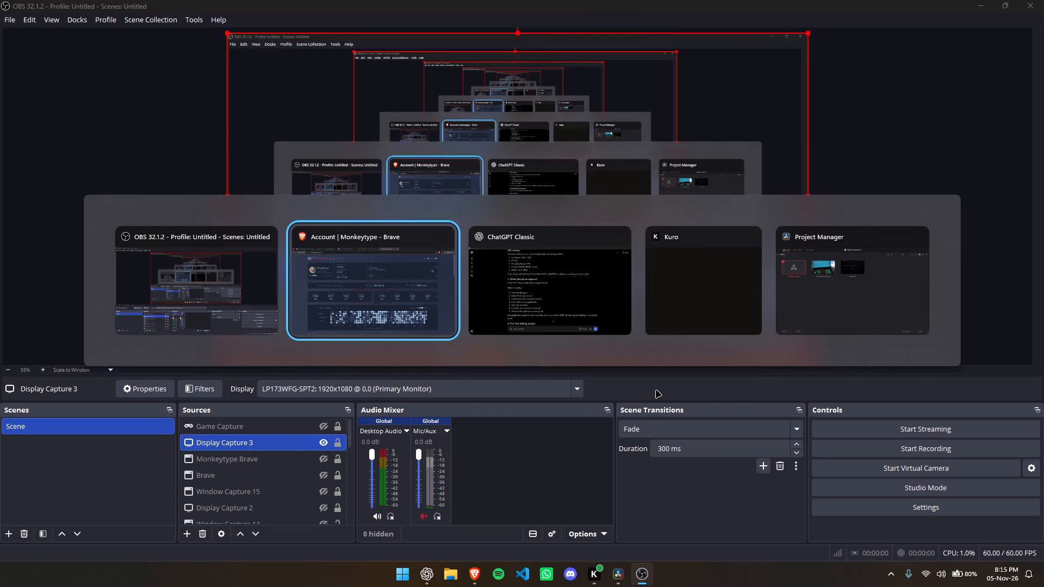
{"action": "key", "text": "alt+Tab"}
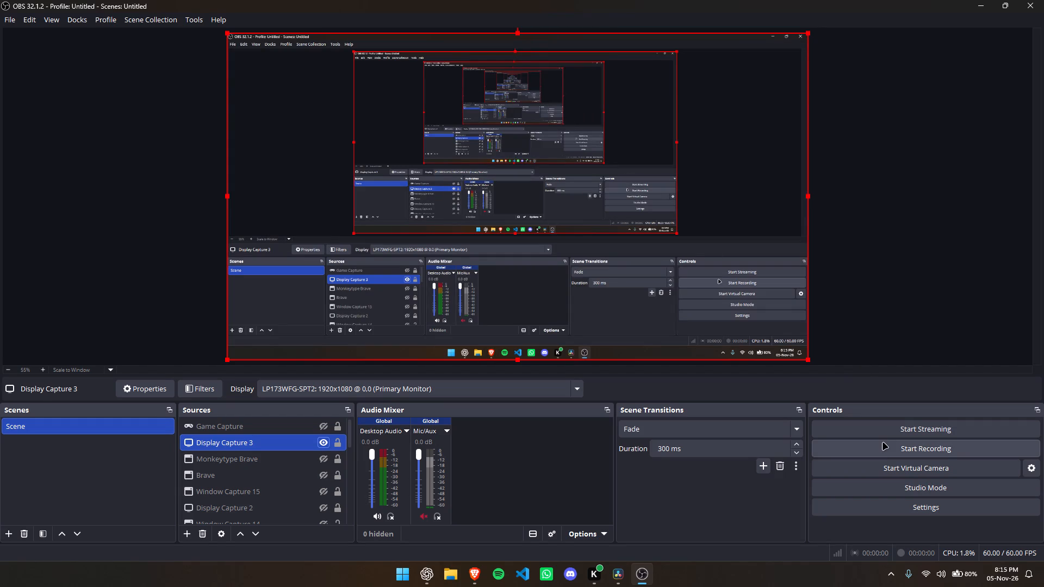
{"action": "left_click", "coordinate": [883, 445]}
Switch to Monkeytype in Brave, open the typing test and set its time to 60 seconds.
{"action": "key", "text": "alt+Tab"}
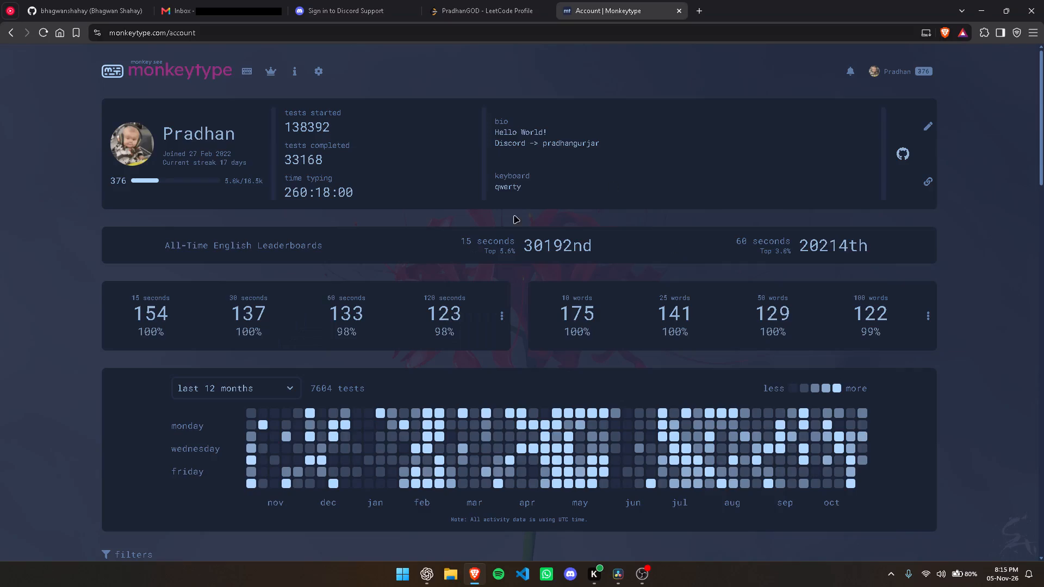
{"action": "left_click", "coordinate": [247, 65]}
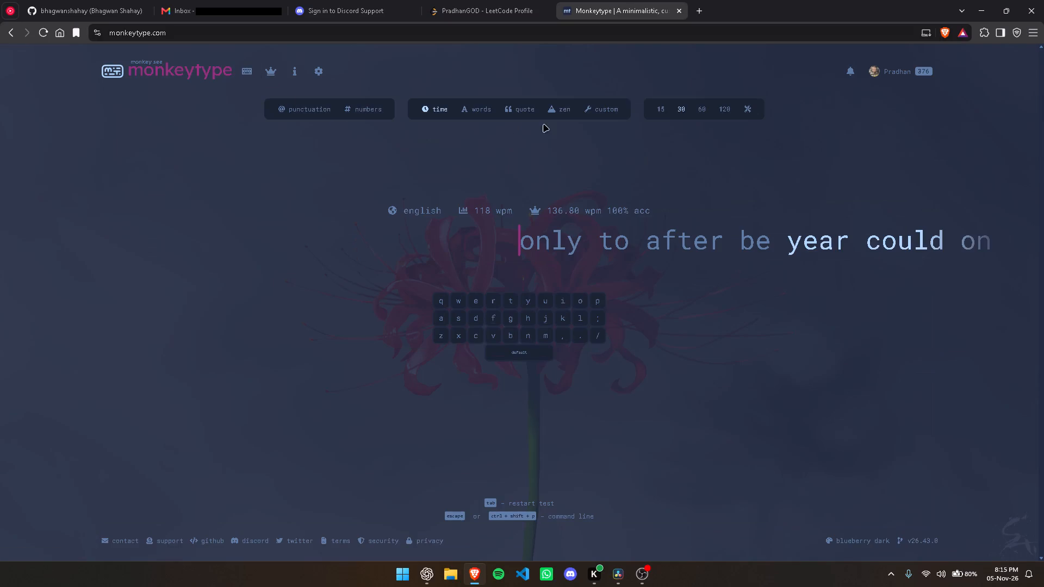
{"action": "left_click", "coordinate": [698, 110]}
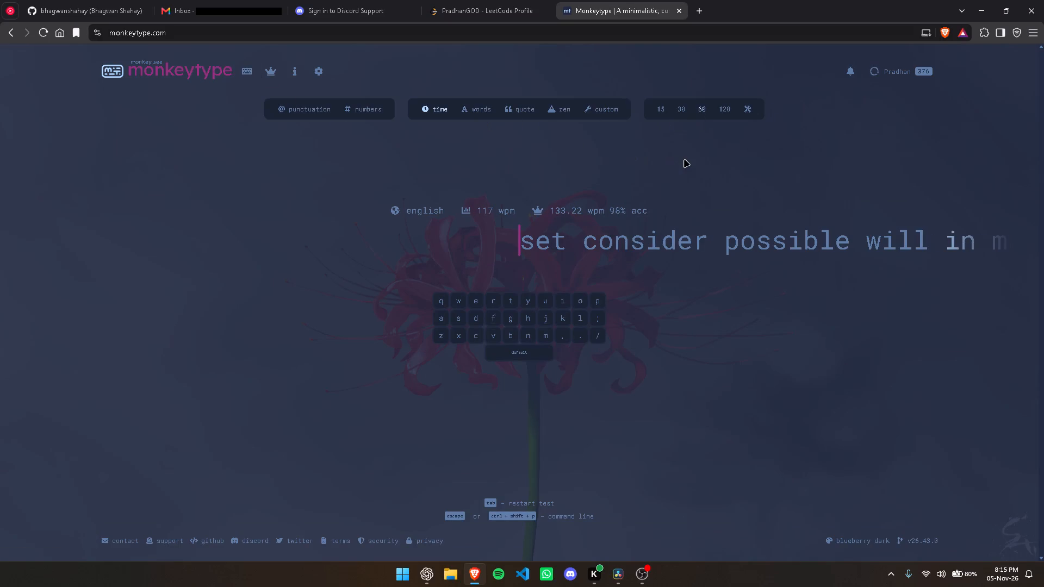
Change the Monkeytype theme to aurora.
{"action": "left_click", "coordinate": [846, 539]}
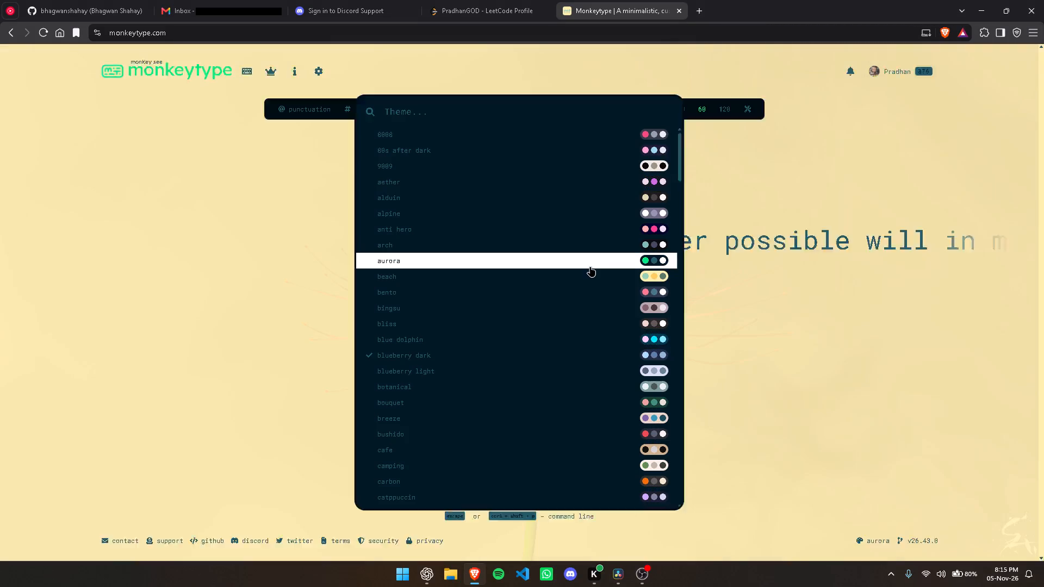
{"action": "left_click", "coordinate": [590, 260]}
{"action": "left_click", "coordinate": [593, 262]}
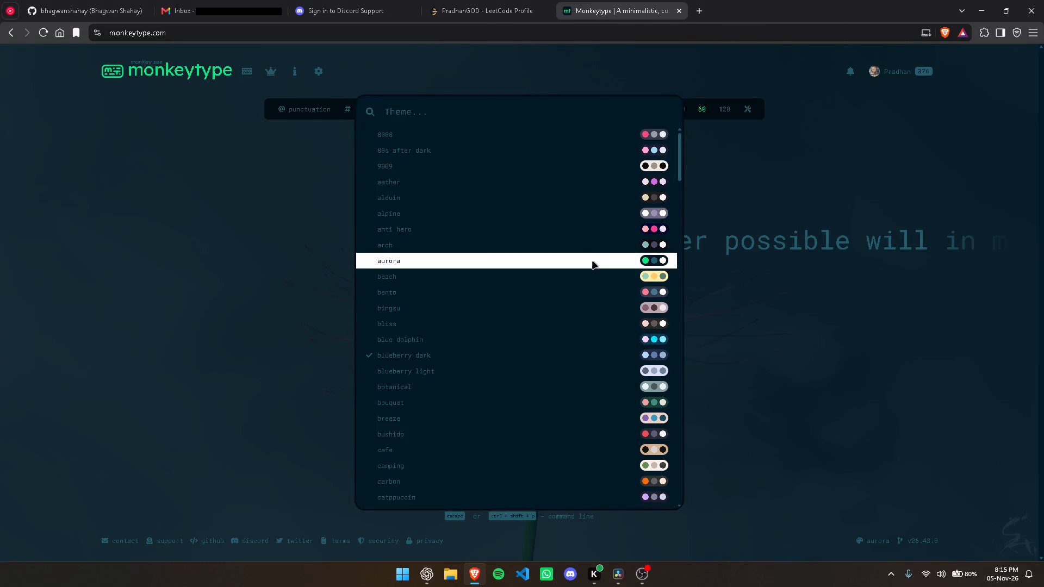
Complete the 60-second English typing test that begins with "set consider possible will in may home".
{"action": "type", "text": "set consider possible will in may home never ask where first follow at no under same system might seem school not large still year hig"}
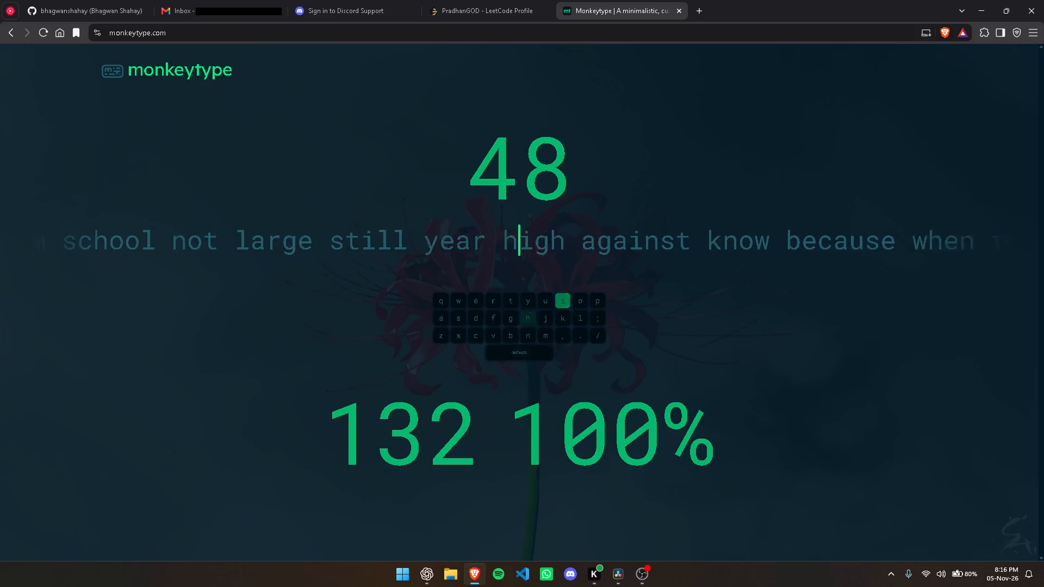
{"action": "type", "text": "h against know because when this now child problem back word than"}
{"action": "key", "text": "space"}
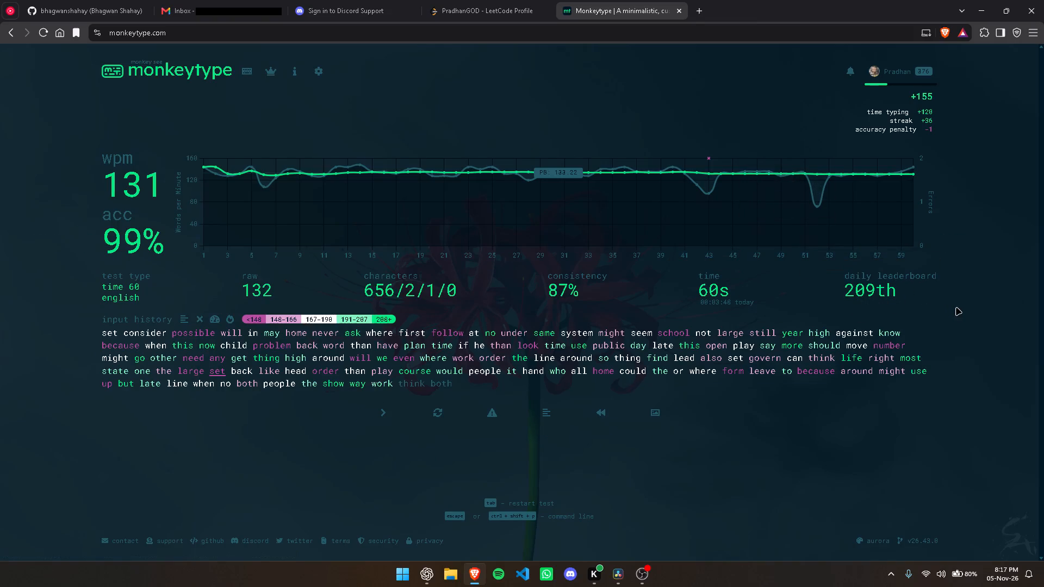
Switch to OBS Studio and stop the recording.
{"action": "key", "text": "alt+Tab"}
{"action": "key", "text": "Delete"}
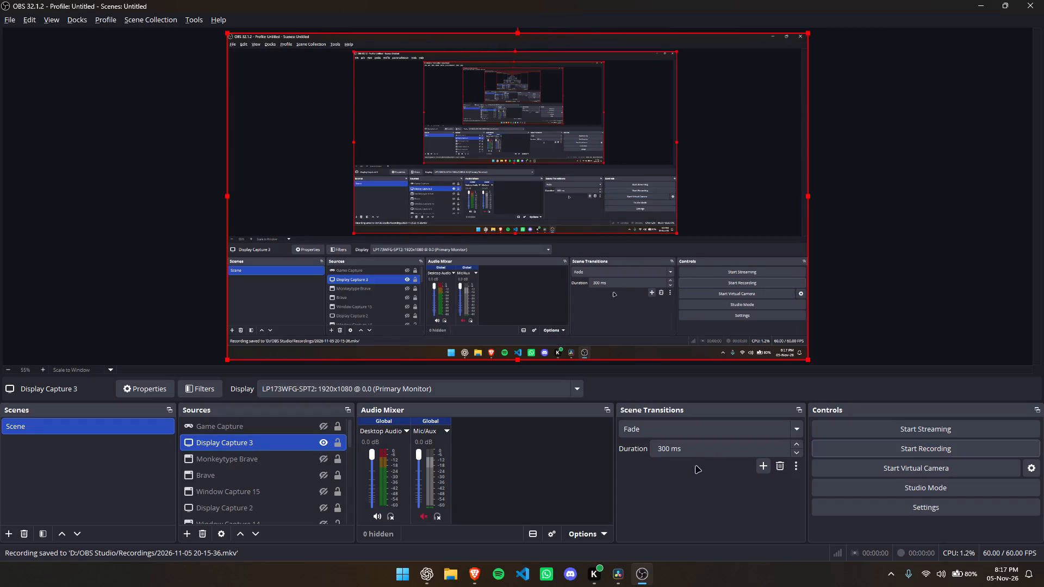
{"action": "left_click", "coordinate": [453, 586]}
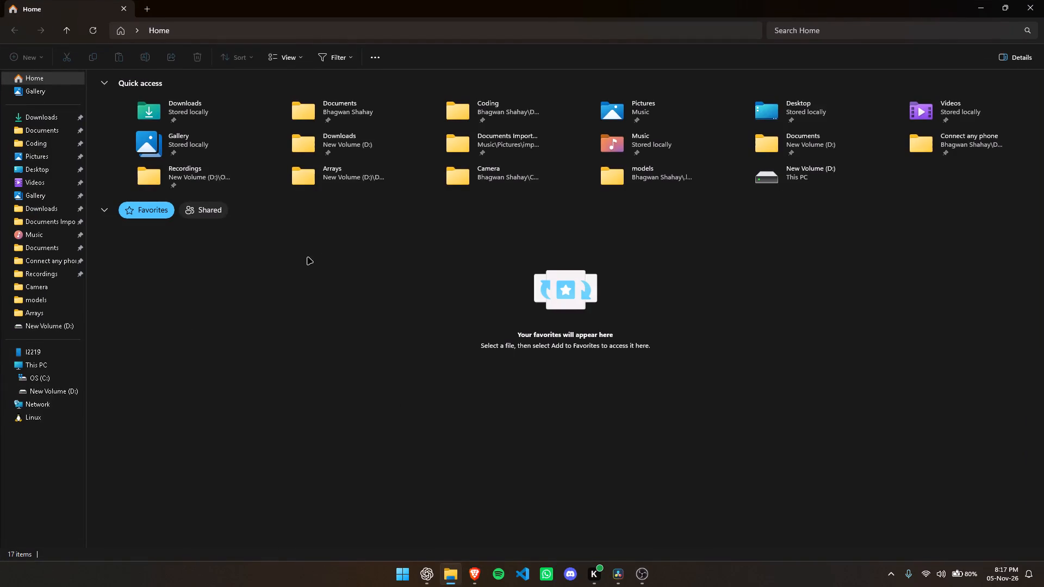
{"action": "left_click", "coordinate": [67, 399]}
{"action": "left_click", "coordinate": [73, 392]}
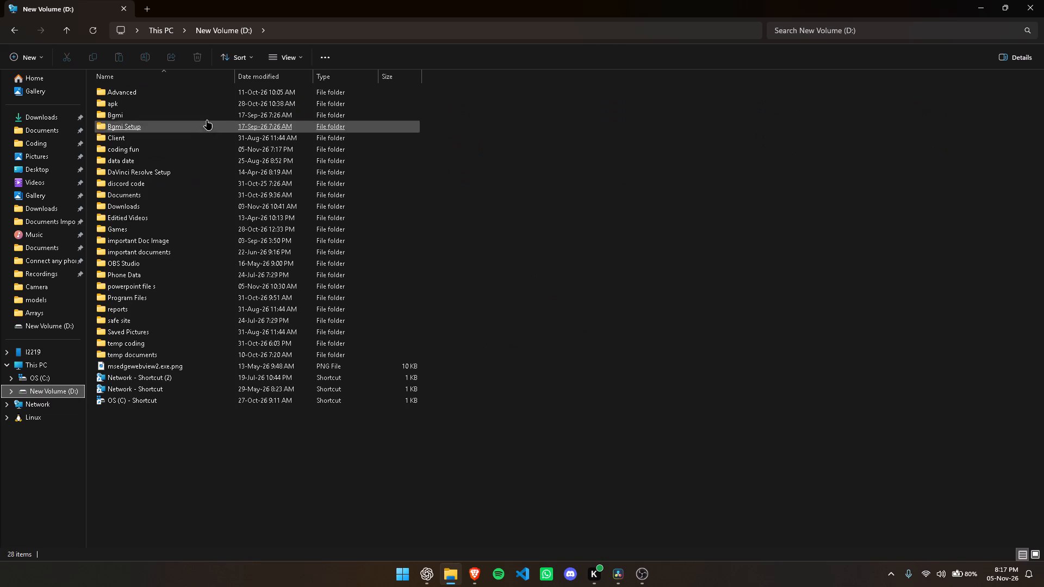
{"action": "left_click", "coordinate": [156, 266]}
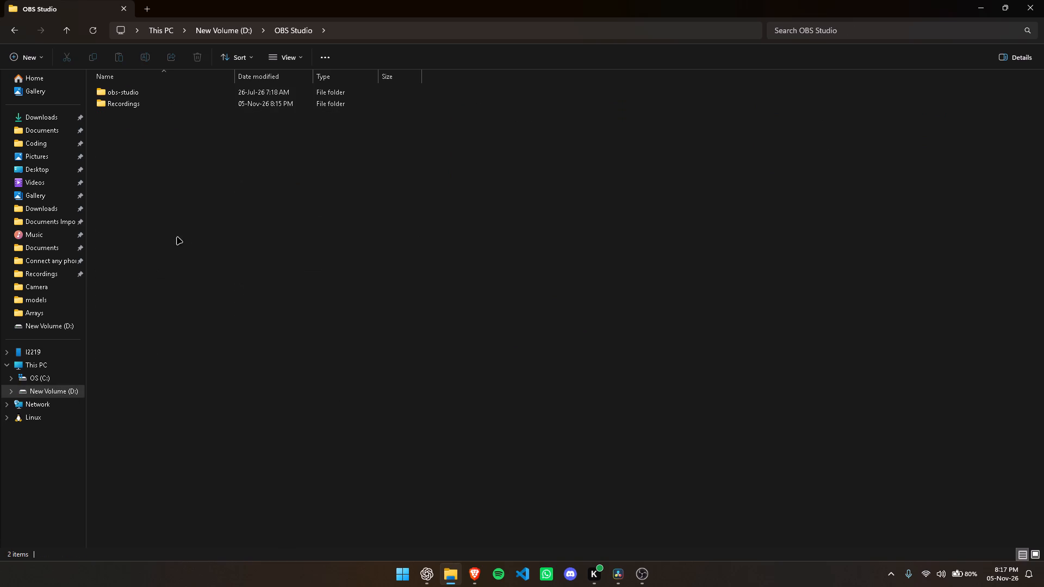
{"action": "left_click", "coordinate": [170, 103]}
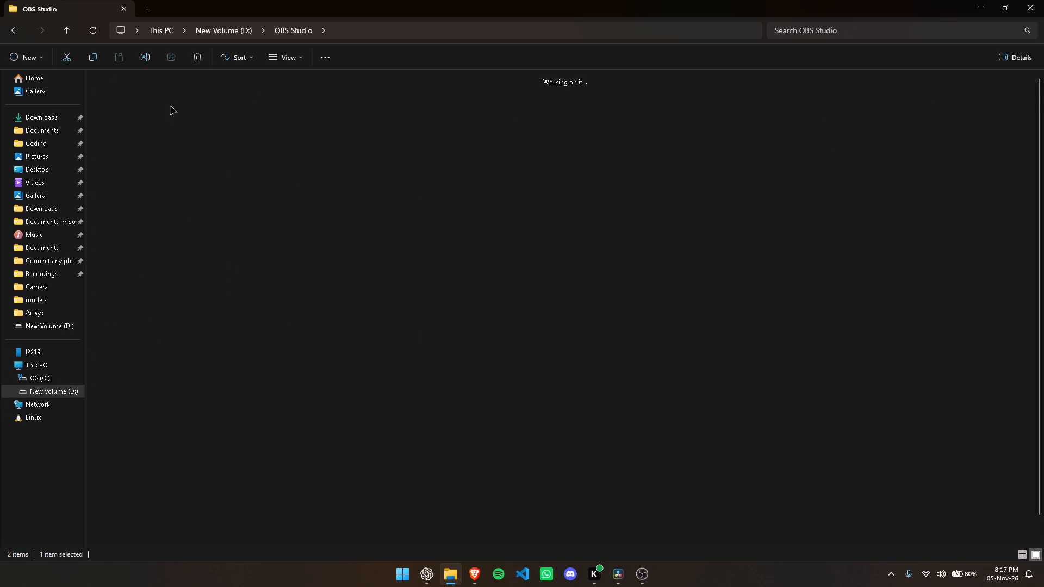
{"action": "scroll", "coordinate": [625, 291], "scroll_direction": "down", "scroll_amount": 14}
{"action": "left_click", "coordinate": [420, 519]}
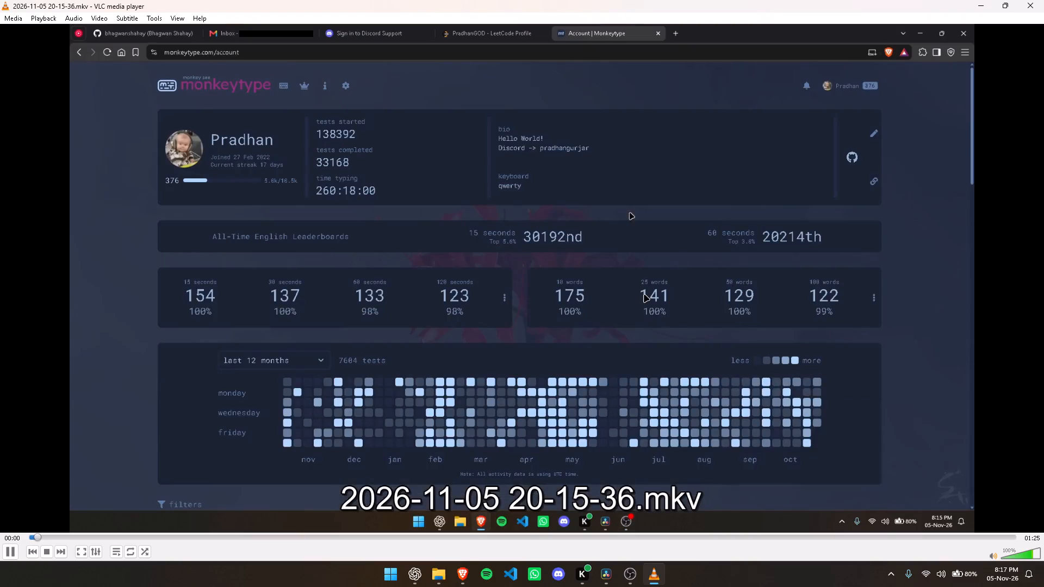
{"action": "key", "text": "f"}
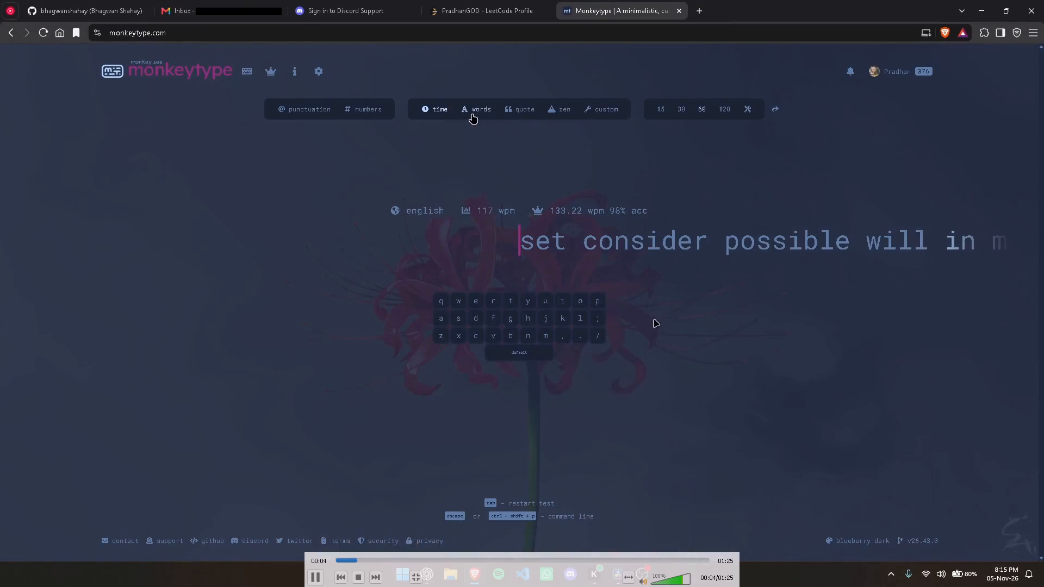
{"action": "key", "text": "f"}
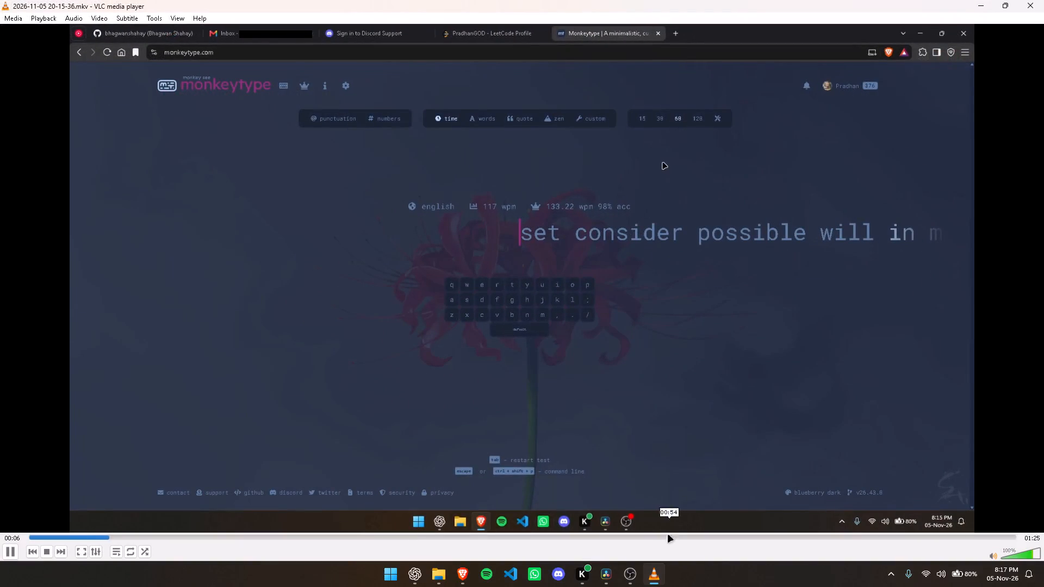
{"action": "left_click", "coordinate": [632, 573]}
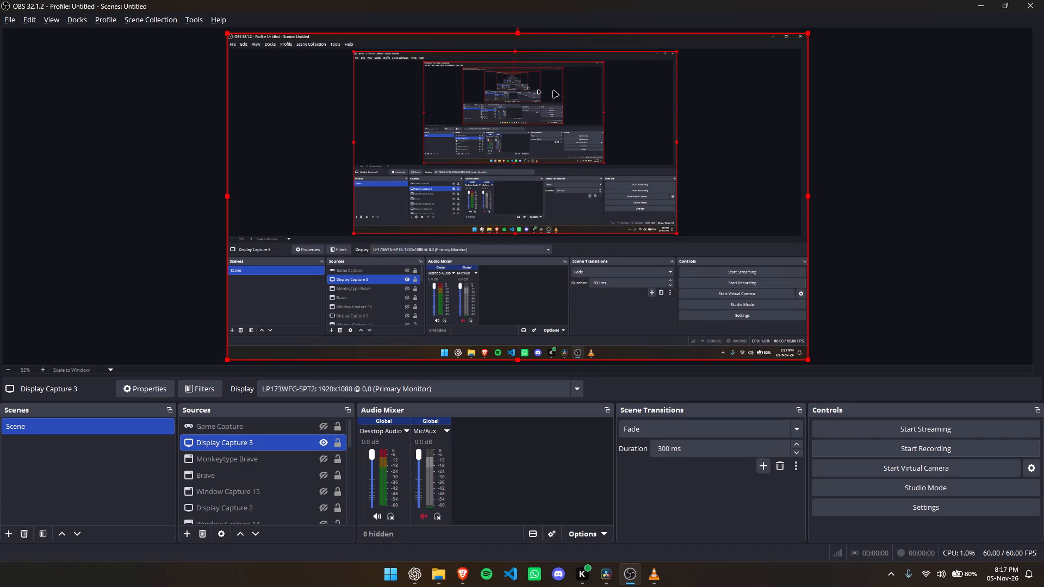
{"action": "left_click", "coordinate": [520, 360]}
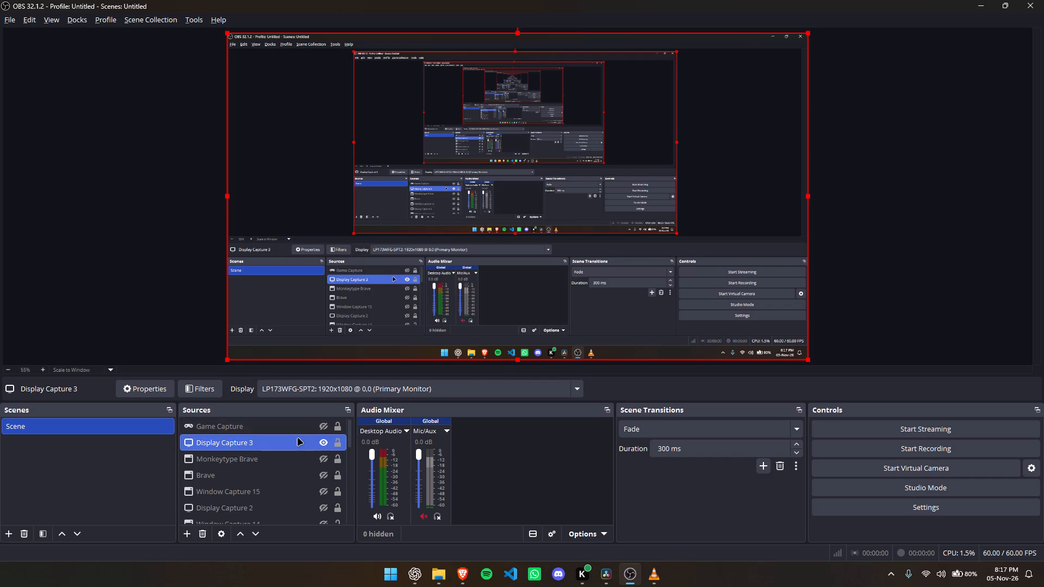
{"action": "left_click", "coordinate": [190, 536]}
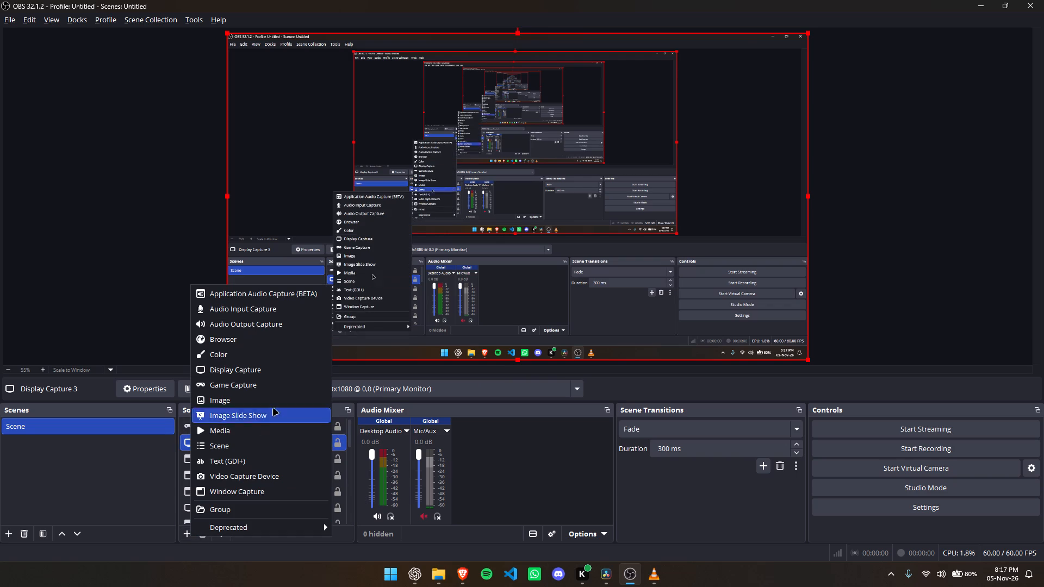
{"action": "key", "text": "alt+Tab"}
{"action": "left_click", "coordinate": [564, 264]}
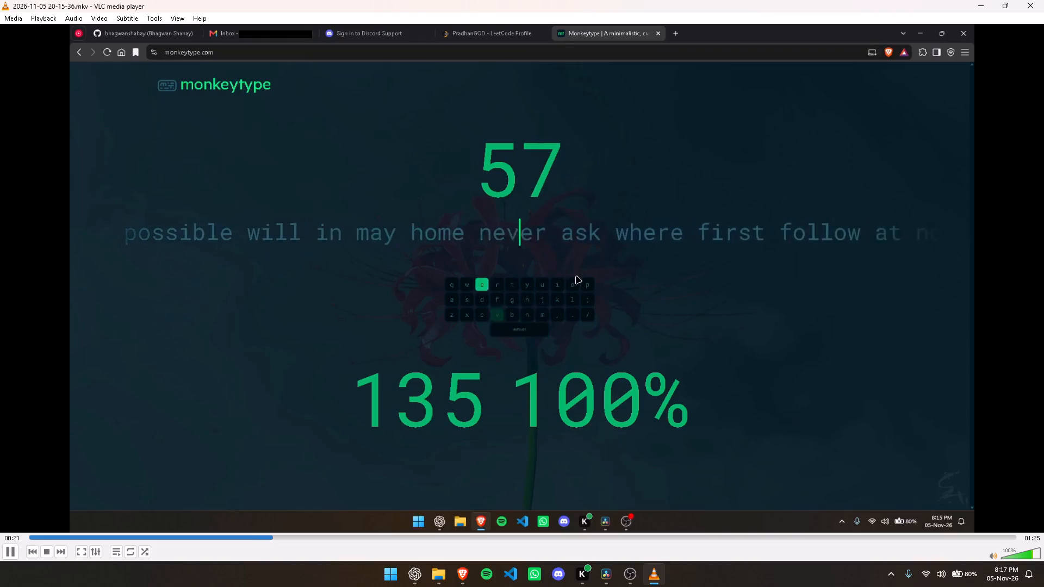
{"action": "key", "text": "Right"}
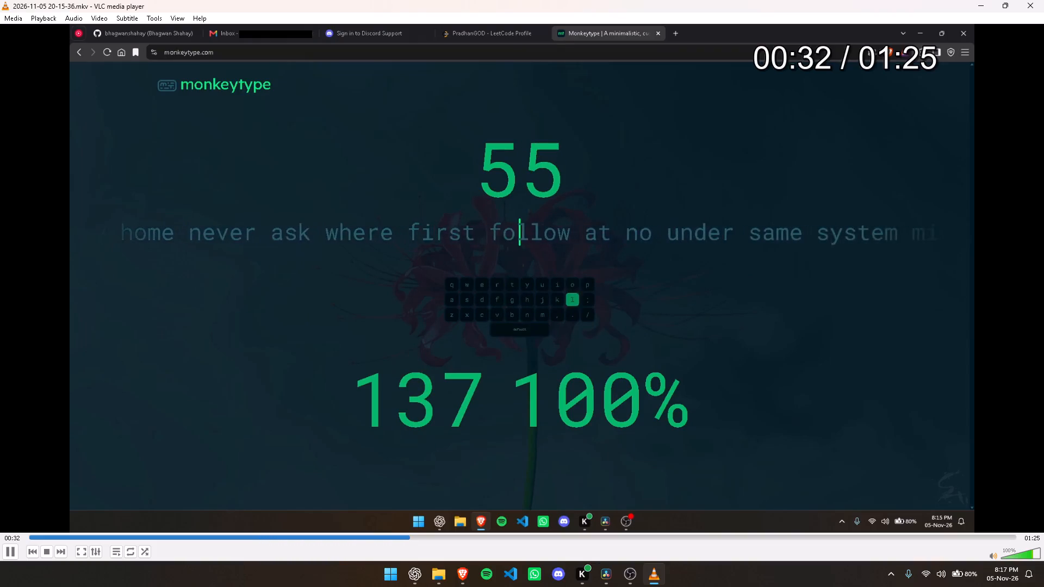
{"action": "key", "text": "Right"}
{"action": "key", "text": "Right"}
{"action": "key", "text": "Right"}
{"action": "key", "text": "Right"}
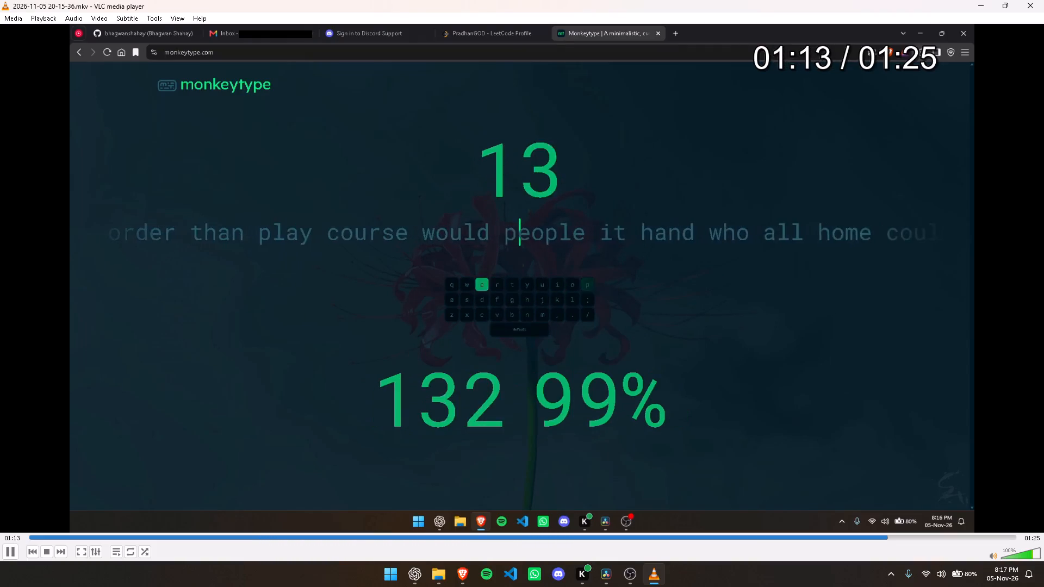
{"action": "key", "text": "Right"}
{"action": "key", "text": "Right"}
{"action": "key", "text": "Right"}
{"action": "key", "text": "Left"}
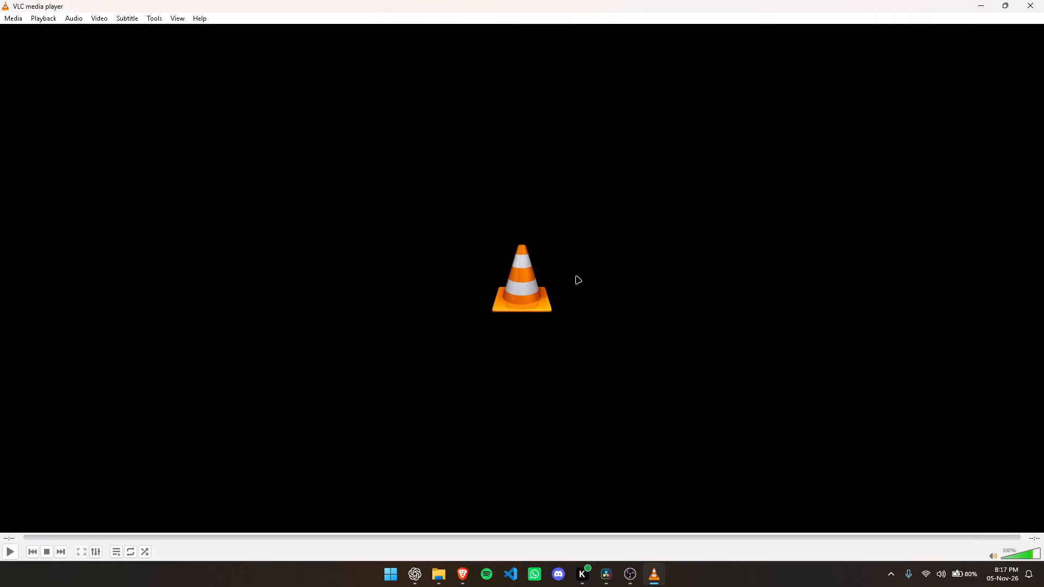
{"action": "left_click", "coordinate": [462, 586]}
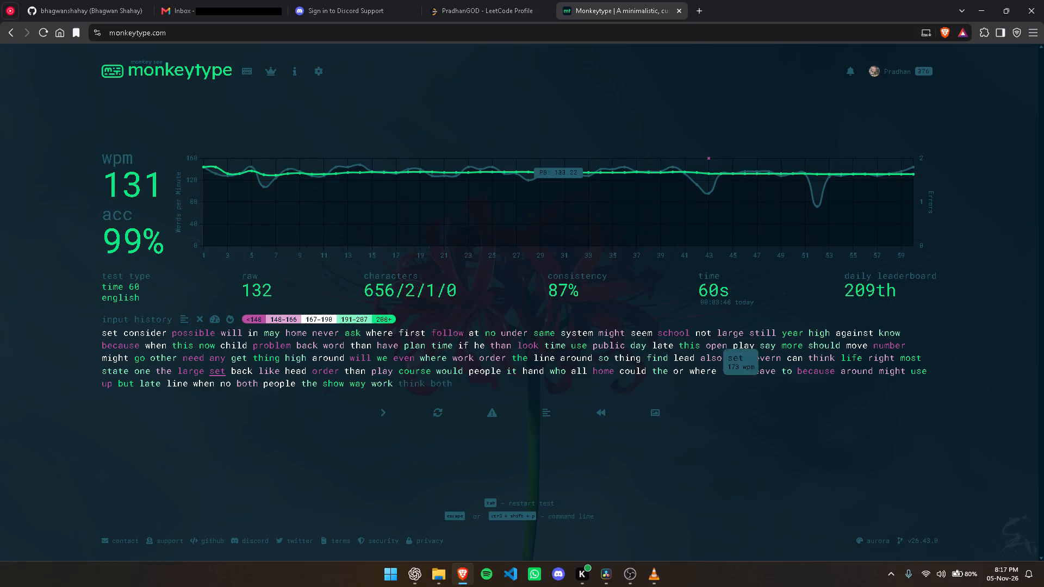
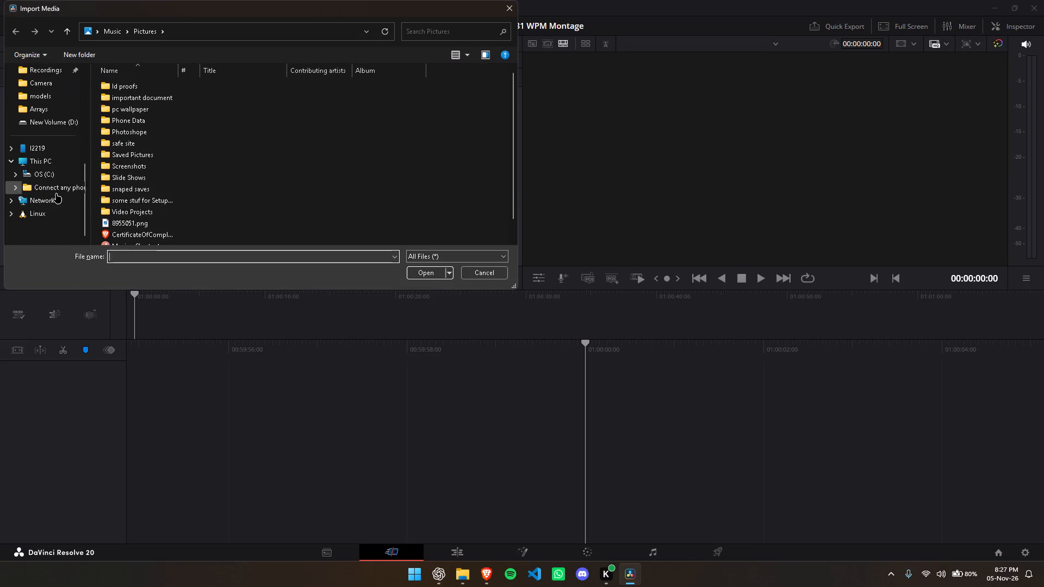
{"action": "left_click", "coordinate": [58, 190]}
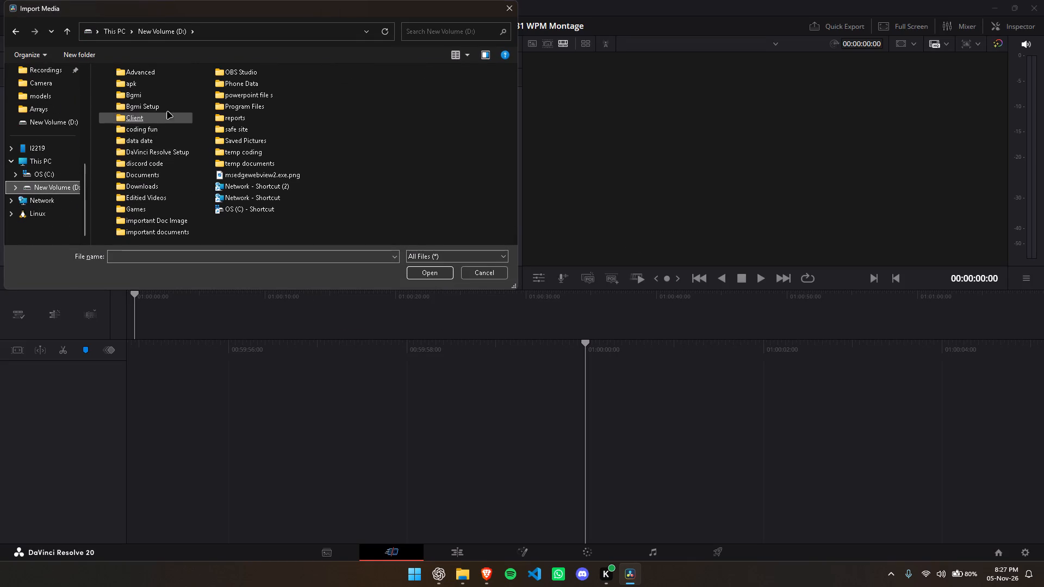
{"action": "left_click", "coordinate": [225, 67]}
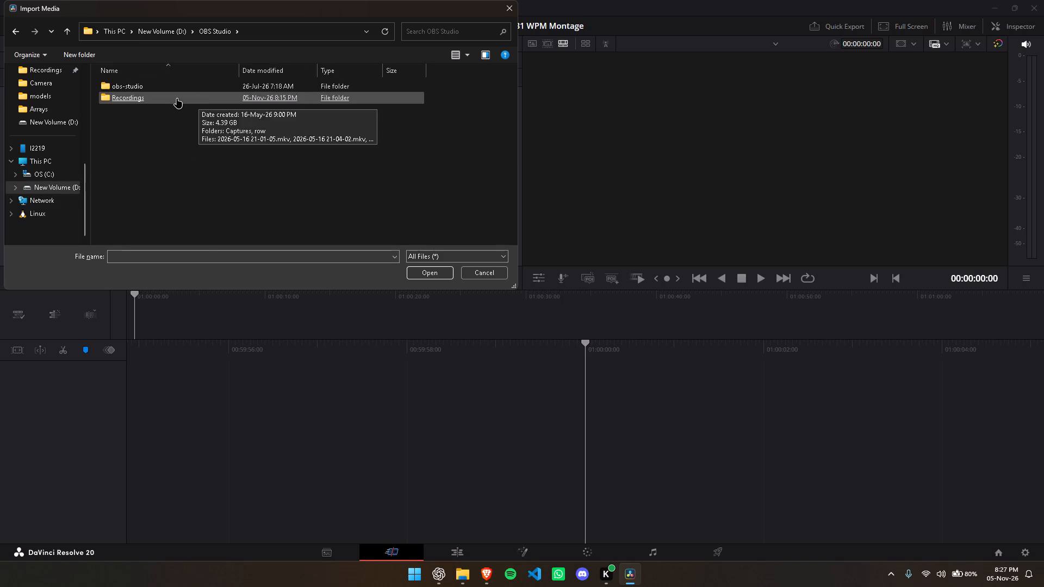
{"action": "left_click", "coordinate": [176, 98]}
{"action": "scroll", "coordinate": [309, 148], "scroll_direction": "down", "scroll_amount": 20}
{"action": "scroll", "coordinate": [309, 148], "scroll_direction": "down", "scroll_amount": 7}
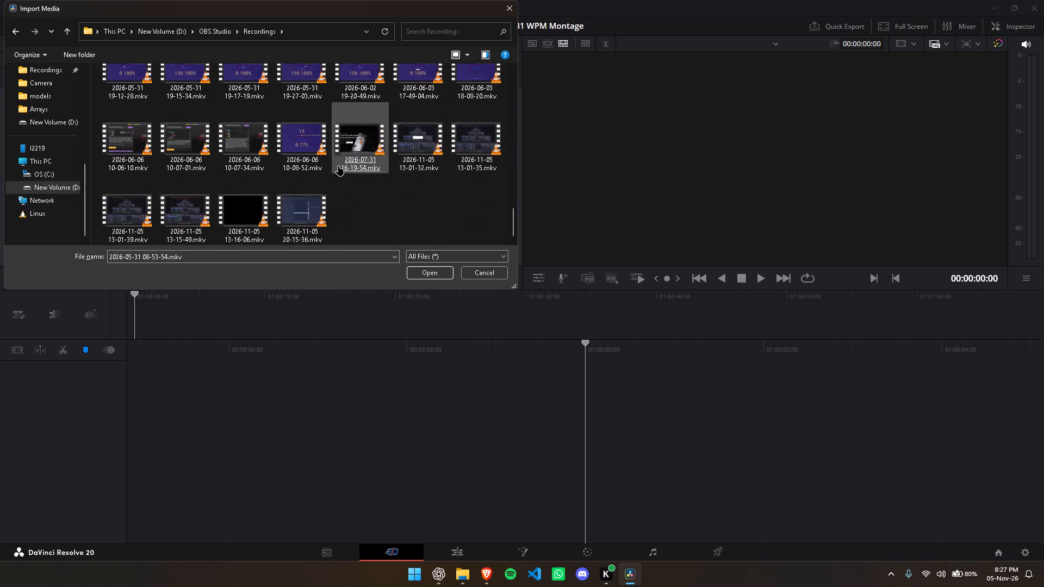
{"action": "left_click", "coordinate": [304, 210]}
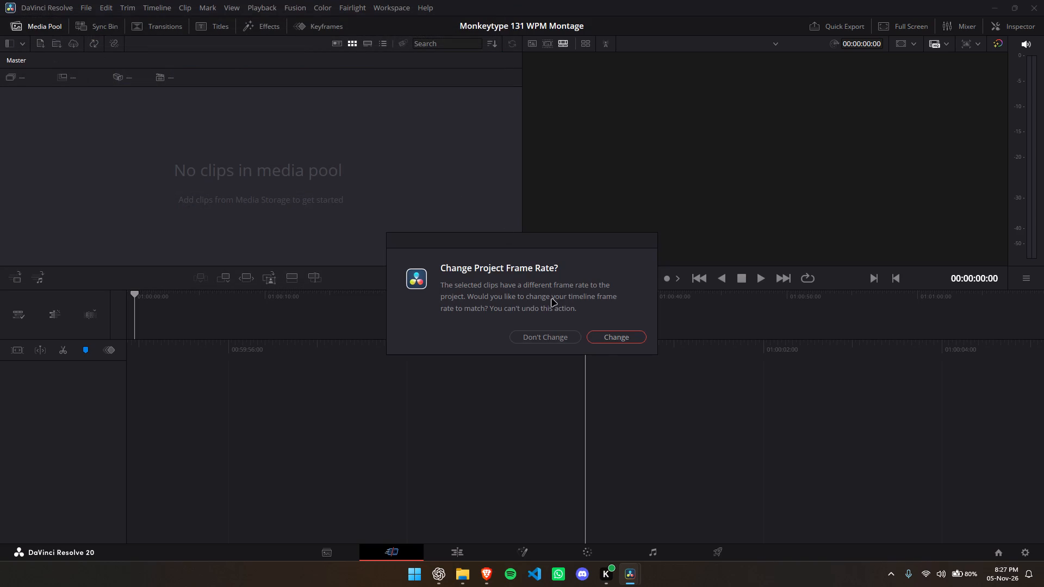
{"action": "left_click", "coordinate": [609, 339]}
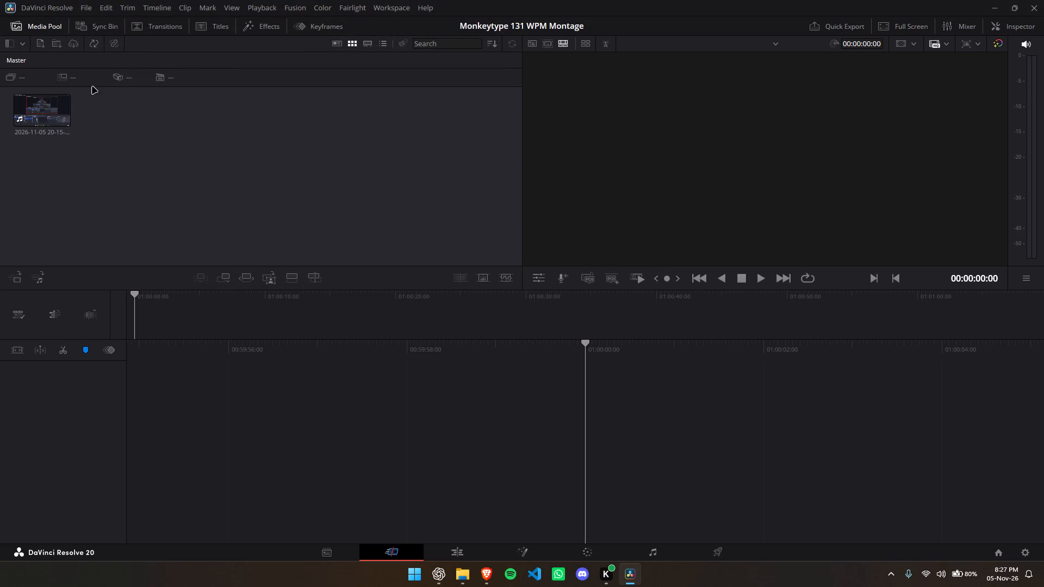
Place the imported Monkeytype recording from the media pool at the start of a new timeline.
{"action": "left_click", "coordinate": [47, 120]}
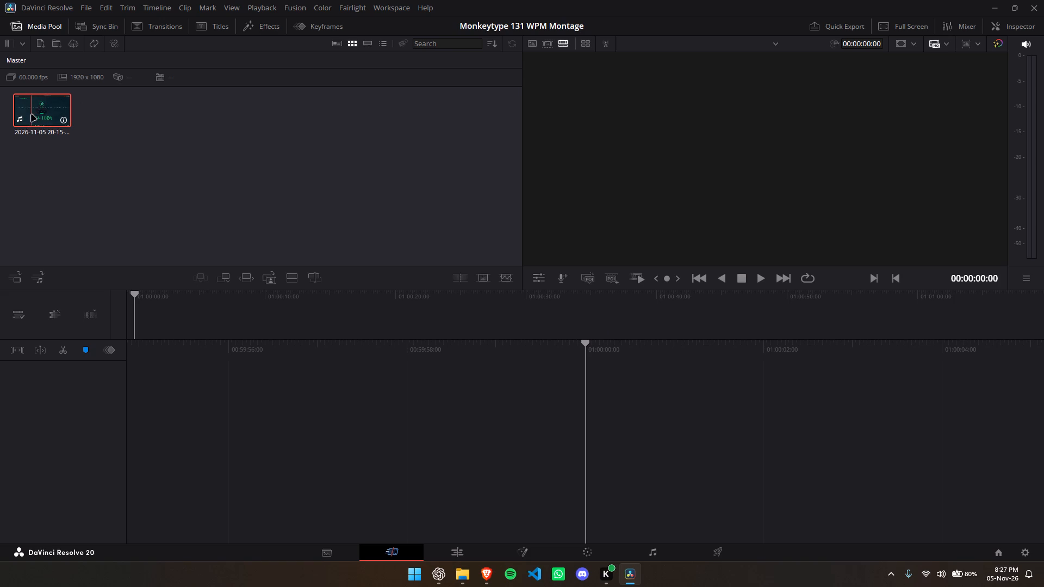
{"action": "left_click_drag", "start_coordinate": [32, 115], "coordinate": [180, 355]}
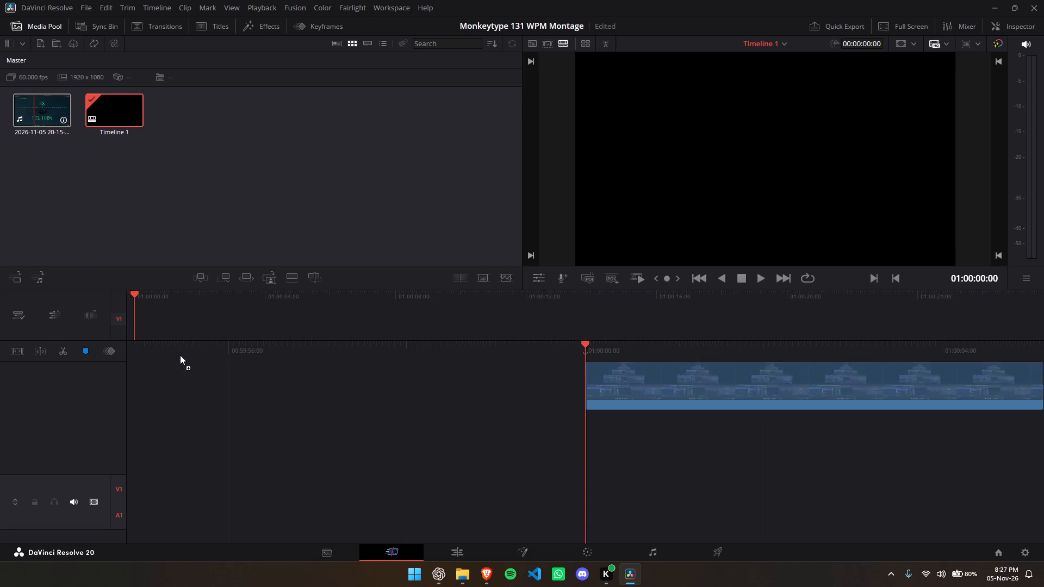
{"action": "left_click_drag", "start_coordinate": [180, 355], "coordinate": [169, 370]}
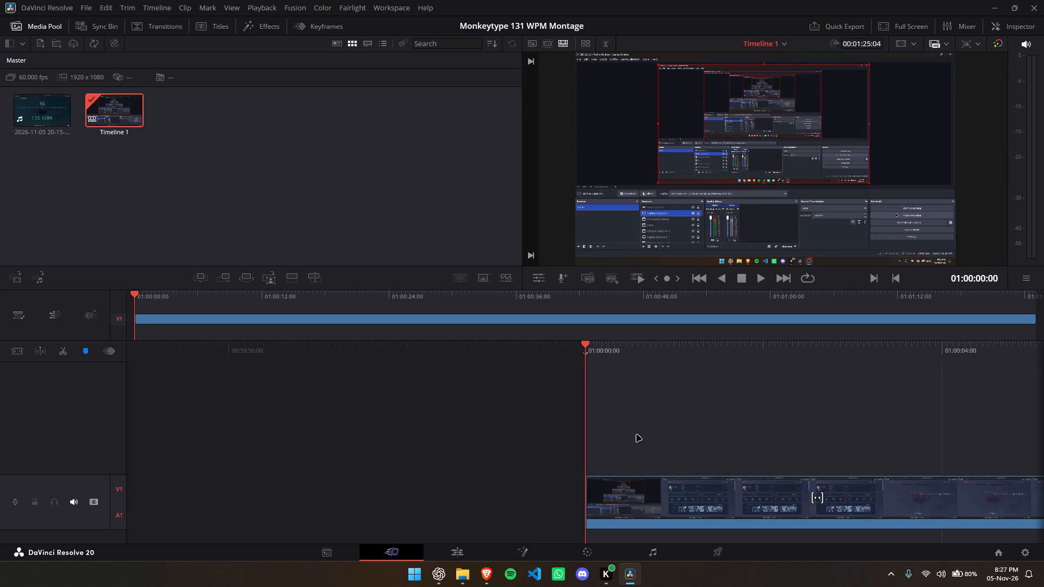
Preview the opening second of the recording, then step the playhead back to the timeline start at 01:00:00:00.
{"action": "key", "text": "space"}
{"action": "key", "text": "space"}
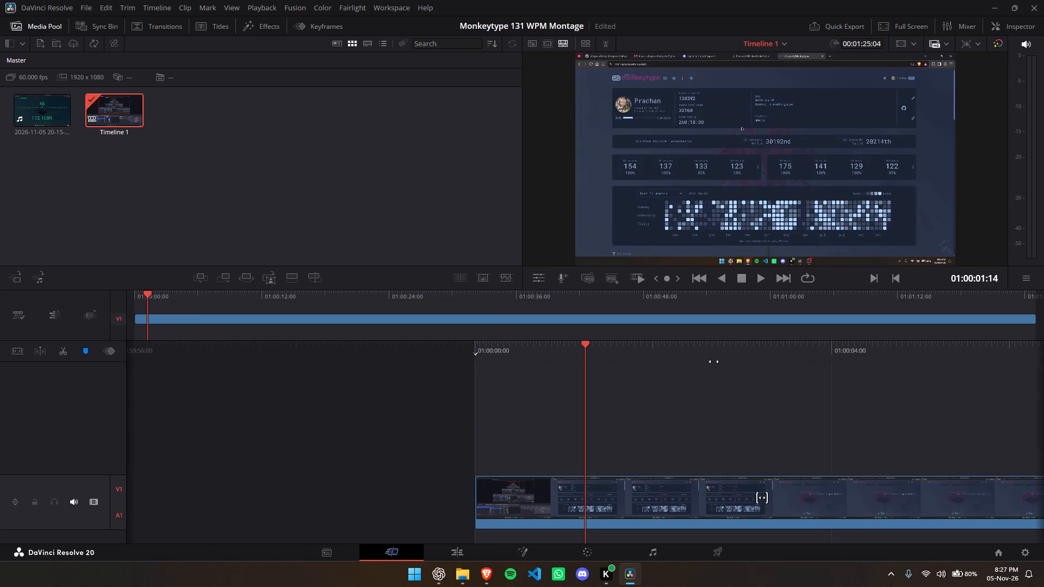
{"action": "key", "text": "Left"}
{"action": "key", "text": "Left"}
{"action": "key", "text": "Left"}
{"action": "key", "text": "Left"}
{"action": "key", "text": "Left"}
{"action": "key", "text": "Left"}
{"action": "key", "text": "Left"}
{"action": "key", "text": "Left"}
{"action": "key", "text": "Left"}
{"action": "key", "text": "Left"}
{"action": "key", "text": "Left"}
{"action": "key", "text": "Left"}
{"action": "key", "text": "Left"}
{"action": "key", "text": "Left"}
{"action": "key", "text": "Left"}
{"action": "key", "text": "Left"}
{"action": "key", "text": "Left"}
{"action": "key", "text": "Left"}
{"action": "key", "text": "Left"}
{"action": "key", "text": "Left"}
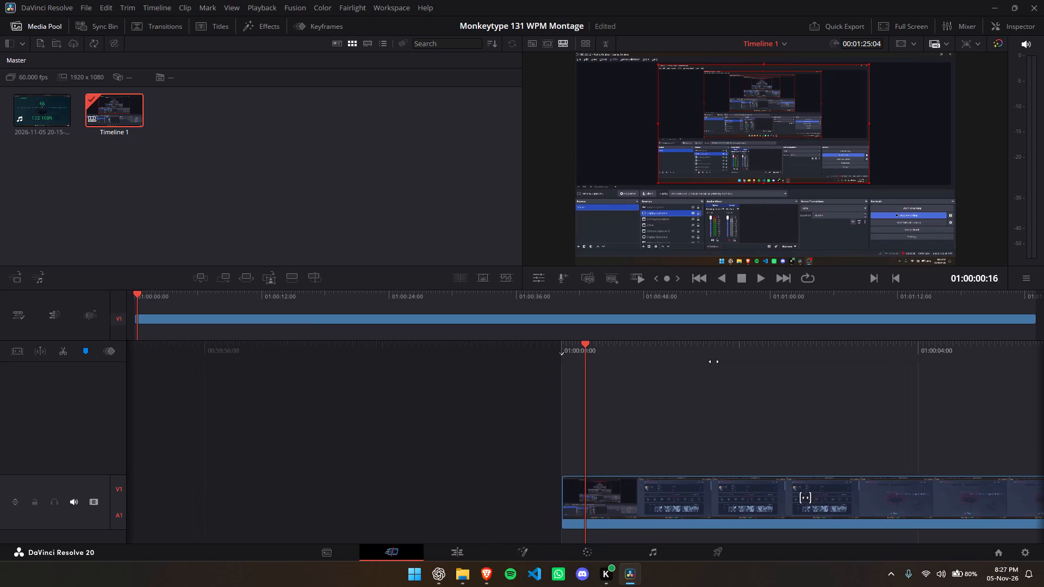
{"action": "key", "text": "Left"}
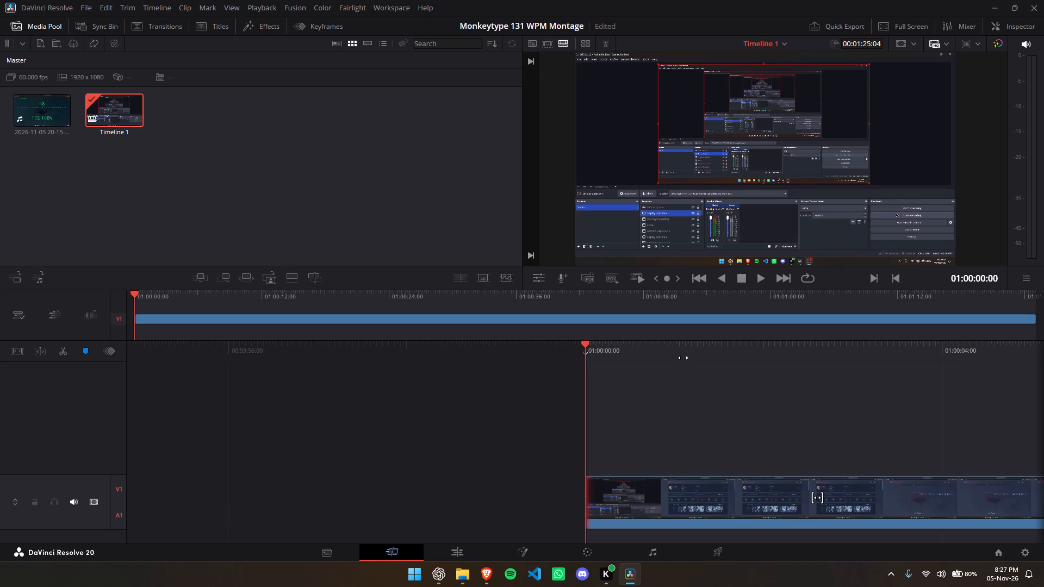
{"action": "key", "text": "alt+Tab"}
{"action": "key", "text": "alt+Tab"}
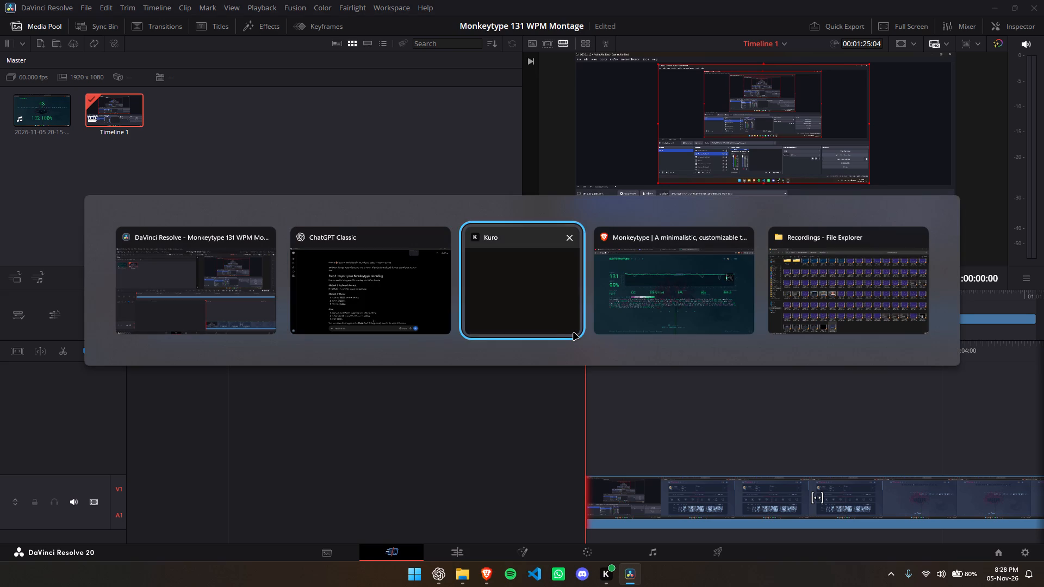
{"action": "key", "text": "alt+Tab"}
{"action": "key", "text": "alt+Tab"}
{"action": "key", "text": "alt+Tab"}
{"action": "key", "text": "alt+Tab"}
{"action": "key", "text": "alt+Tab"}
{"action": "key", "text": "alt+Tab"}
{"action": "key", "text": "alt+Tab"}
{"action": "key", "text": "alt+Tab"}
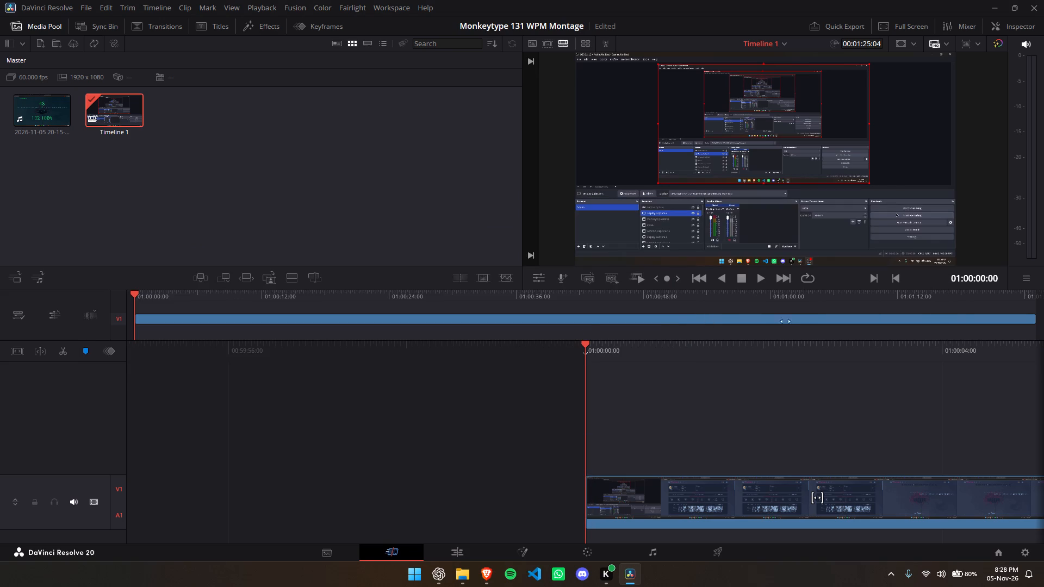
Play the Monkeytype recording from the beginning of the timeline, then return the playhead to 01:00:00:00.
{"action": "left_click", "coordinate": [713, 422]}
{"action": "scroll", "coordinate": [691, 422], "scroll_direction": "down", "scroll_amount": 3}
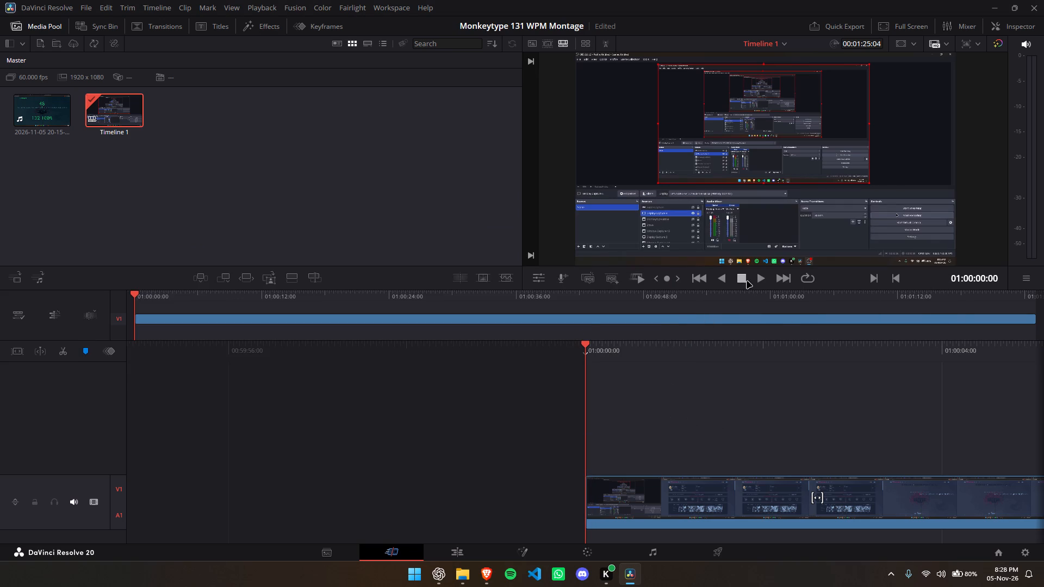
{"action": "left_click", "coordinate": [759, 277]}
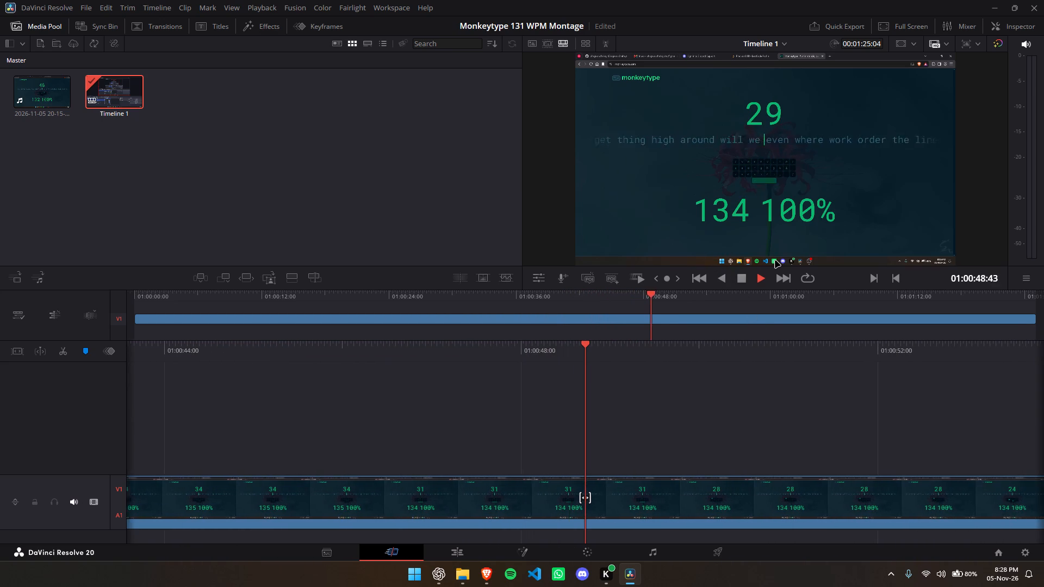
{"action": "key", "text": "Home"}
{"action": "key", "text": "Home"}
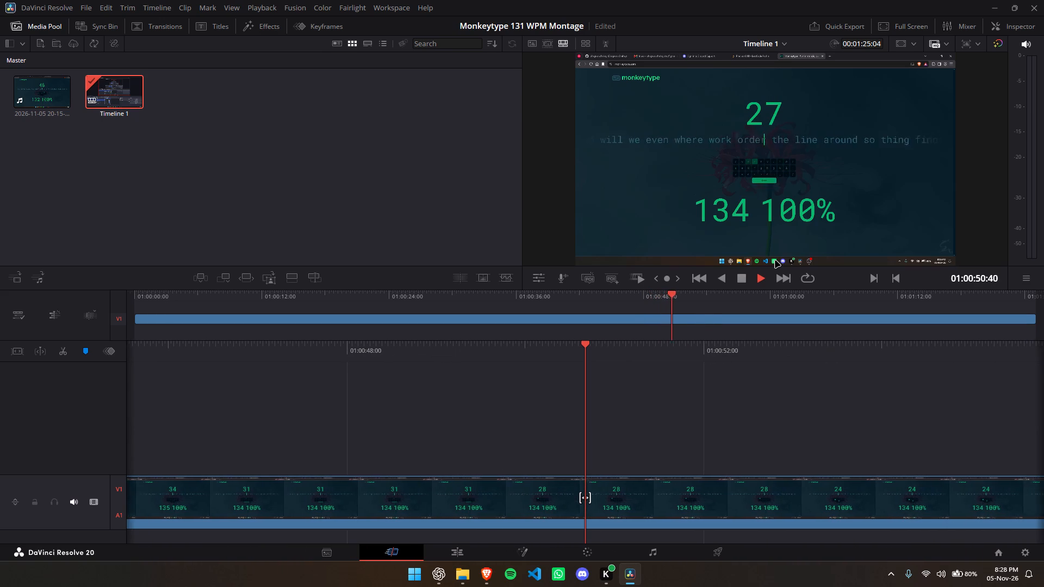
{"action": "key", "text": "Home"}
{"action": "key", "text": "Home"}
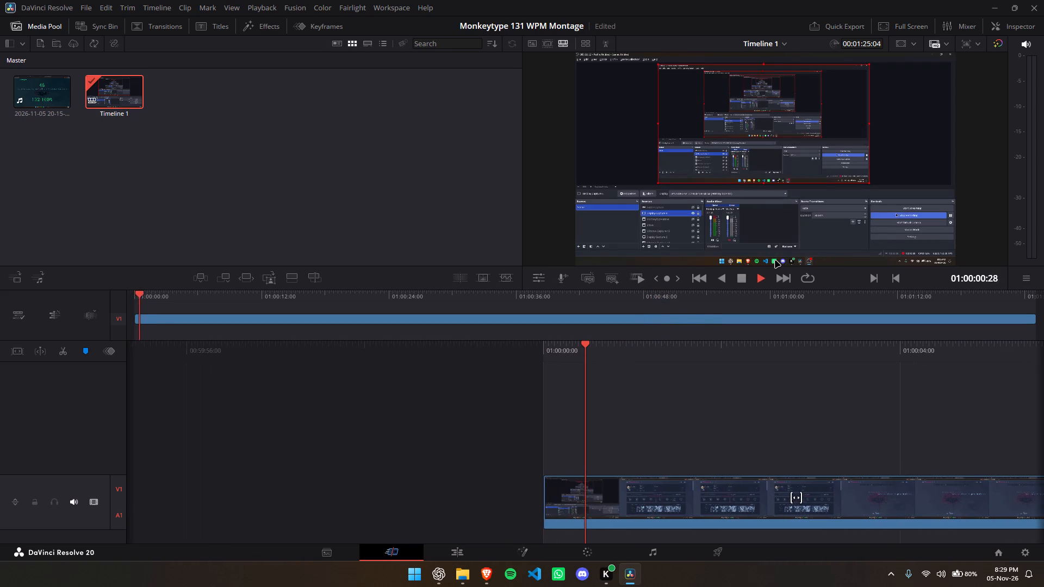
{"action": "key", "text": "Home"}
{"action": "key", "text": "space"}
{"action": "key", "text": "space"}
{"action": "key", "text": "Home"}
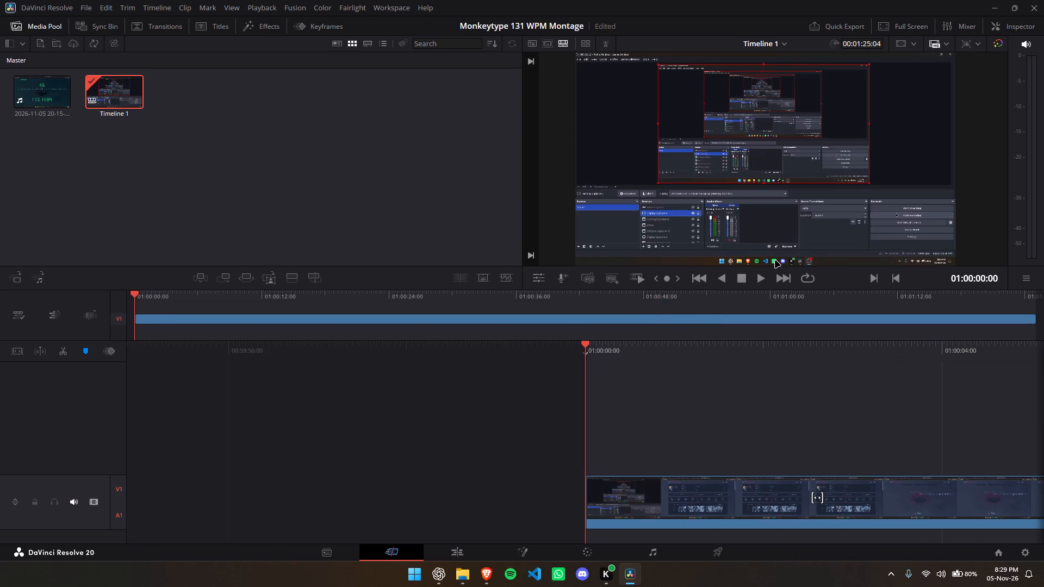
{"action": "key", "text": "Home"}
{"action": "key", "text": "Home"}
{"action": "key", "text": "Home"}
Jump to the end of the recording to view its last frame, then return to the timeline start.
{"action": "key", "text": "End"}
{"action": "key", "text": "End"}
{"action": "key", "text": "End"}
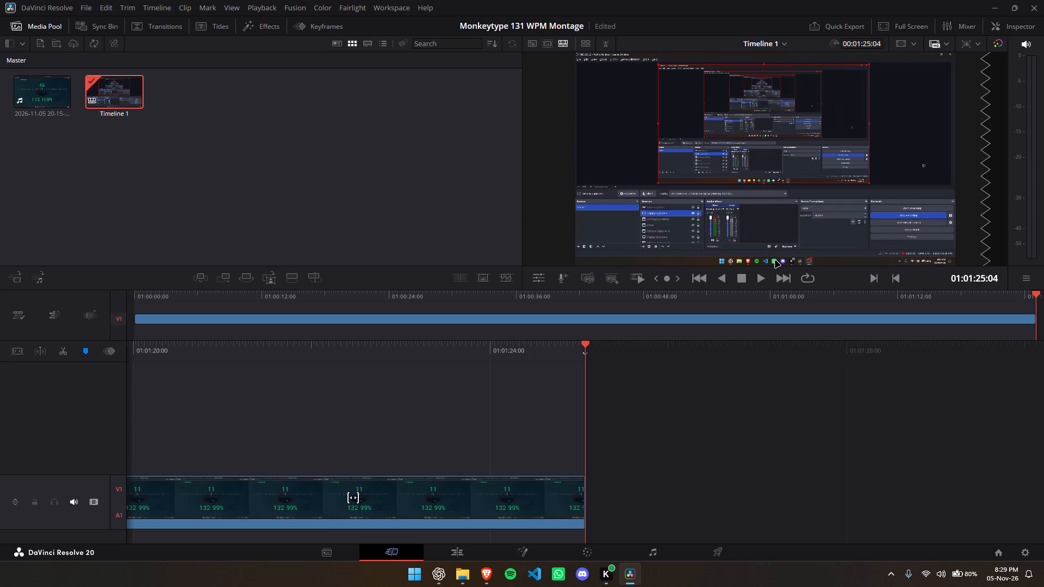
{"action": "key", "text": "End"}
{"action": "key", "text": "Home"}
{"action": "key", "text": "Home"}
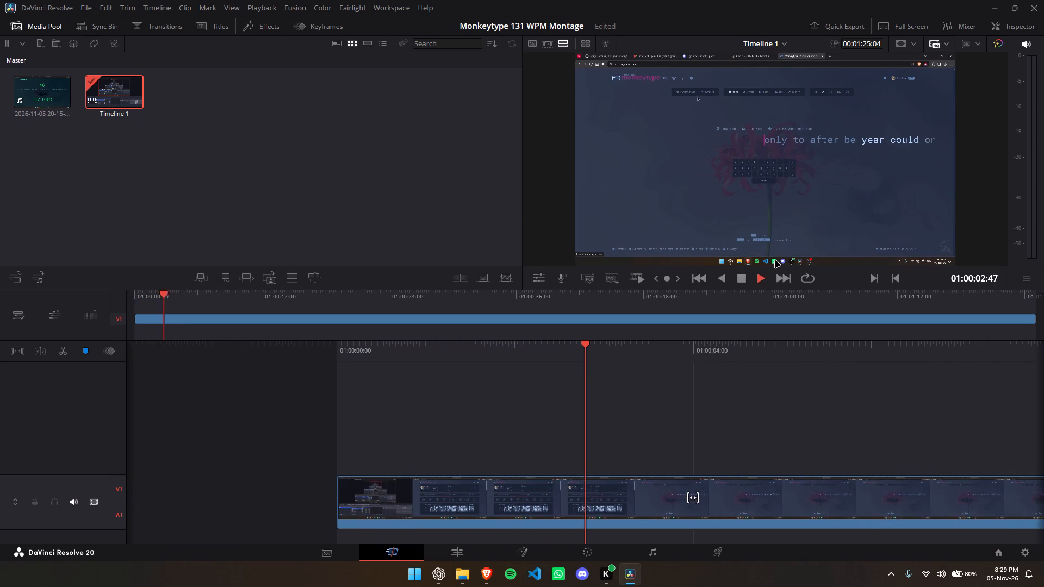
Watch the playing recording in full-screen view, then go back to the normal editing layout.
{"action": "key", "text": "f"}
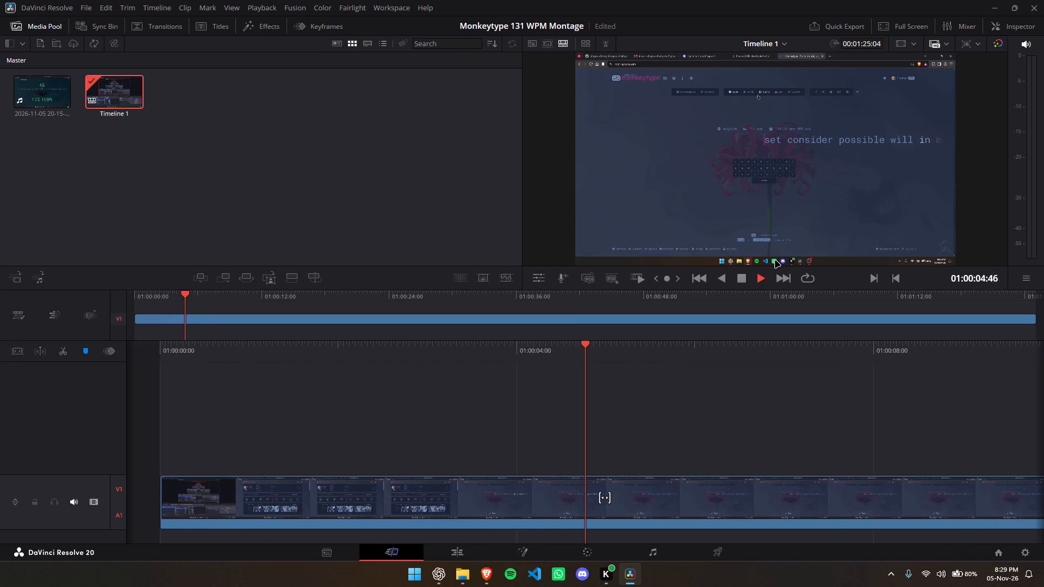
{"action": "key", "text": "F11"}
{"action": "key", "text": "F5"}
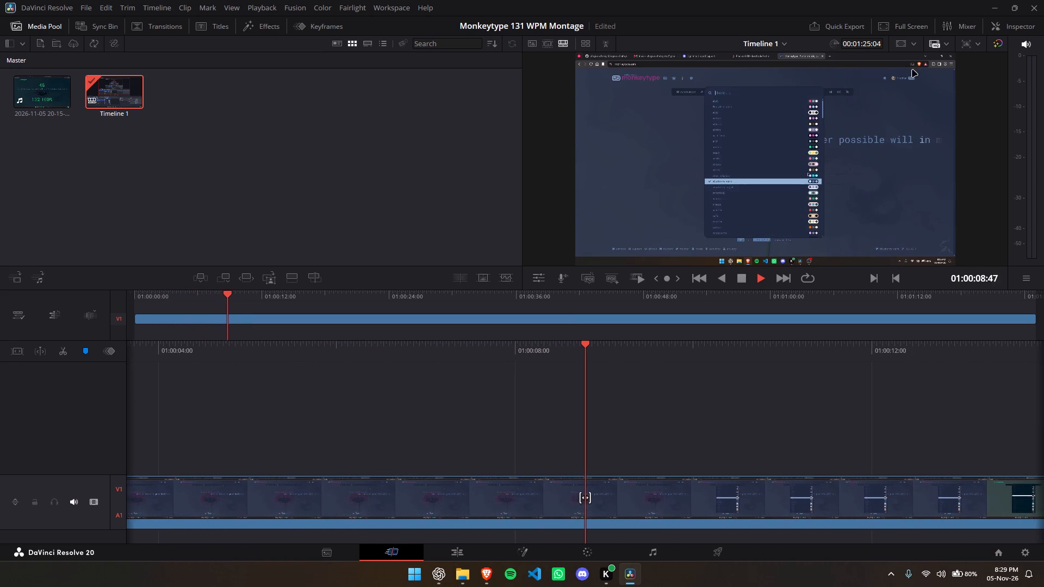
{"action": "left_click", "coordinate": [947, 46]}
{"action": "left_click", "coordinate": [947, 46]}
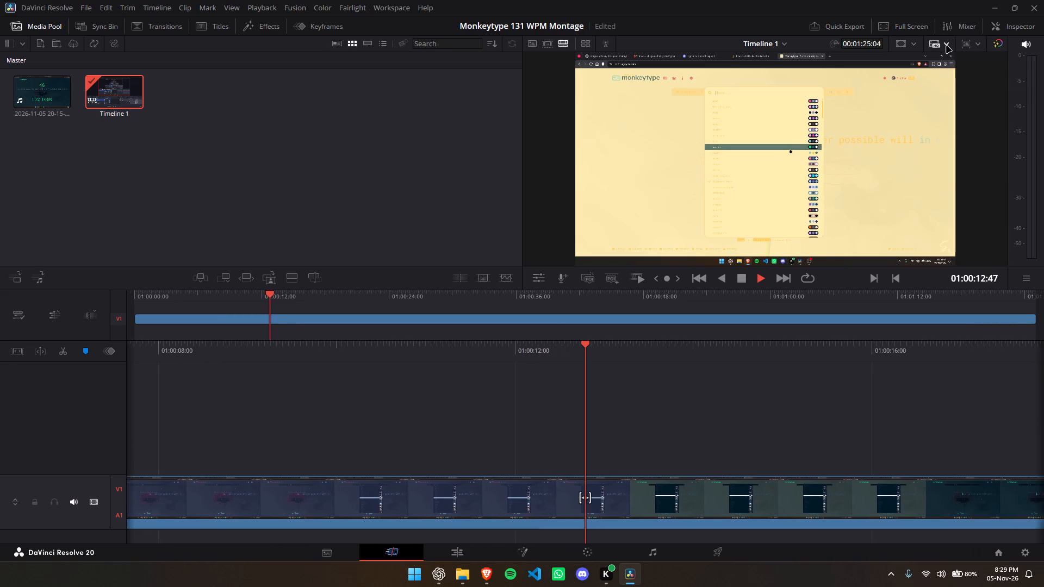
{"action": "left_click", "coordinate": [947, 46]}
{"action": "left_click", "coordinate": [947, 46]}
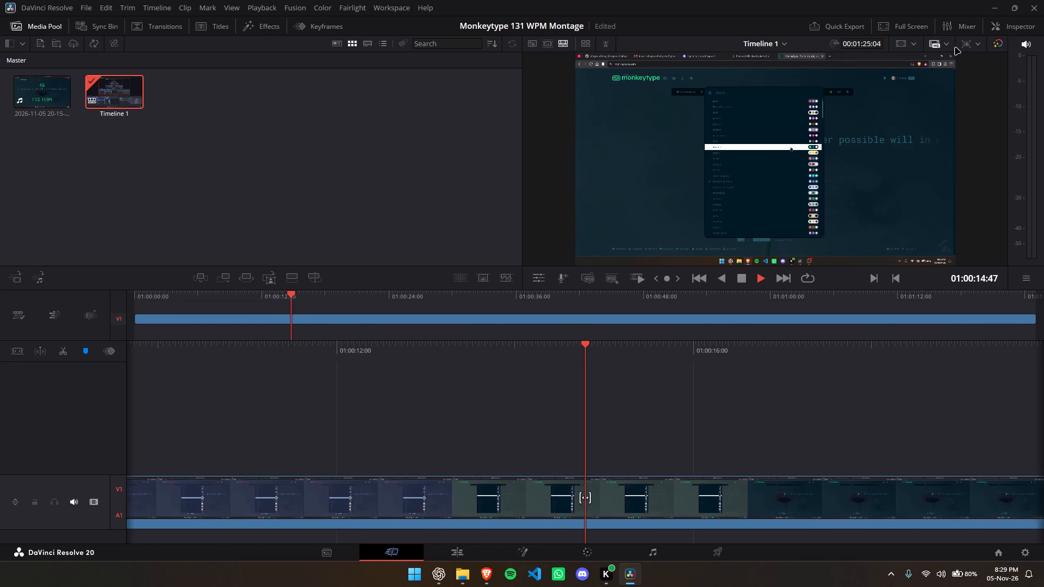
{"action": "left_click", "coordinate": [918, 29]}
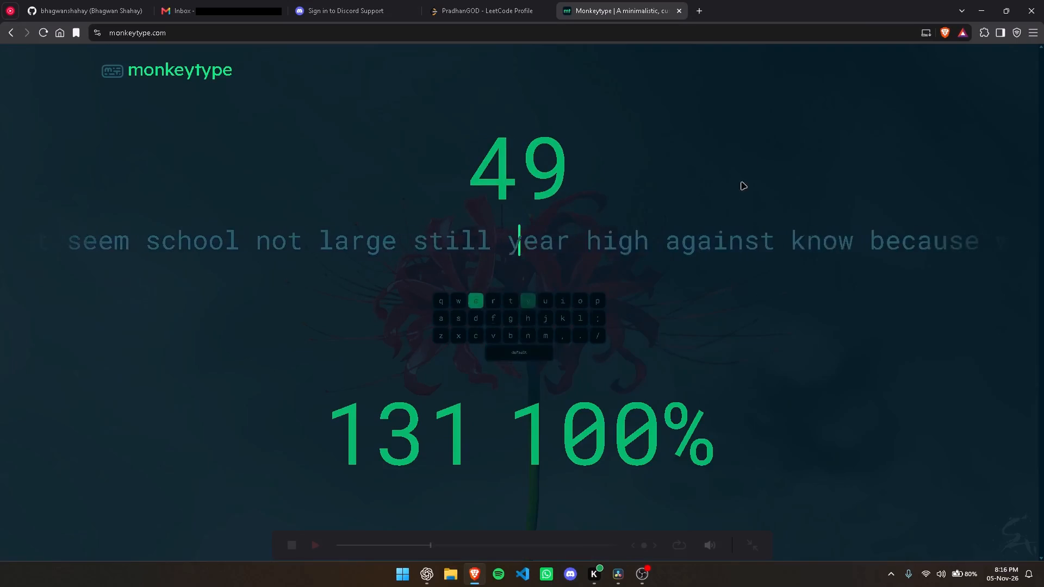
{"action": "key", "text": "f"}
{"action": "left_click", "coordinate": [728, 201]}
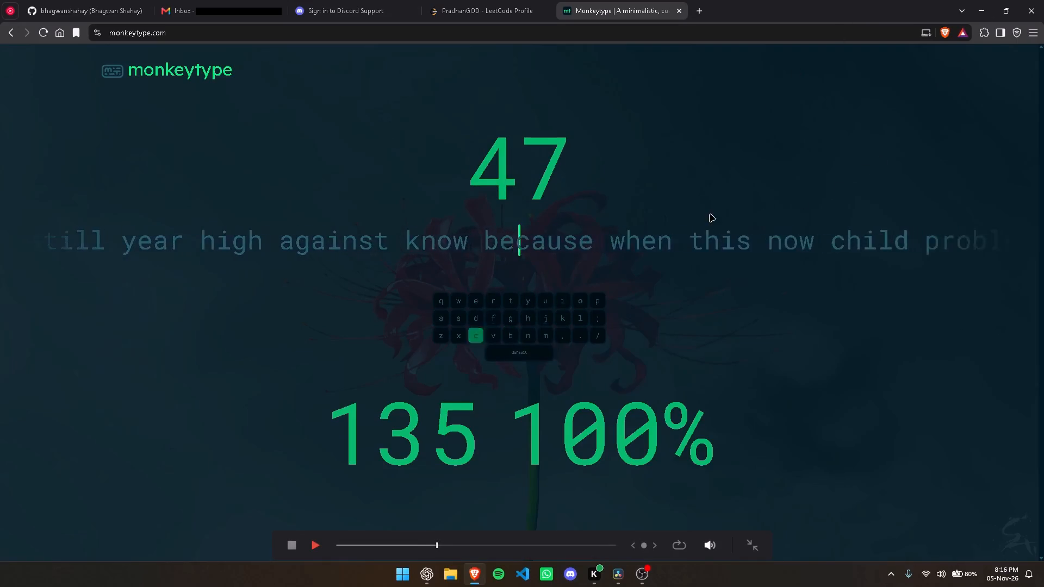
{"action": "key", "text": "Escape"}
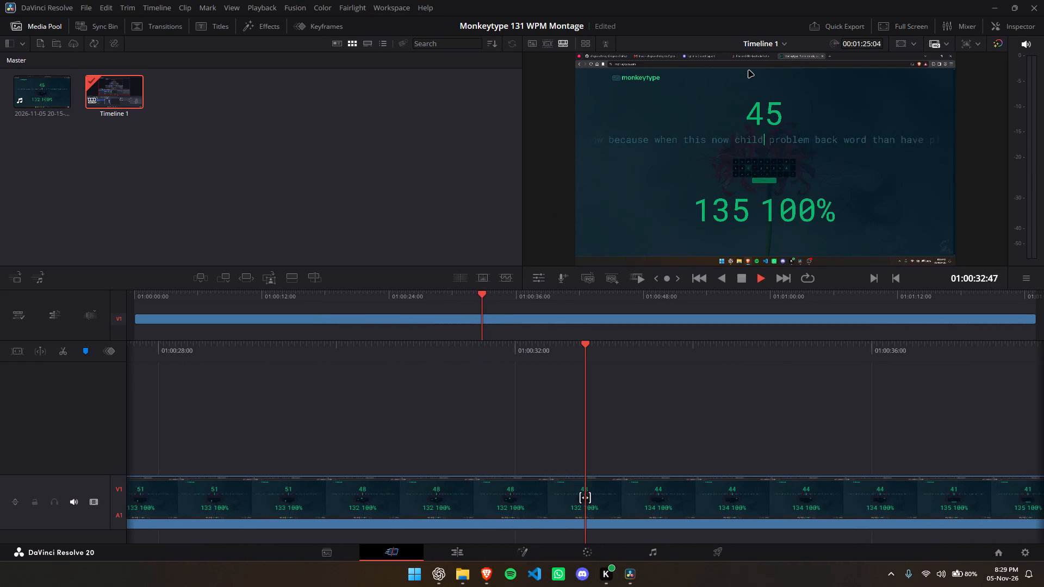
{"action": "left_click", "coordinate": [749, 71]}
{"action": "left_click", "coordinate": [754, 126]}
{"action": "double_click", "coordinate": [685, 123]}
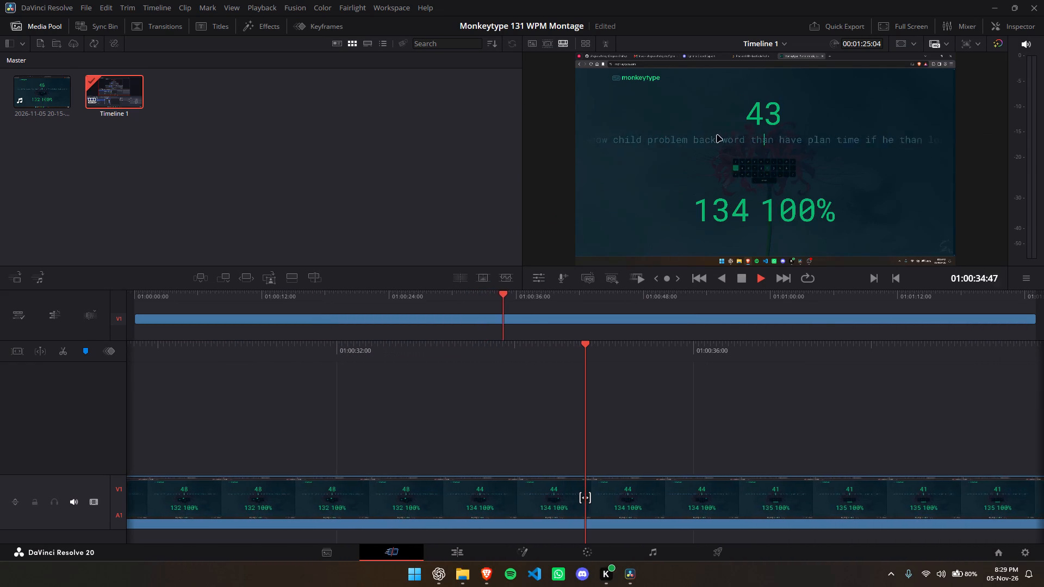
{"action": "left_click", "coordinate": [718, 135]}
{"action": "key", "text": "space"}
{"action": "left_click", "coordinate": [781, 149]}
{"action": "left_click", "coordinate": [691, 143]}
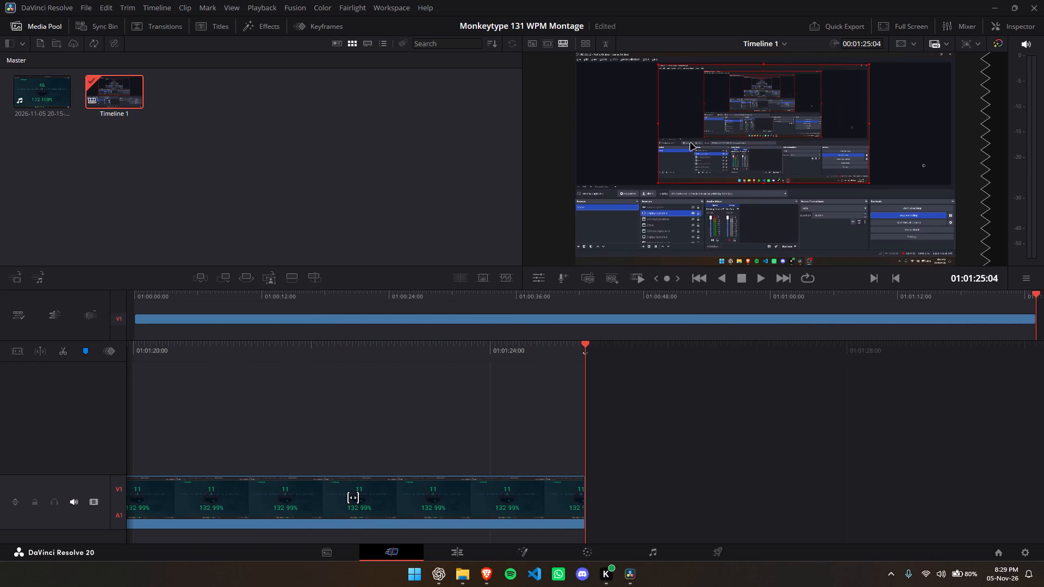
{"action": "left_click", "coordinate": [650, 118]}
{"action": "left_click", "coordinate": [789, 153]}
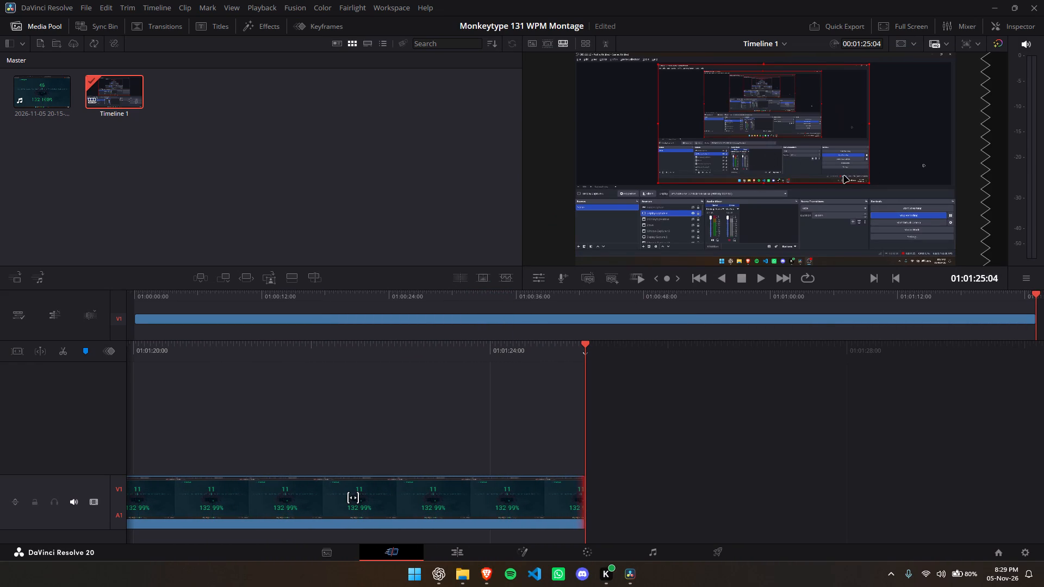
Return the playhead to the timeline start, stop playback and try to scrub the playhead through the first frames.
{"action": "key", "text": "Home"}
{"action": "key", "text": "Home"}
{"action": "key", "text": "Home"}
{"action": "key", "text": "Home"}
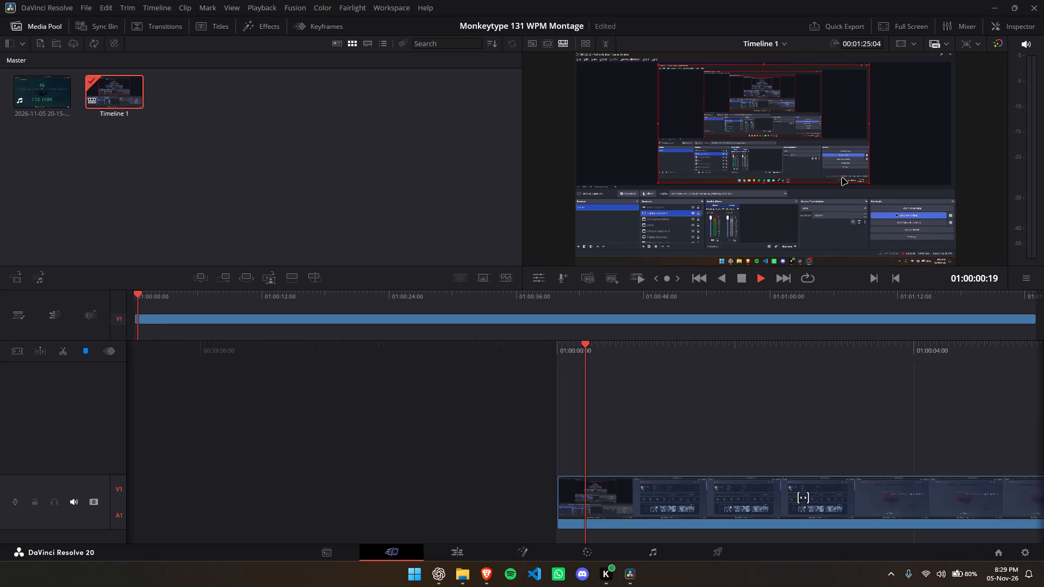
{"action": "key", "text": "space"}
{"action": "left_click_drag", "start_coordinate": [637, 396], "coordinate": [680, 400]}
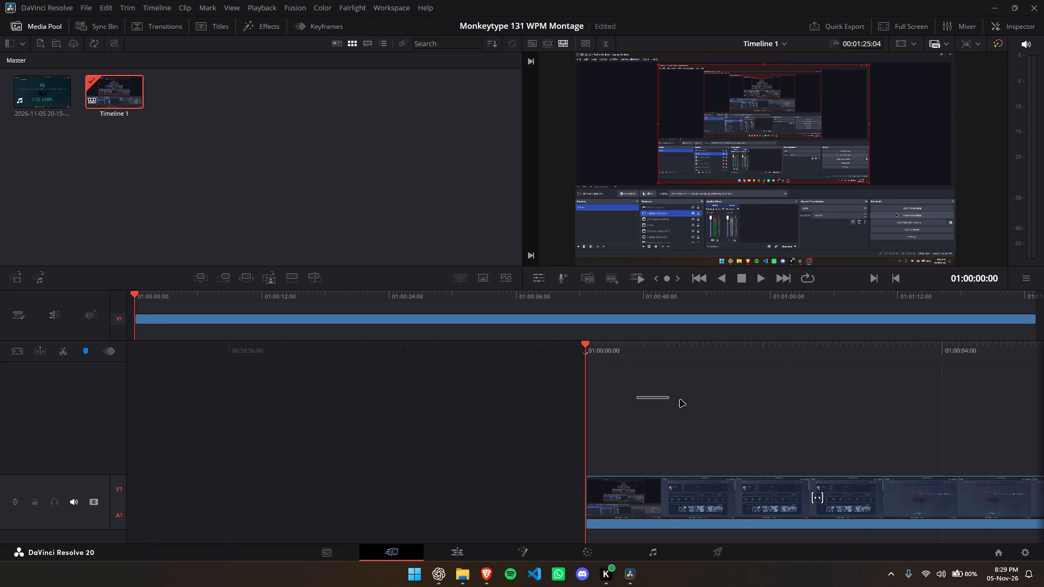
{"action": "left_click_drag", "start_coordinate": [680, 400], "coordinate": [689, 400]}
{"action": "left_click_drag", "start_coordinate": [585, 342], "coordinate": [599, 343]}
{"action": "left_click_drag", "start_coordinate": [586, 344], "coordinate": [599, 348]}
{"action": "left_click_drag", "start_coordinate": [599, 348], "coordinate": [602, 348]}
Play the first frames of the recording briefly, then step the playhead back to 01:00:00:00.
{"action": "key", "text": "space"}
{"action": "key", "text": "space"}
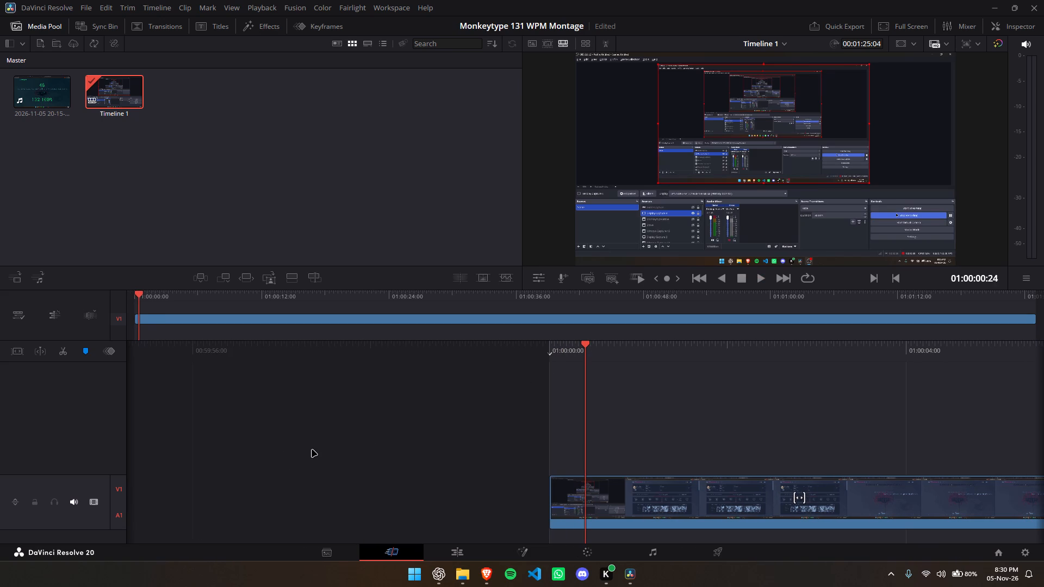
{"action": "key", "text": "Left"}
{"action": "key", "text": "Left"}
{"action": "key", "text": "Left"}
{"action": "key", "text": "Left"}
{"action": "key", "text": "Left"}
{"action": "key", "text": "Left"}
{"action": "key", "text": "Left"}
{"action": "key", "text": "Left"}
{"action": "key", "text": "Left"}
{"action": "key", "text": "Left"}
{"action": "key", "text": "Left"}
{"action": "key", "text": "Left"}
{"action": "key", "text": "Left"}
{"action": "key", "text": "Left"}
{"action": "key", "text": "Left"}
{"action": "key", "text": "Left"}
{"action": "key", "text": "Left"}
{"action": "key", "text": "Left"}
{"action": "key", "text": "Left"}
{"action": "key", "text": "Left"}
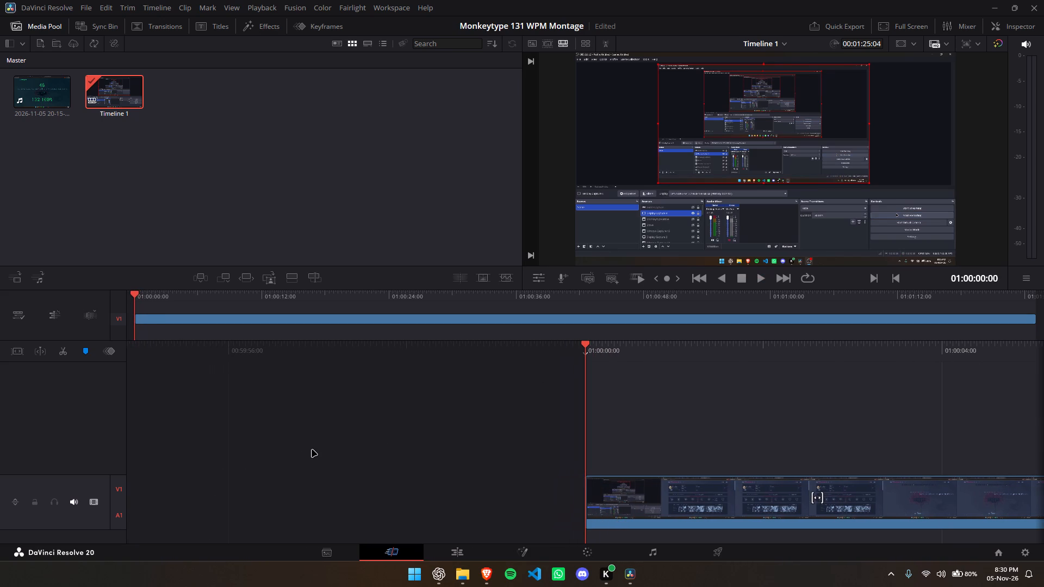
Split the recording at 01:00:00:51, just after the picture changes from the OBS window to the Monkeytype profile page.
{"action": "left_click", "coordinate": [63, 353]}
{"action": "key", "text": "space"}
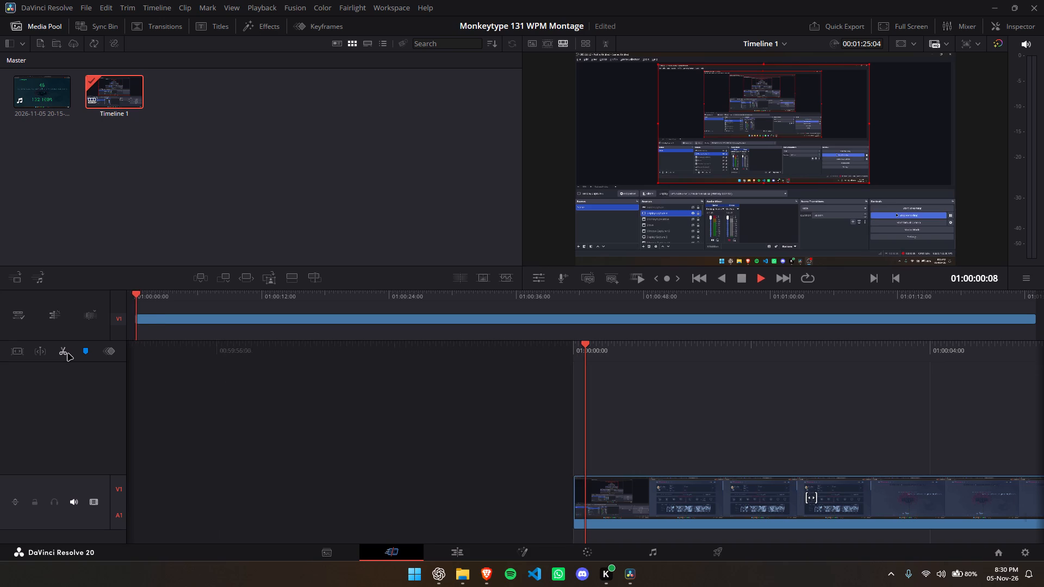
{"action": "key", "text": "space"}
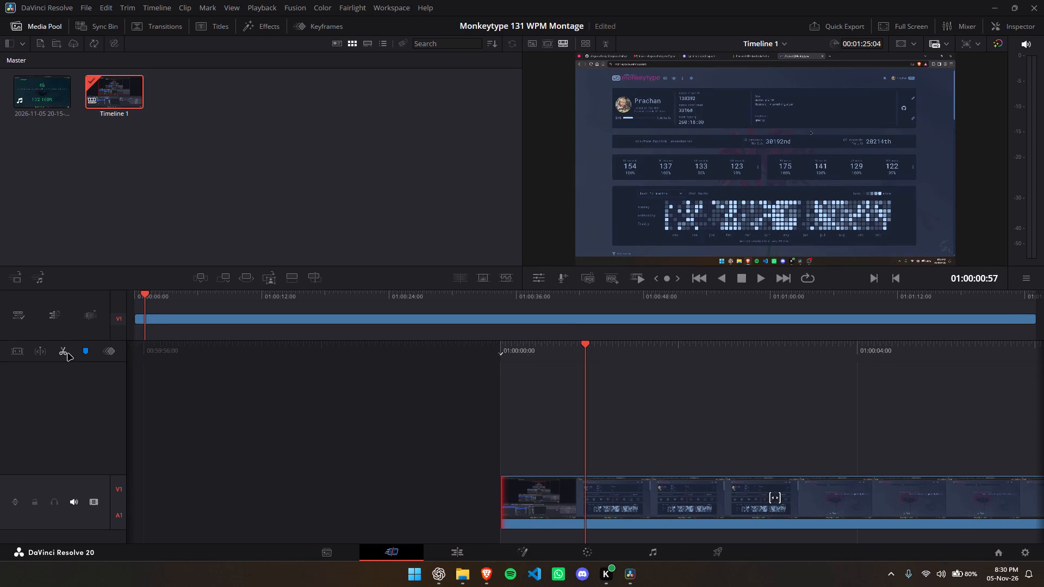
{"action": "key", "text": "Left"}
{"action": "key", "text": "Left"}
{"action": "key", "text": "Left"}
{"action": "key", "text": "Left"}
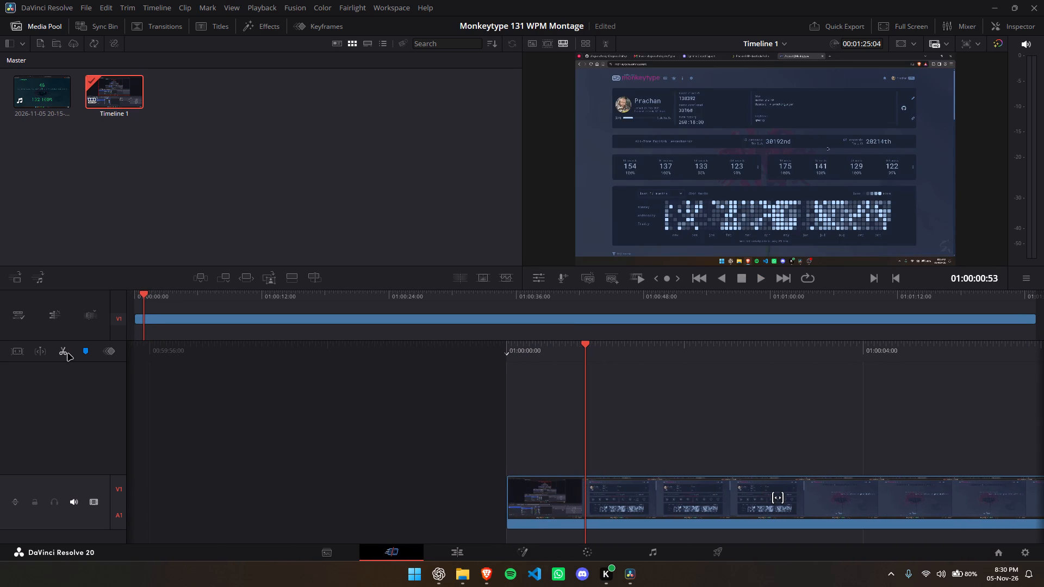
{"action": "key", "text": "Left"}
{"action": "key", "text": "Left"}
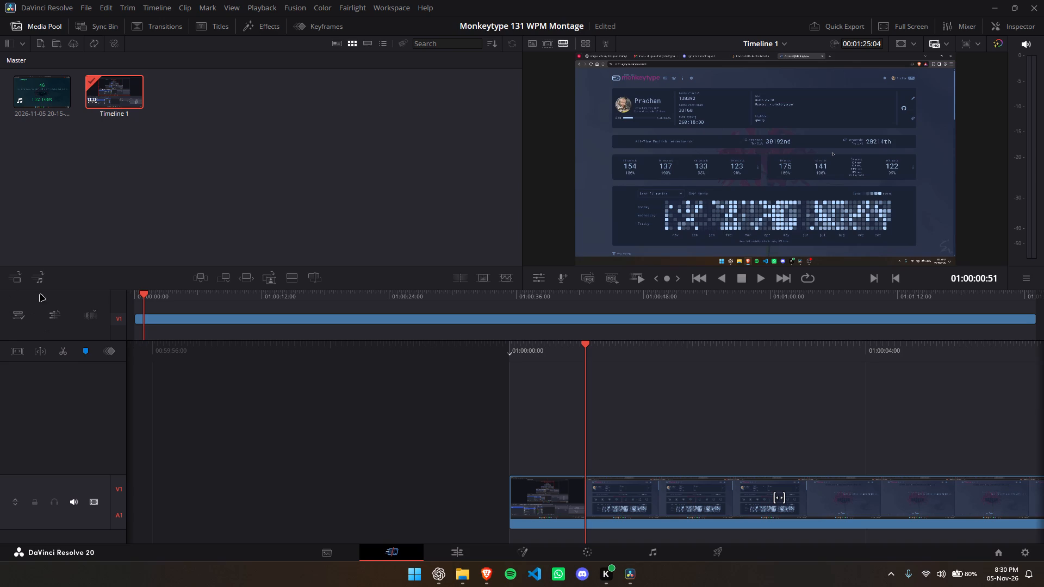
{"action": "left_click", "coordinate": [64, 355]}
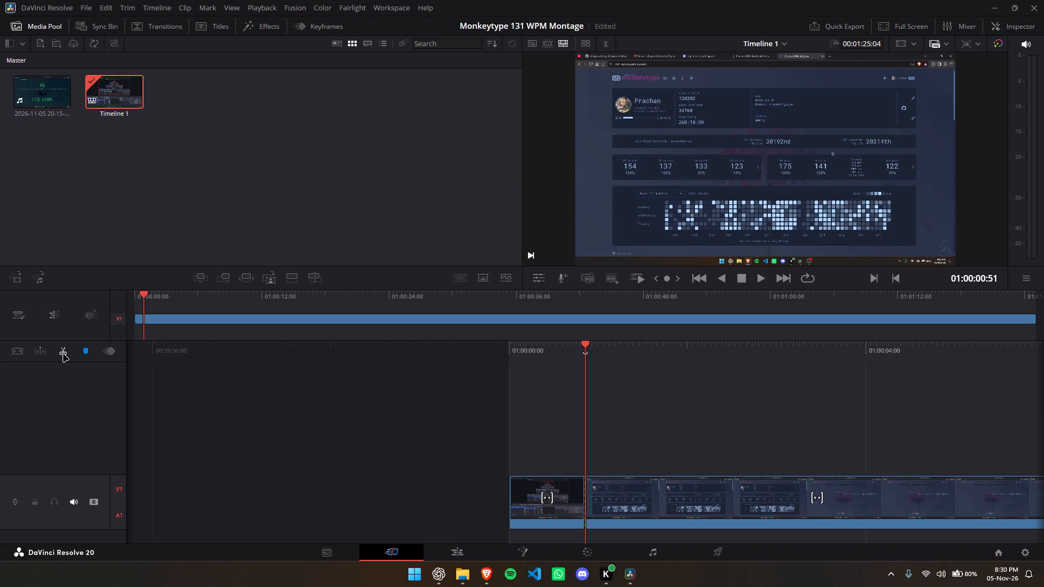
Delete the short opening segment showing the OBS window from the timeline.
{"action": "left_click", "coordinate": [539, 493]}
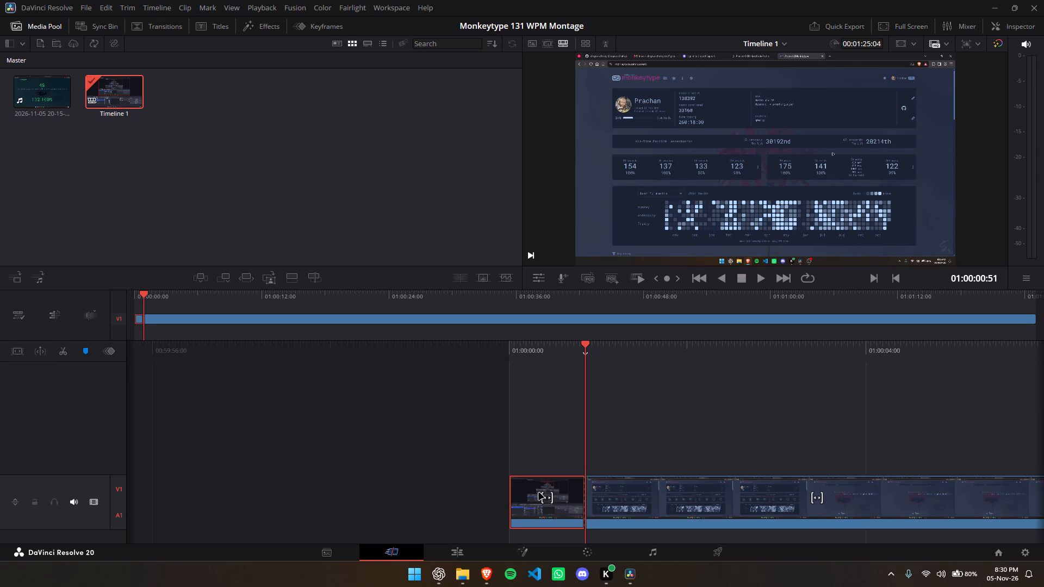
{"action": "key", "text": "Delete"}
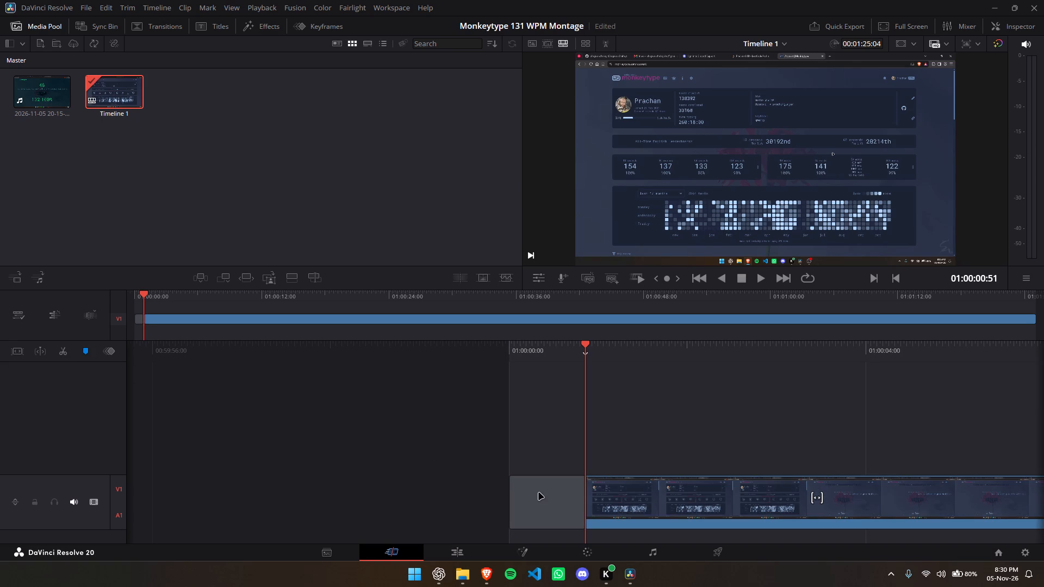
Move the remaining recording to the start of the timeline to close the gap before it.
{"action": "key", "text": "space"}
{"action": "key", "text": "space"}
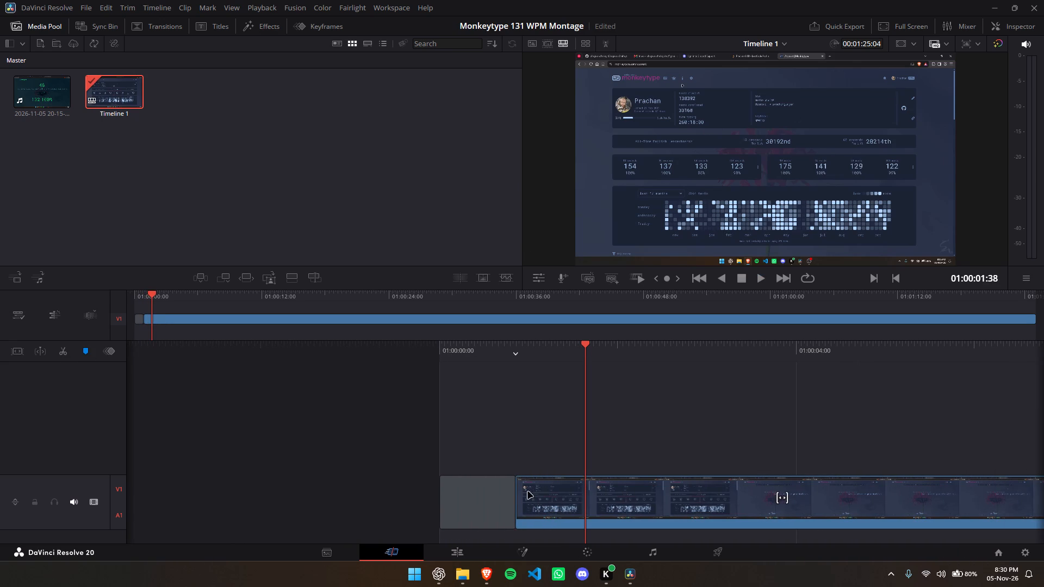
{"action": "left_click_drag", "start_coordinate": [533, 494], "coordinate": [452, 498]}
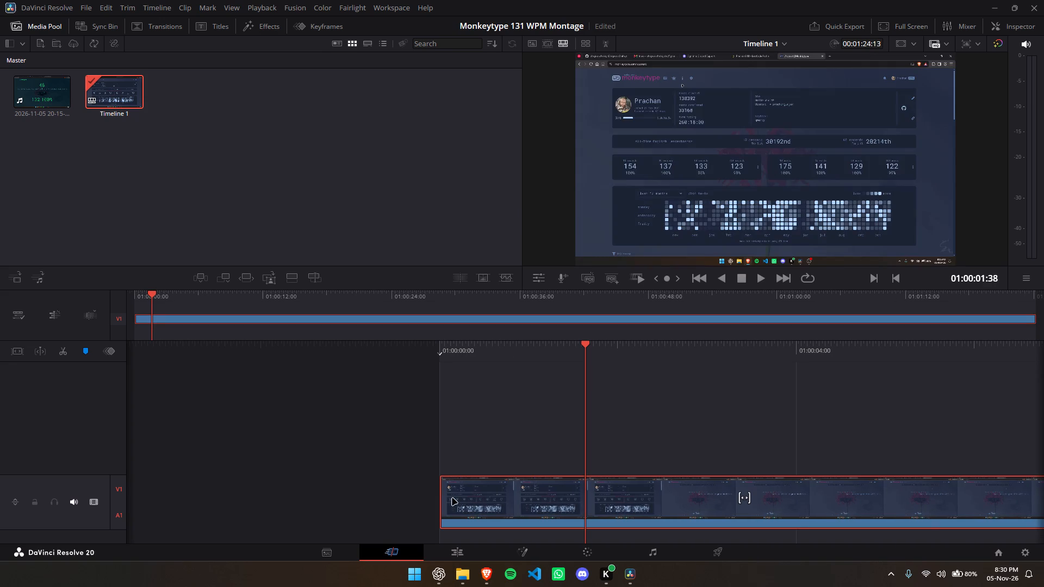
Play the recording from near its beginning up to the moment the typing test starts.
{"action": "left_click_drag", "start_coordinate": [585, 345], "coordinate": [790, 379]}
{"action": "key", "text": "space"}
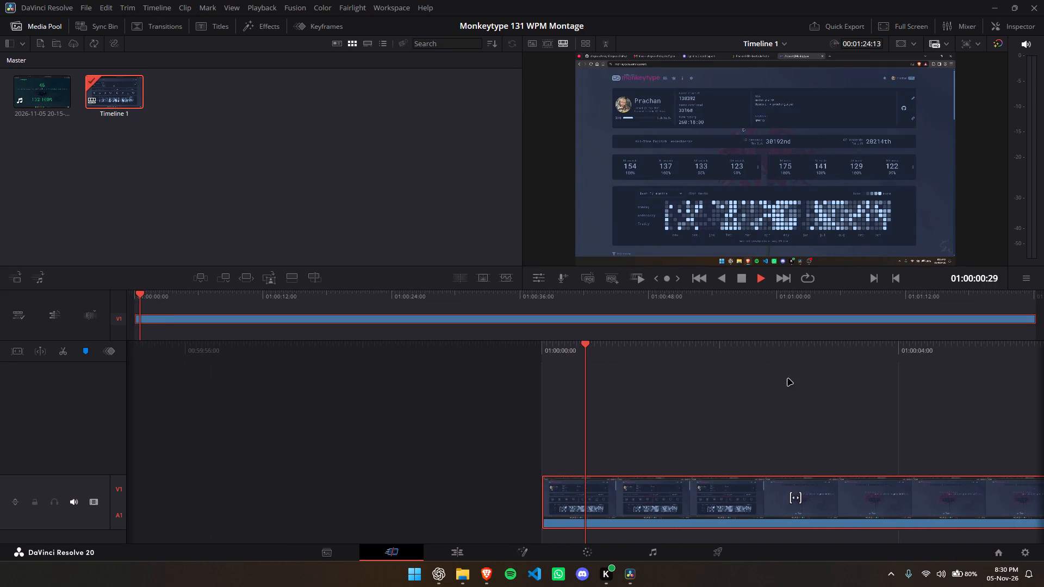
{"action": "key", "text": "space"}
{"action": "key", "text": "space"}
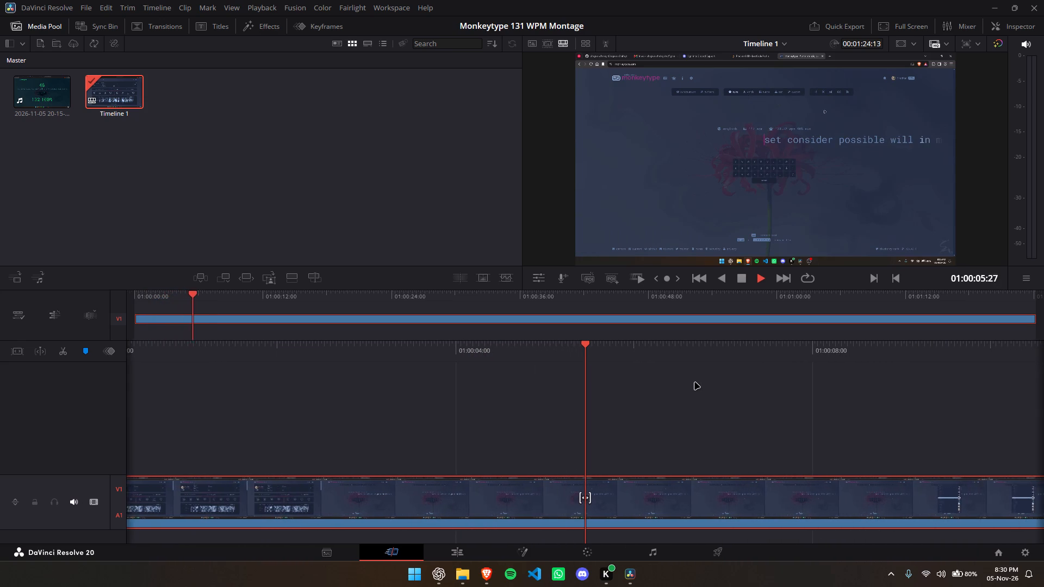
{"action": "key", "text": "space"}
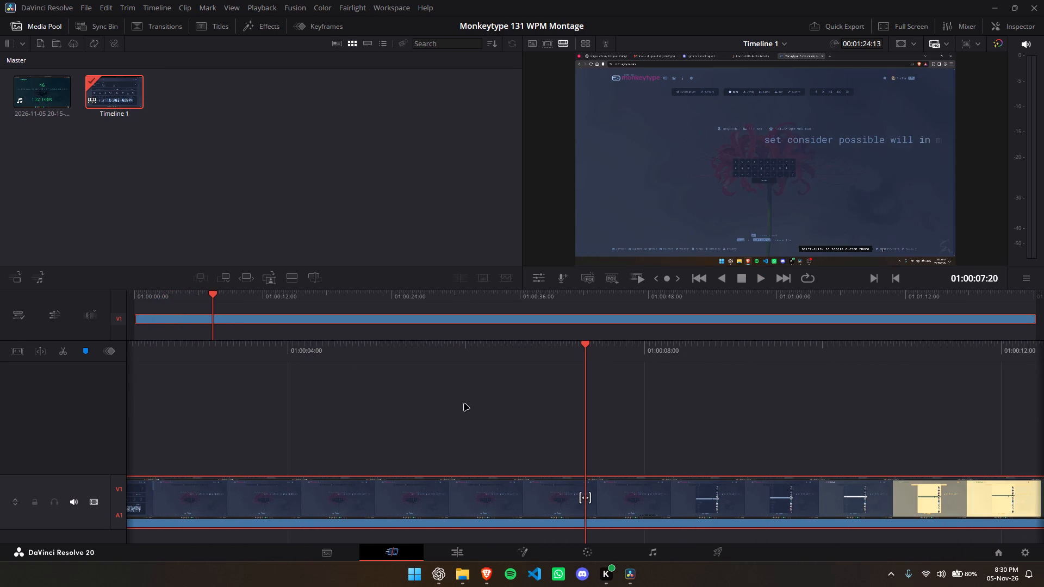
{"action": "key", "text": "space"}
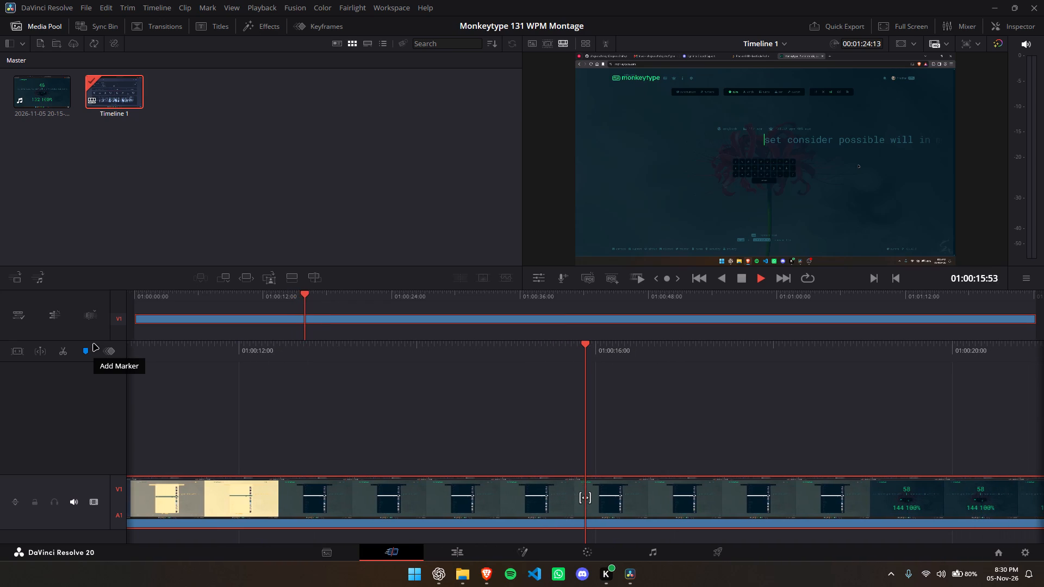
{"action": "key", "text": "space"}
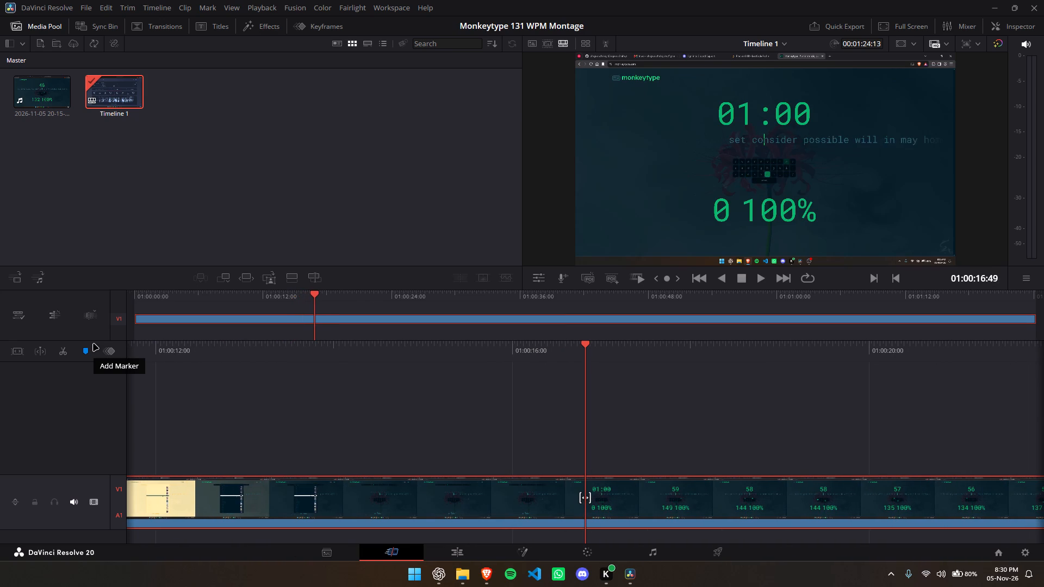
Split the recording at 01:00:14:20, the frame where the theme list has just closed before the typing test.
{"action": "key", "text": "Left"}
{"action": "key", "text": "Left"}
{"action": "key", "text": "Left"}
{"action": "key", "text": "Left"}
{"action": "key", "text": "Left"}
{"action": "key", "text": "Left"}
{"action": "key", "text": "Left"}
{"action": "key", "text": "Left"}
{"action": "key", "text": "Left"}
{"action": "key", "text": "Left"}
{"action": "key", "text": "Left"}
{"action": "key", "text": "Left"}
{"action": "key", "text": "Left"}
{"action": "key", "text": "Left"}
{"action": "key", "text": "Left"}
{"action": "key", "text": "Left"}
{"action": "key", "text": "Left"}
{"action": "key", "text": "Left"}
{"action": "key", "text": "Left"}
{"action": "key", "text": "Left"}
{"action": "key", "text": "Left"}
{"action": "key", "text": "Left"}
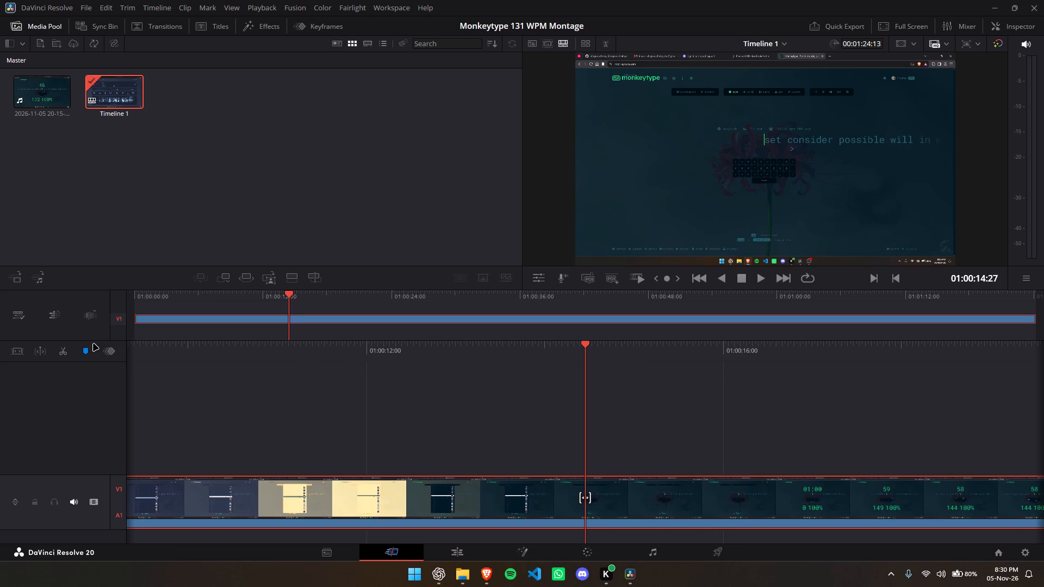
{"action": "key", "text": "Left"}
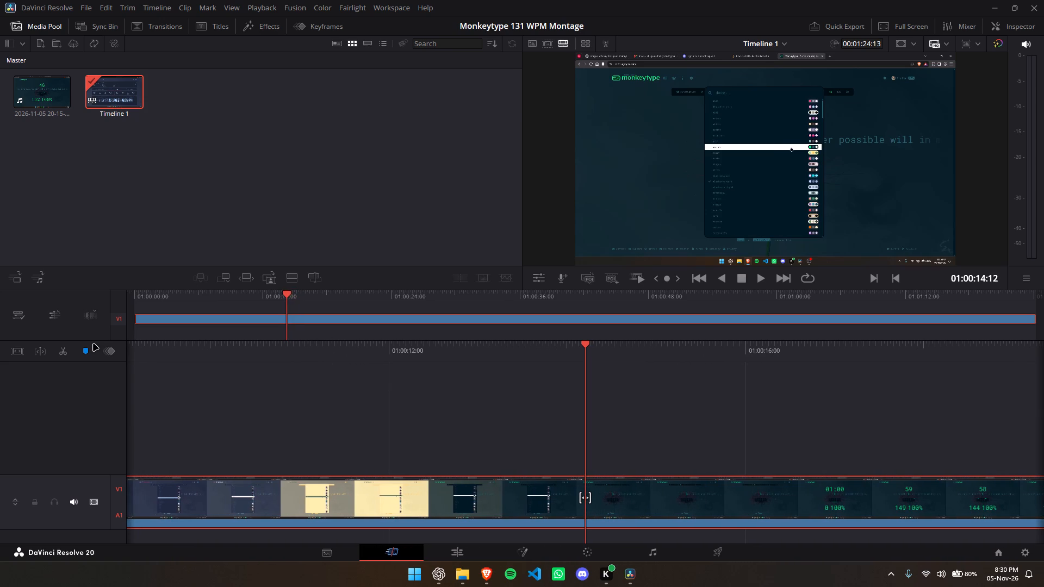
{"action": "key", "text": "Right"}
{"action": "key", "text": "Right"}
{"action": "key", "text": "Right"}
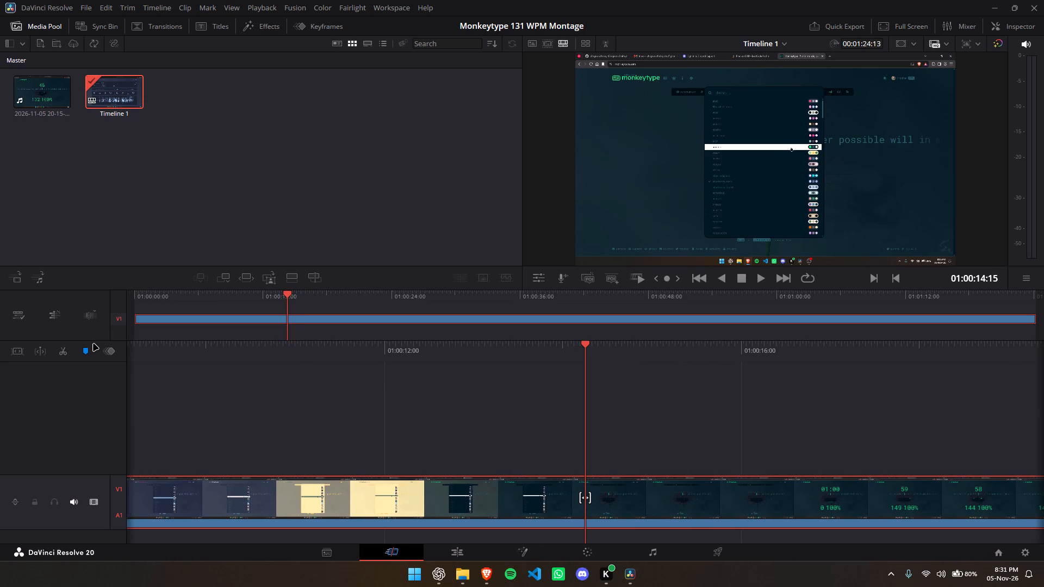
{"action": "key", "text": "Right"}
{"action": "key", "text": "Right"}
{"action": "key", "text": "Right"}
{"action": "key", "text": "Right"}
{"action": "key", "text": "Right"}
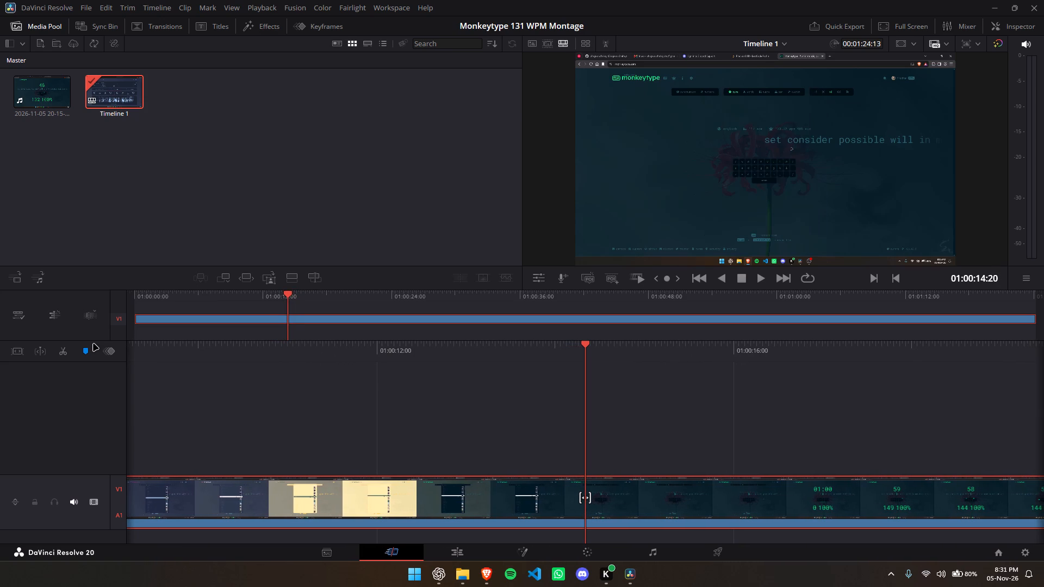
{"action": "key", "text": "Right"}
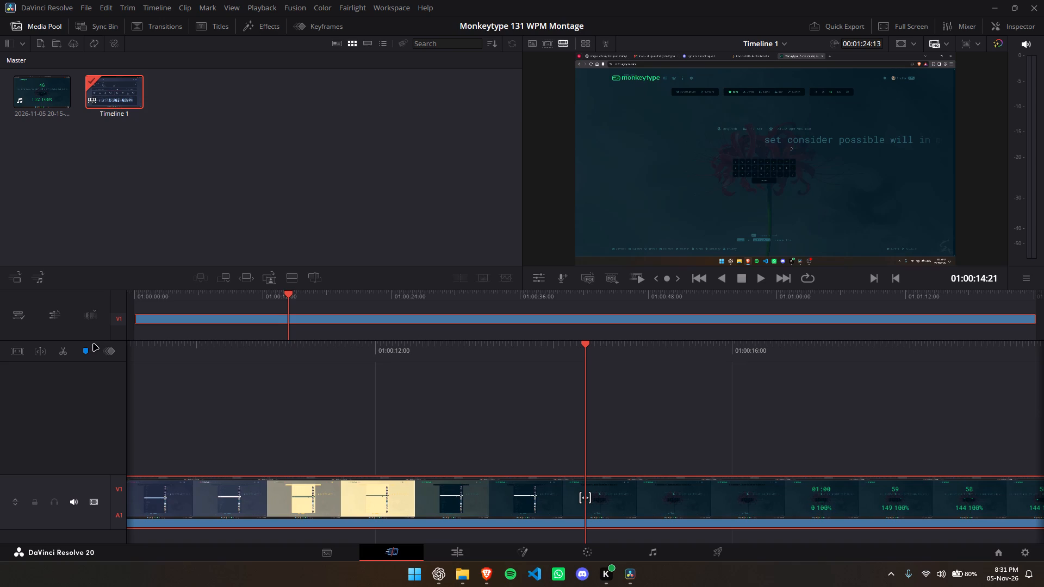
{"action": "key", "text": "Left"}
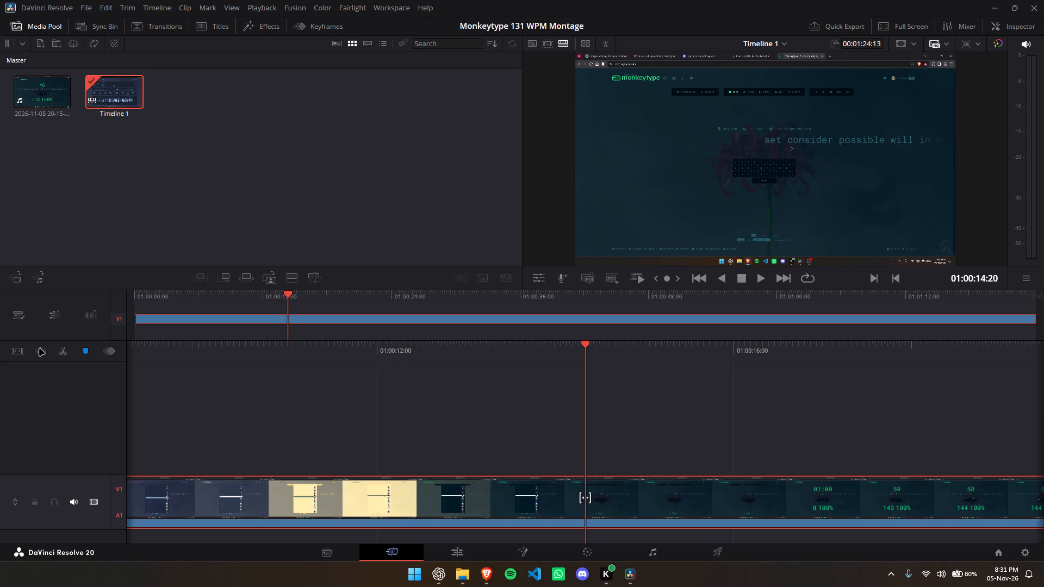
{"action": "left_click", "coordinate": [65, 357]}
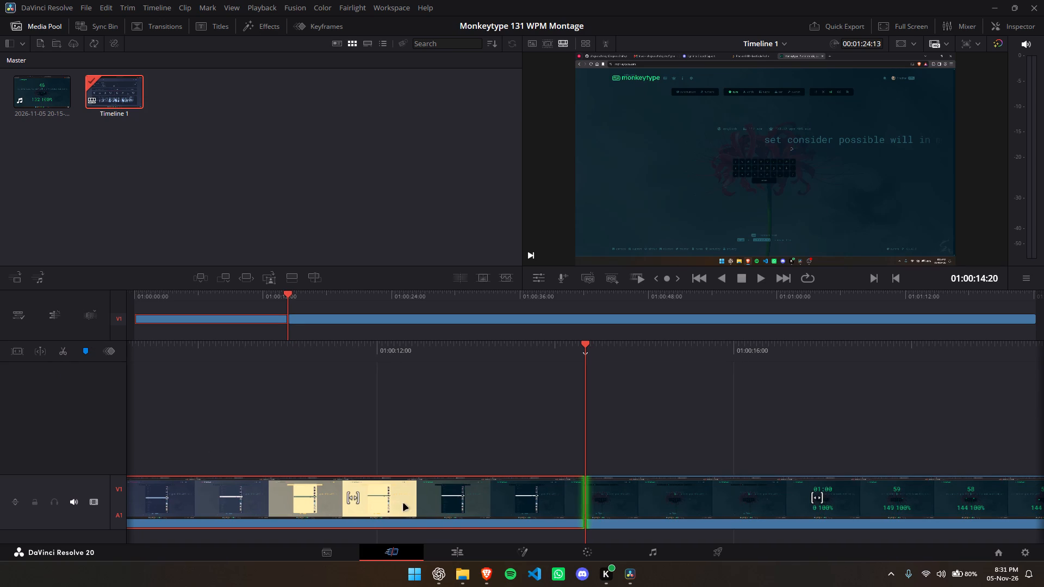
Delete the segment before the split, which shows the profile page and theme selection.
{"action": "left_click", "coordinate": [423, 498]}
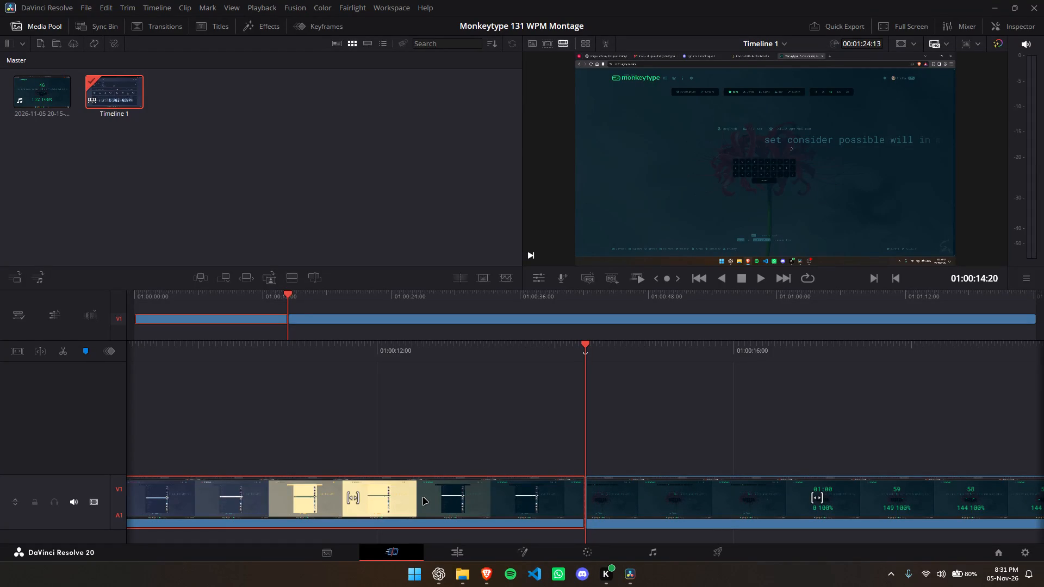
{"action": "key", "text": "Delete"}
Move the remaining typing-test clip to the start of the timeline to close the gap.
{"action": "key", "text": "space"}
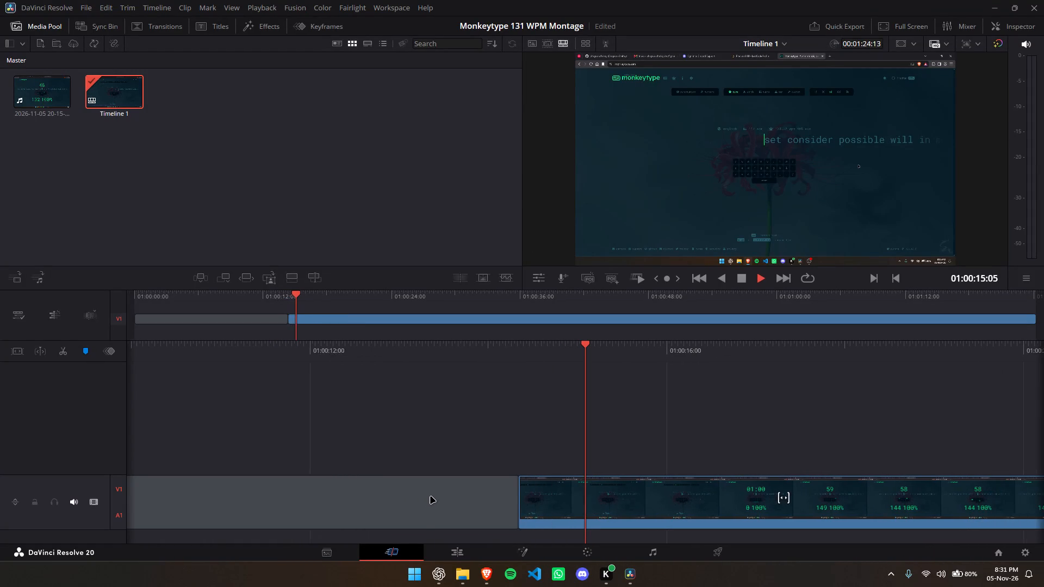
{"action": "key", "text": "space"}
{"action": "left_click_drag", "start_coordinate": [524, 505], "coordinate": [154, 488]}
Review the trimmed typing-test footage by playing it from the timeline start.
{"action": "key", "text": "Home"}
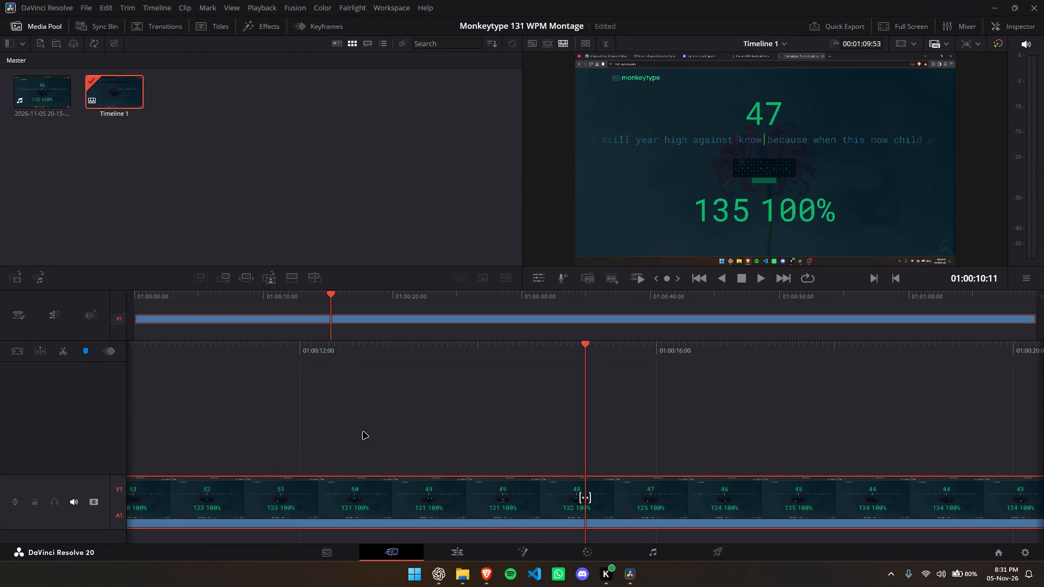
{"action": "key", "text": "Home"}
{"action": "key", "text": "space"}
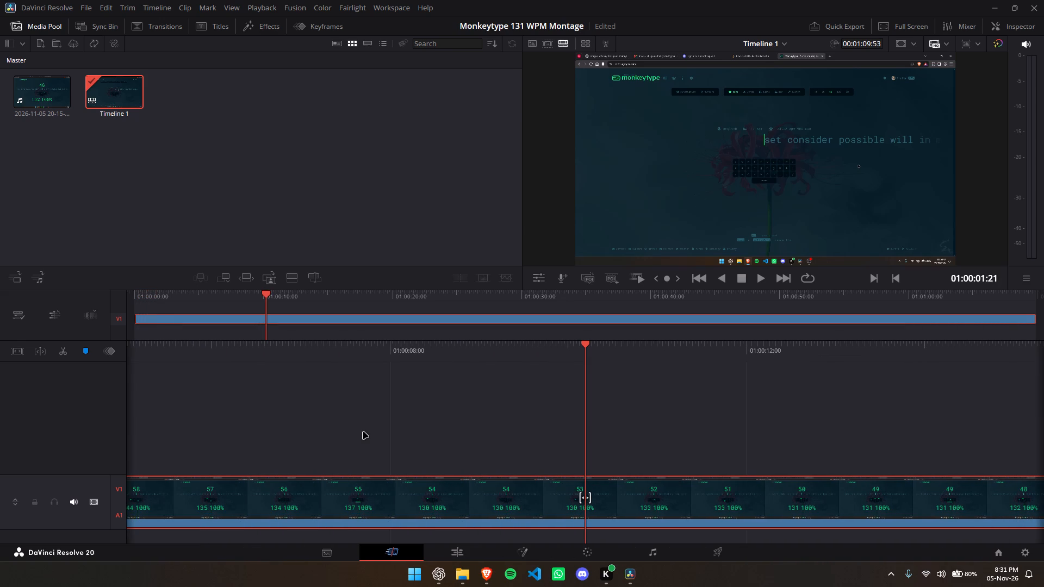
{"action": "key", "text": "space"}
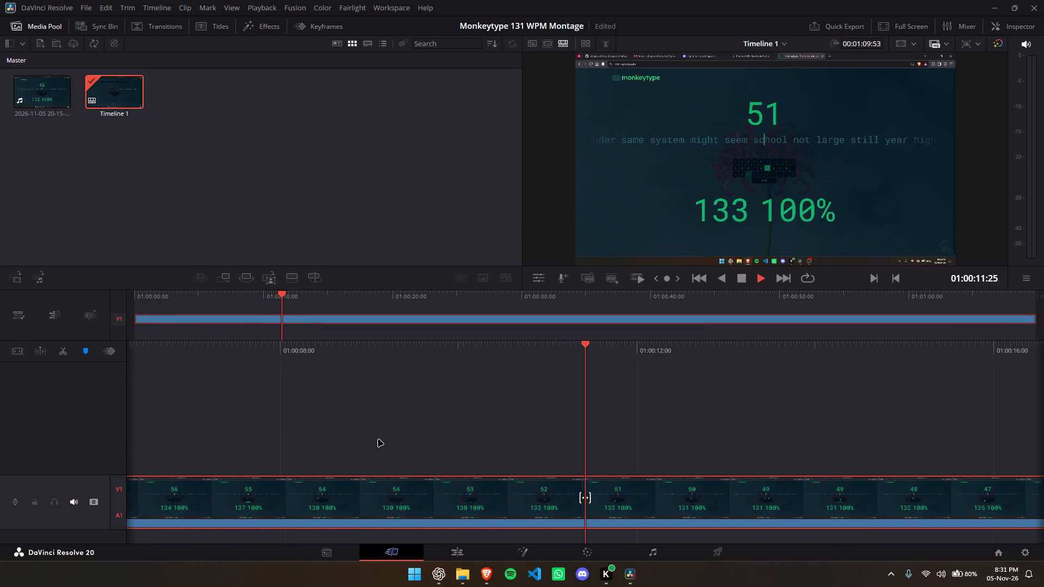
{"action": "key", "text": "Left"}
{"action": "key", "text": "Left"}
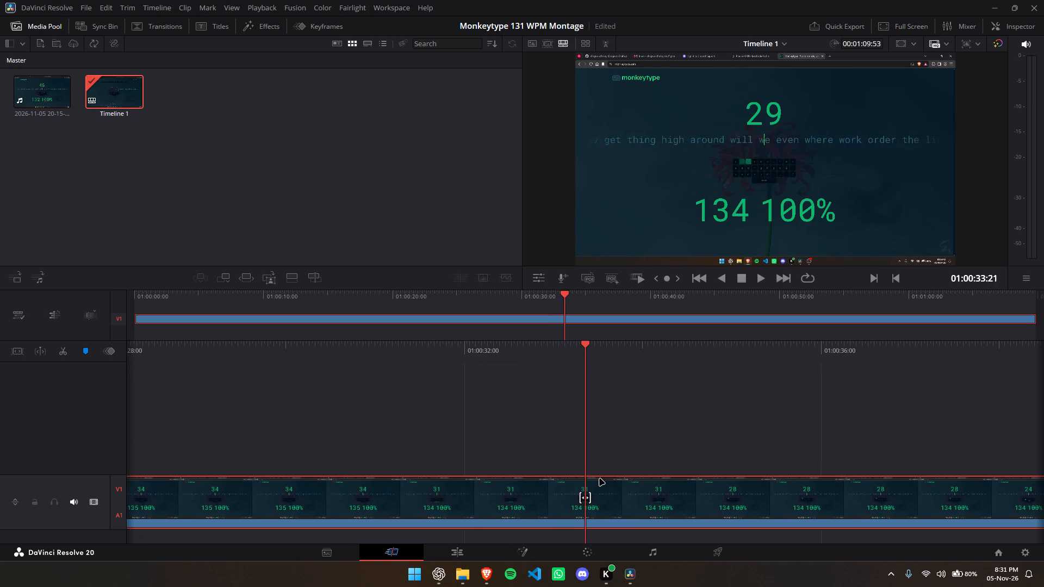
{"action": "key", "text": "space"}
Scrub the playhead back through the typing run to 01:00:00:00.
{"action": "left_click_drag", "start_coordinate": [586, 343], "coordinate": [585, 344]}
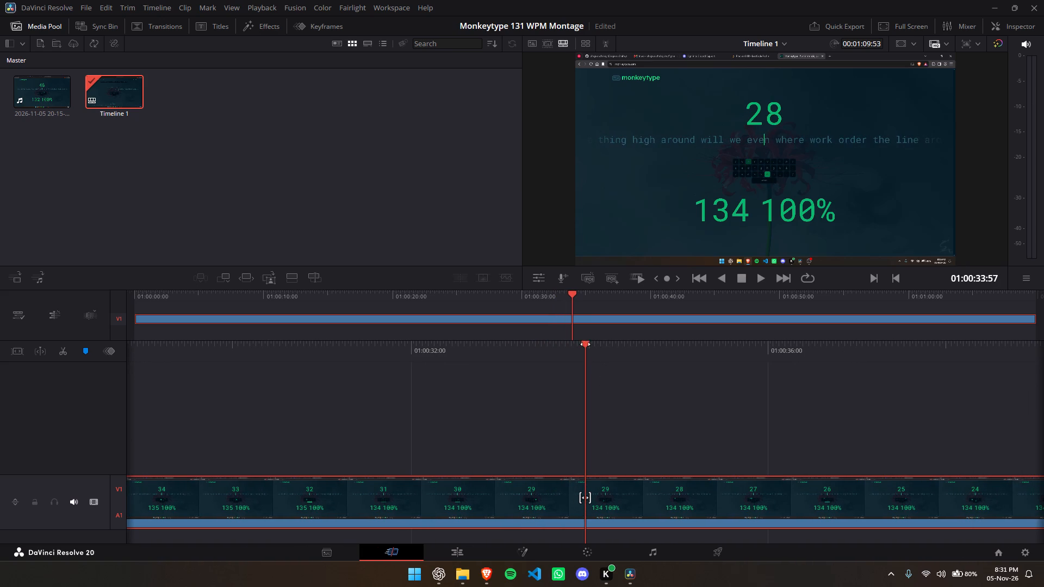
{"action": "left_click_drag", "start_coordinate": [585, 344], "coordinate": [1043, 423]}
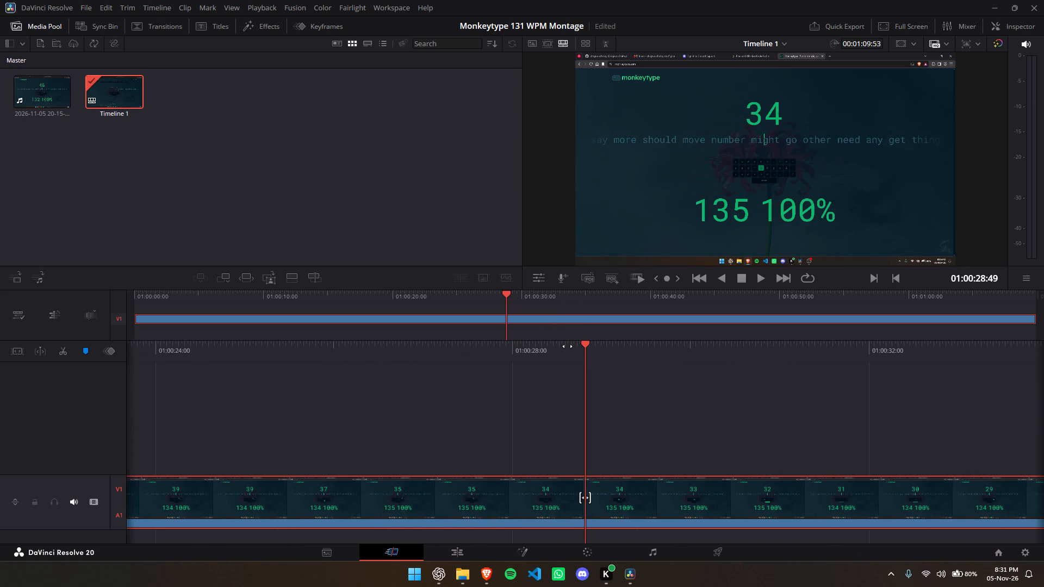
{"action": "left_click_drag", "start_coordinate": [534, 365], "coordinate": [809, 391]}
{"action": "left_click_drag", "start_coordinate": [585, 346], "coordinate": [854, 384]}
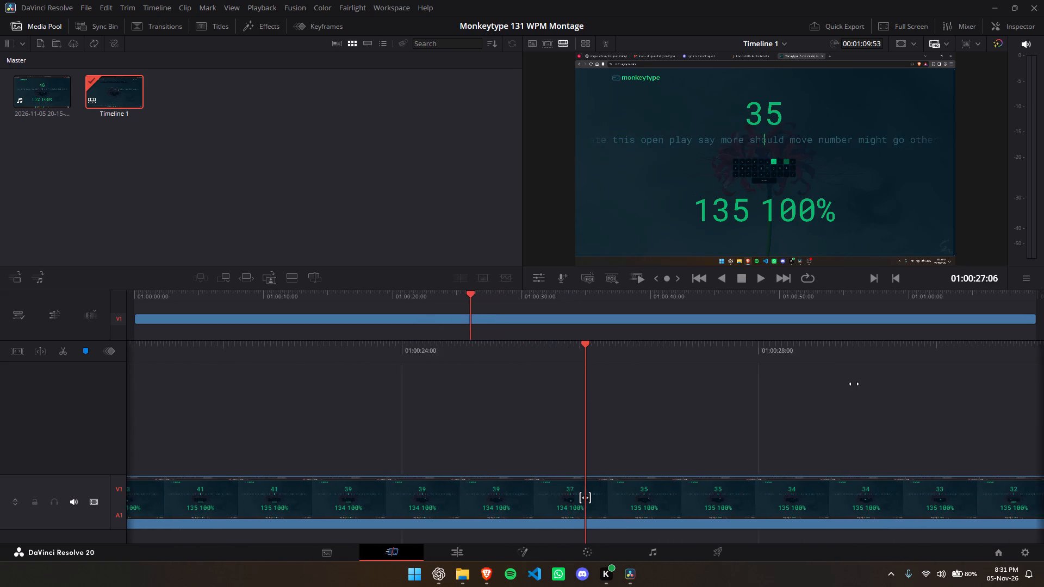
{"action": "left_click_drag", "start_coordinate": [854, 384], "coordinate": [1018, 413]}
{"action": "left_click_drag", "start_coordinate": [587, 349], "coordinate": [1005, 361]}
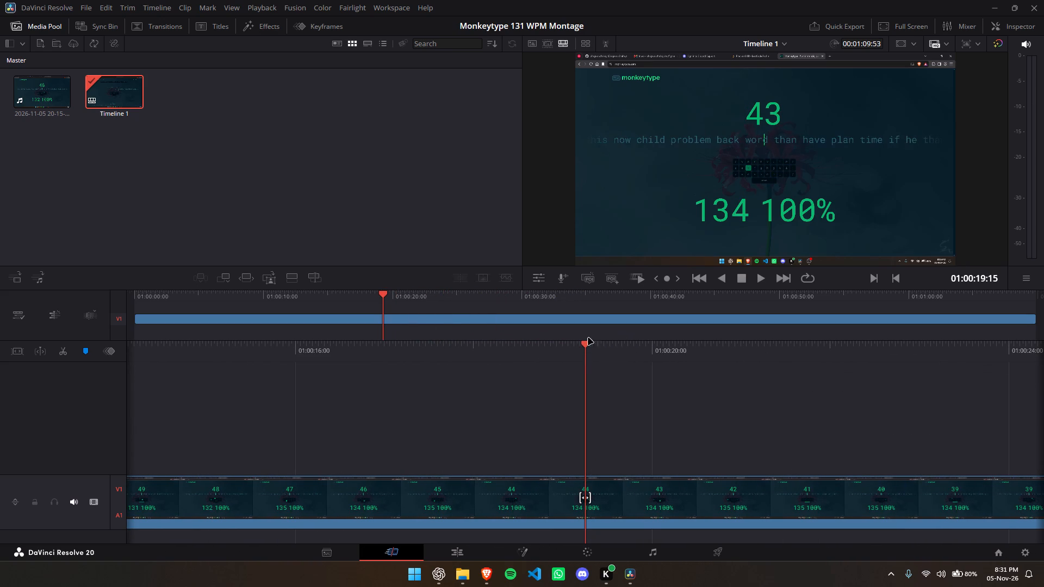
{"action": "left_click_drag", "start_coordinate": [586, 344], "coordinate": [1015, 405]}
{"action": "left_click_drag", "start_coordinate": [575, 345], "coordinate": [640, 354]}
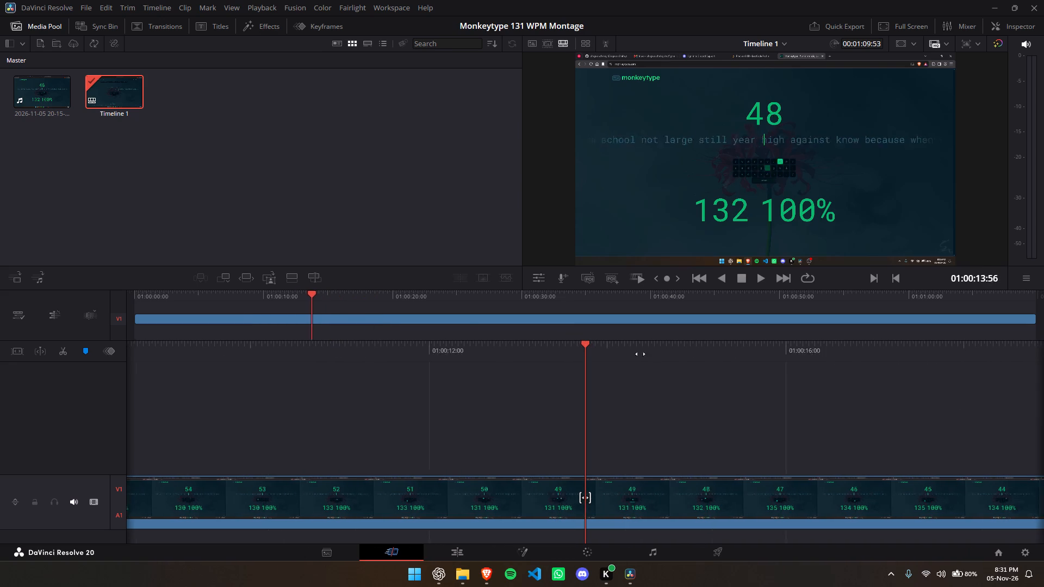
{"action": "left_click_drag", "start_coordinate": [640, 354], "coordinate": [1004, 424]}
{"action": "left_click_drag", "start_coordinate": [482, 345], "coordinate": [922, 420]}
{"action": "left_click_drag", "start_coordinate": [472, 364], "coordinate": [687, 380]}
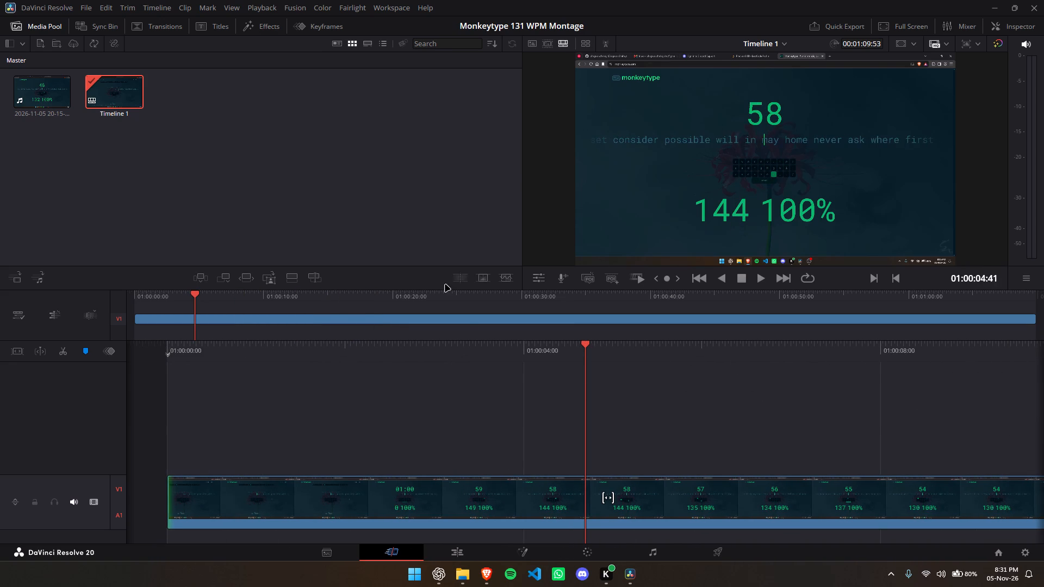
{"action": "left_click_drag", "start_coordinate": [600, 357], "coordinate": [736, 370]}
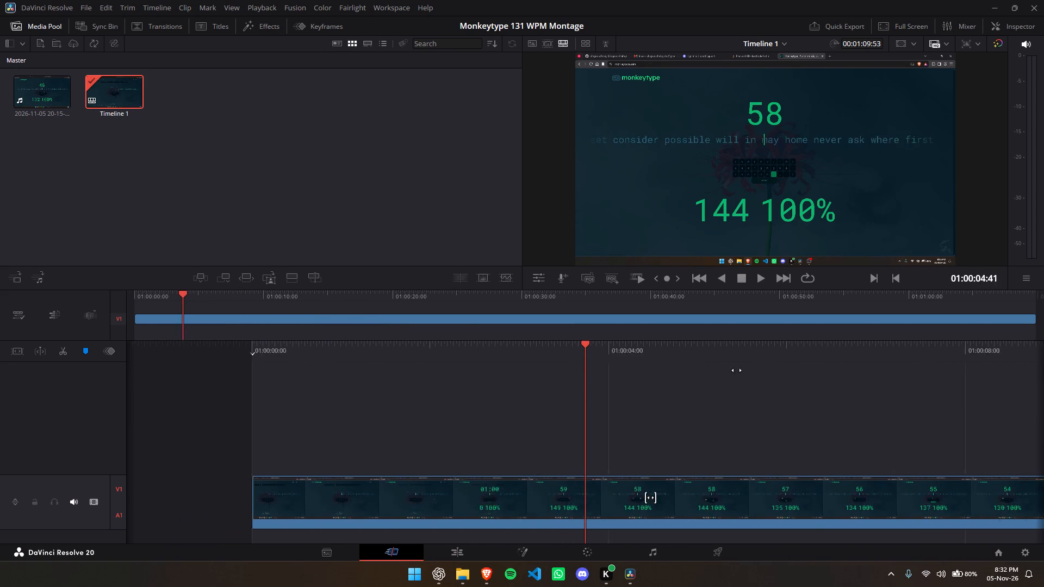
{"action": "left_click_drag", "start_coordinate": [736, 370], "coordinate": [1043, 376]}
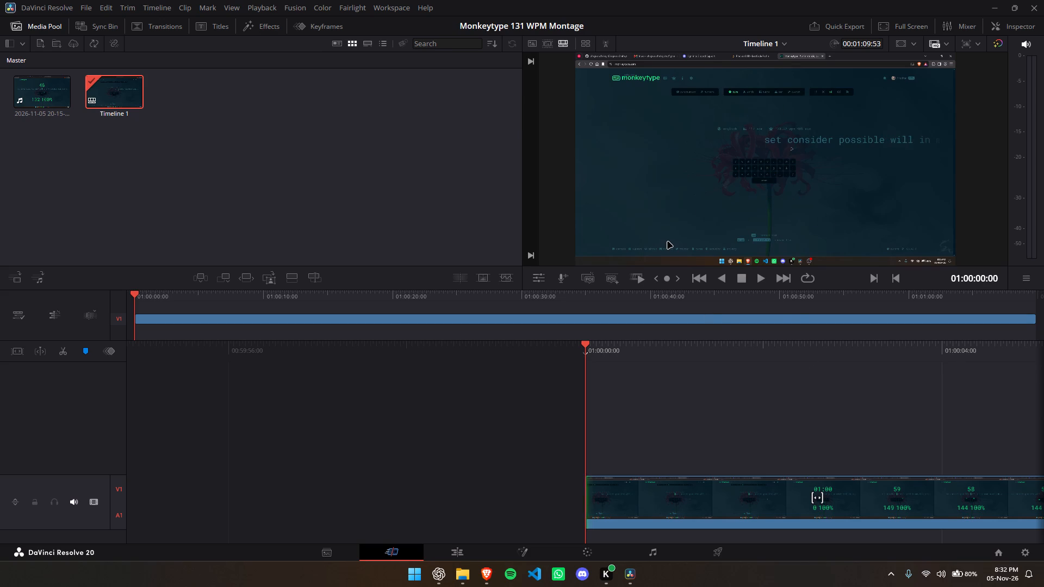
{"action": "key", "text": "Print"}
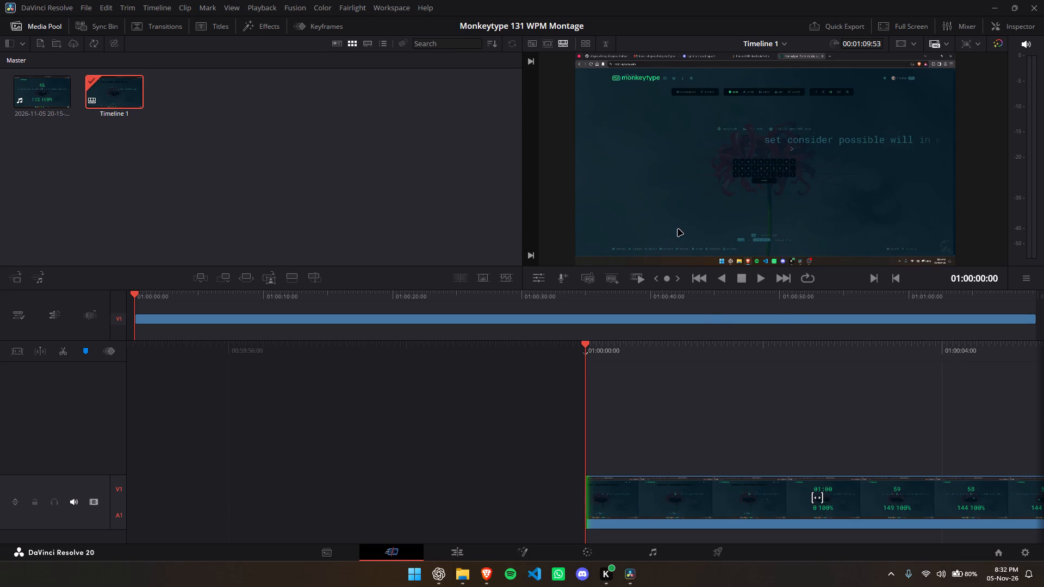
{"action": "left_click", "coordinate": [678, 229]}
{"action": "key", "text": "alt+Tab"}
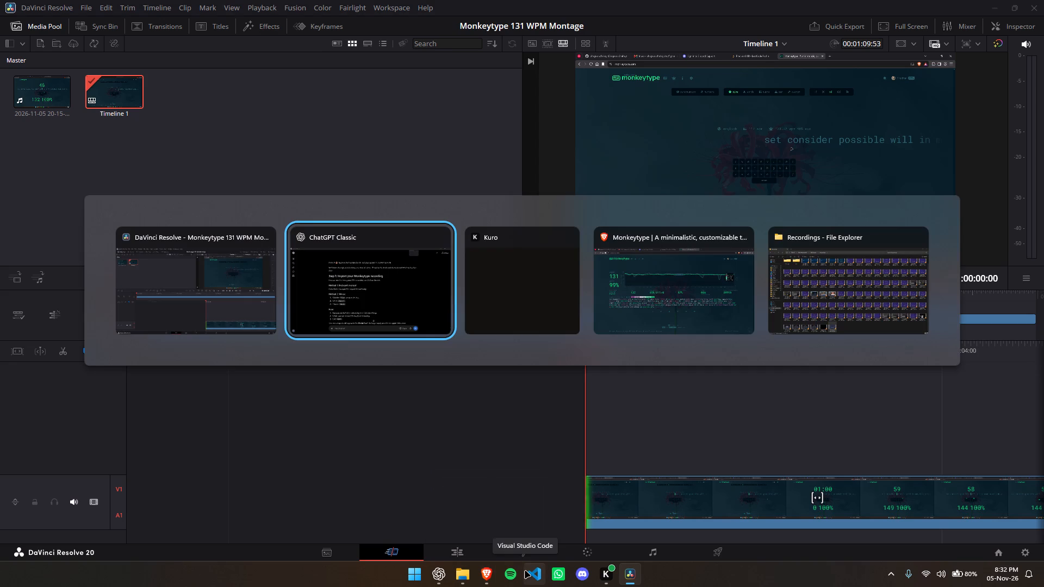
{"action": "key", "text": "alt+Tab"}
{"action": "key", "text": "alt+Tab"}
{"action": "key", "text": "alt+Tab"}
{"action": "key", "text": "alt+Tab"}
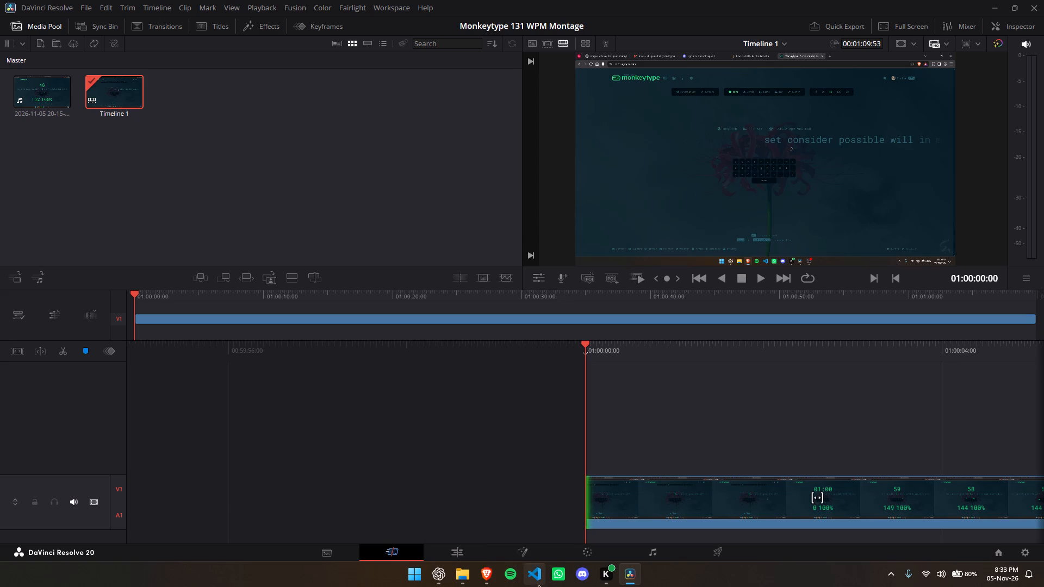
Play the opening of the trimmed typing run, pause, and return the playhead to the timeline start.
{"action": "key", "text": "space"}
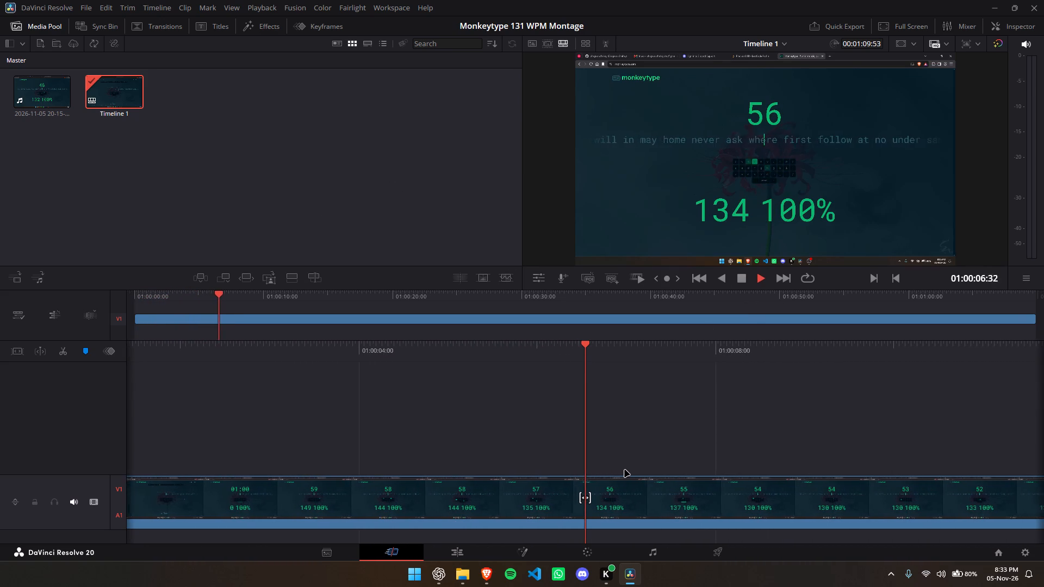
{"action": "key", "text": "space"}
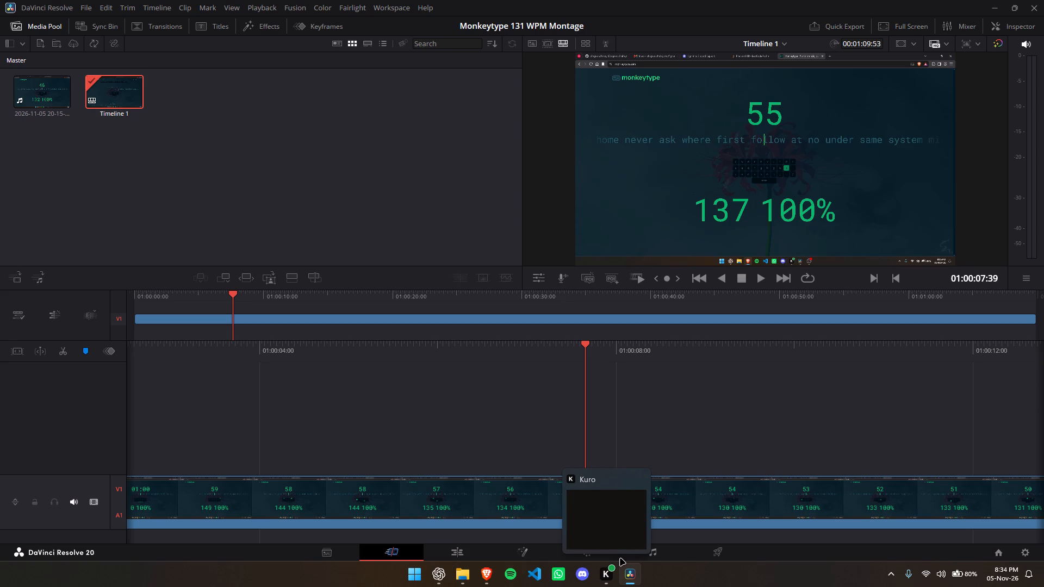
{"action": "key", "text": "Home"}
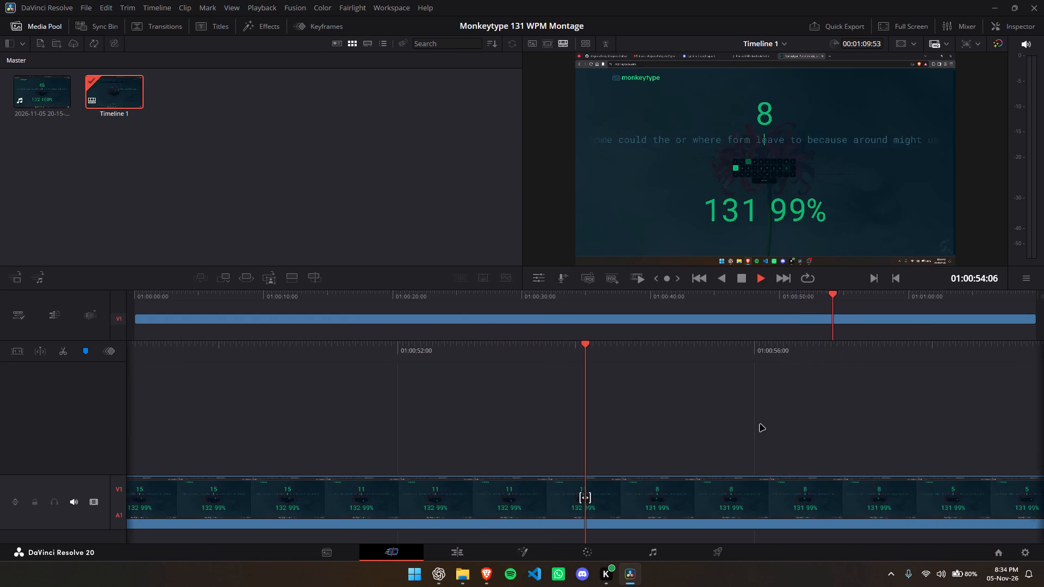
Skip ahead through the remaining typing run and play the results screen near the end of the timeline.
{"action": "key", "text": "shift+Right"}
{"action": "key", "text": "shift+Right"}
{"action": "key", "text": "shift+Right"}
{"action": "key", "text": "shift+Right"}
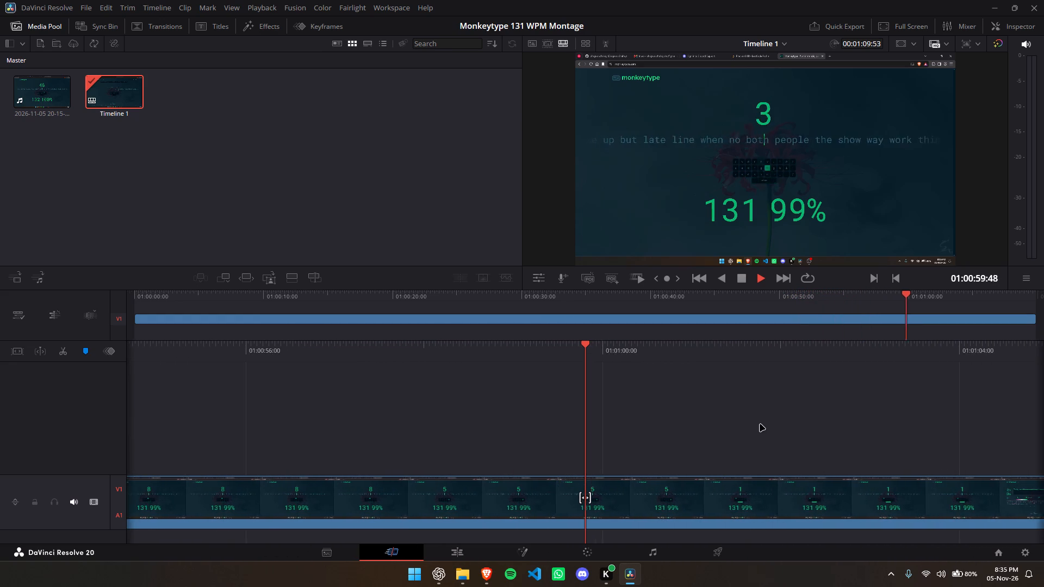
{"action": "key", "text": "shift+Right"}
{"action": "key", "text": "shift+Right"}
{"action": "key", "text": "shift+Right"}
{"action": "key", "text": "shift+Right"}
{"action": "key", "text": "shift+Left"}
{"action": "key", "text": "shift+Right"}
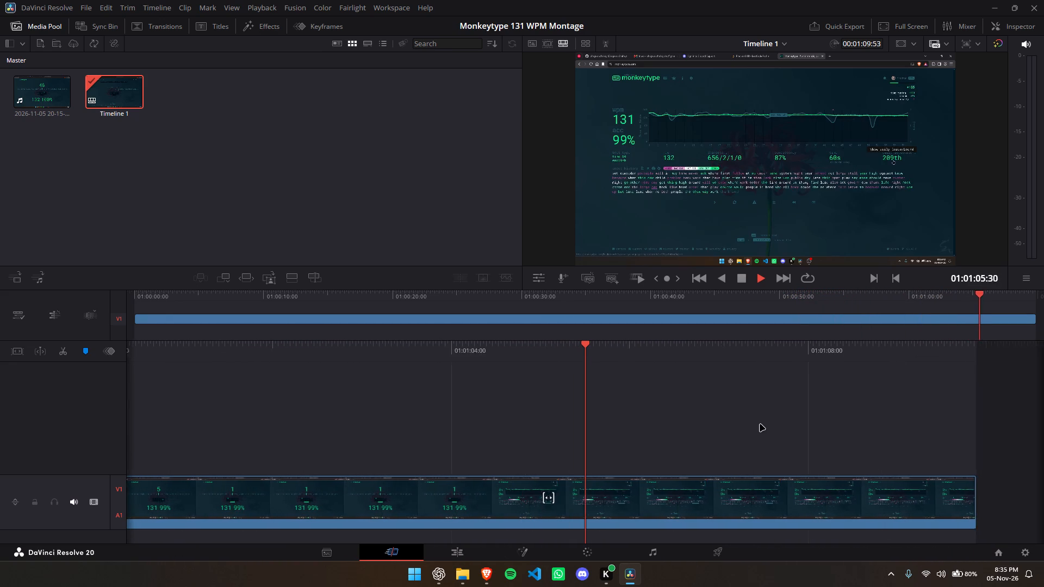
{"action": "key", "text": "space"}
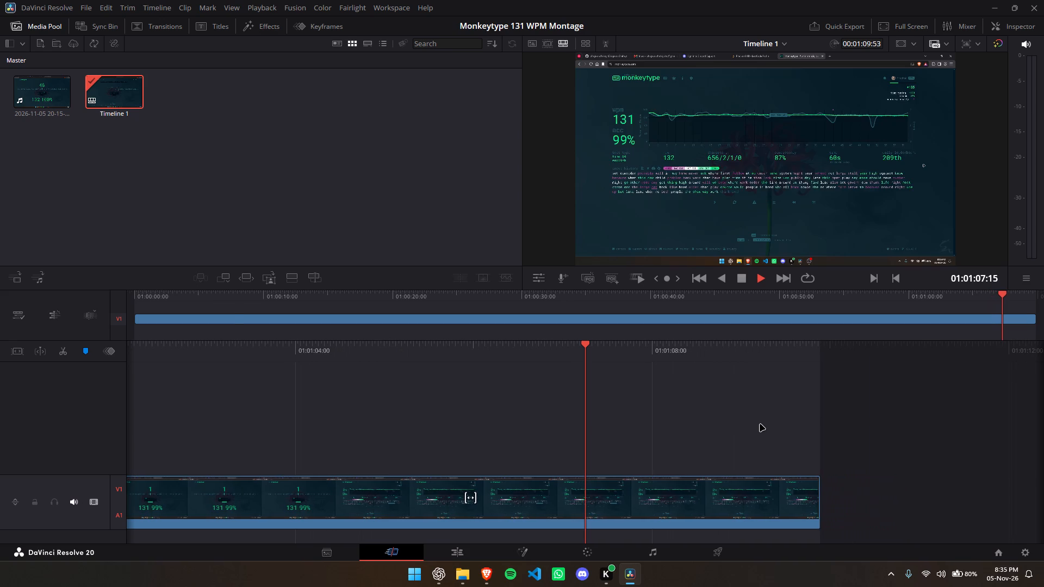
{"action": "key", "text": "space"}
Step the playhead forward through the whole typing run to the results screen at 01:01:07:04.
{"action": "key", "text": "Right"}
{"action": "key", "text": "shift+Right"}
{"action": "key", "text": "shift+Right"}
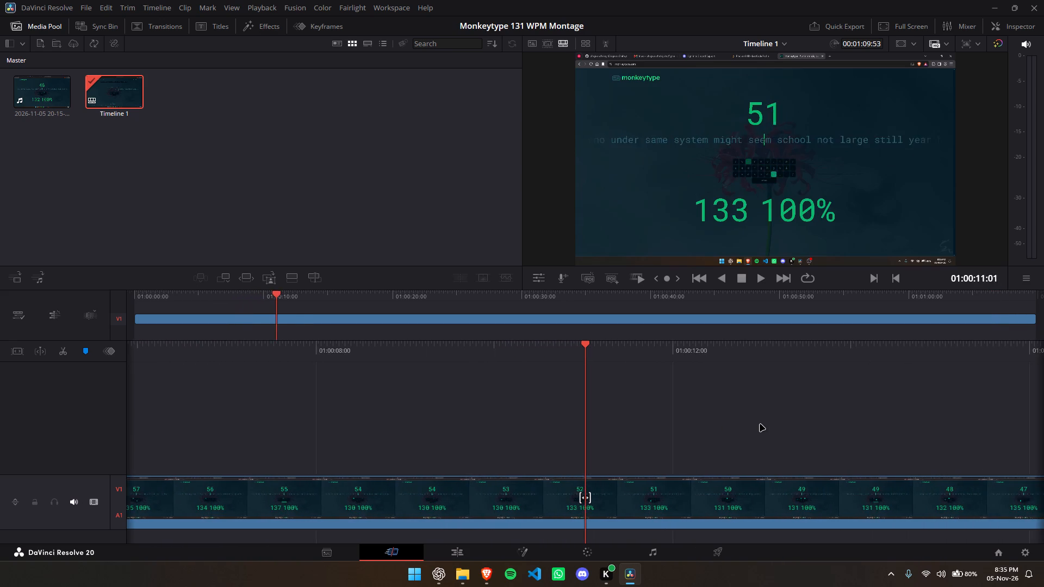
{"action": "key", "text": "shift+Right"}
{"action": "key", "text": "shift+Right"}
{"action": "key", "text": "shift+Right"}
{"action": "key", "text": "shift+Right"}
{"action": "key", "text": "shift+Right"}
{"action": "key", "text": "shift+Right"}
{"action": "key", "text": "shift+Right"}
{"action": "key", "text": "shift+Right"}
{"action": "key", "text": "shift+Right"}
{"action": "key", "text": "shift+Right"}
{"action": "key", "text": "shift+Right"}
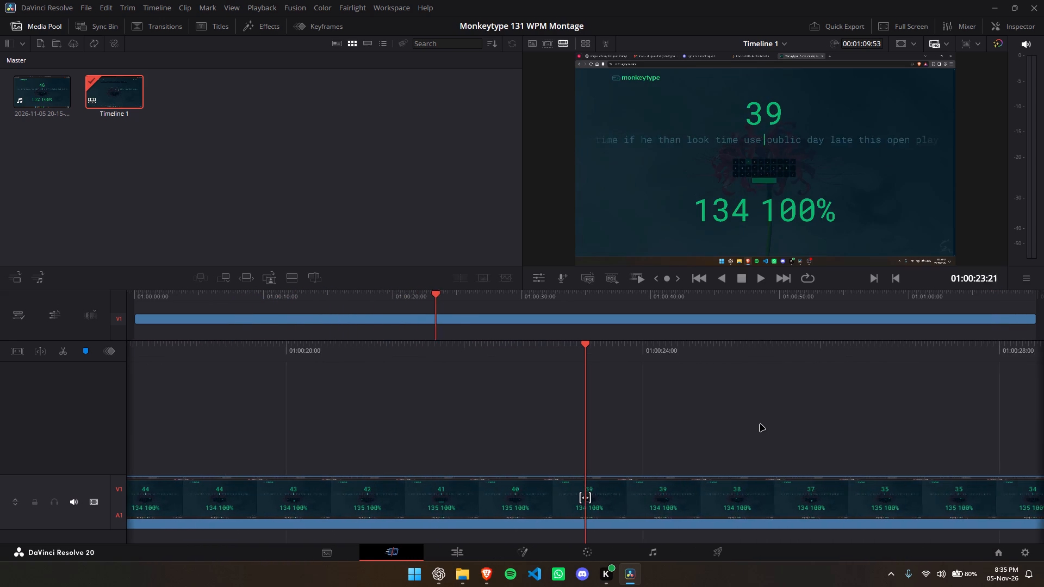
{"action": "key", "text": "shift+Right"}
{"action": "key", "text": "shift+Right"}
{"action": "key", "text": "Right"}
{"action": "key", "text": "Right"}
{"action": "key", "text": "Right"}
{"action": "key", "text": "Right"}
{"action": "key", "text": "Right"}
{"action": "key", "text": "shift+Right"}
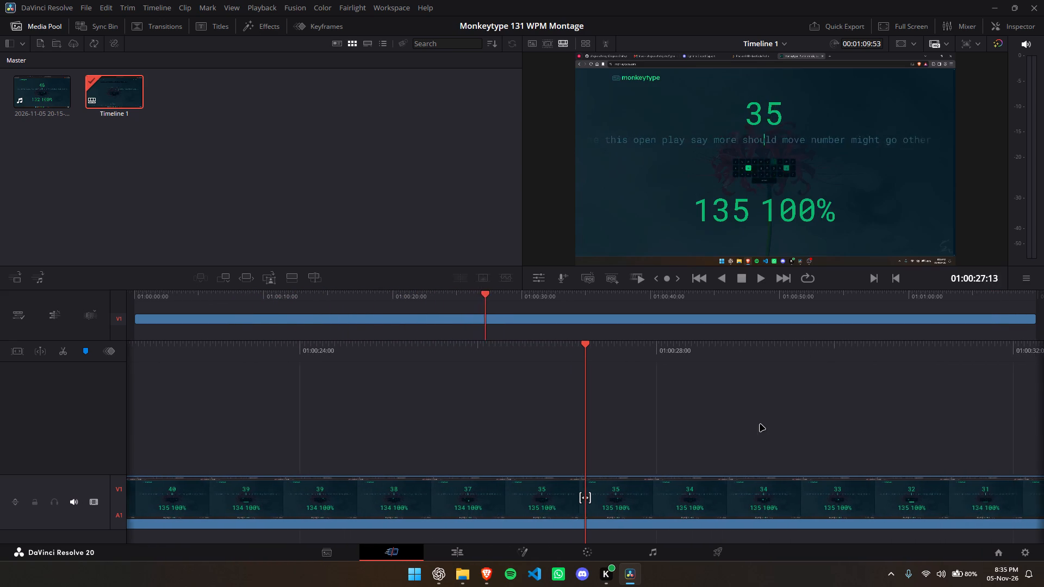
{"action": "key", "text": "shift+Right"}
{"action": "key", "text": "shift+Right"}
{"action": "key", "text": "shift+Right"}
{"action": "key", "text": "space"}
{"action": "key", "text": "shift+Right"}
{"action": "key", "text": "shift+Right"}
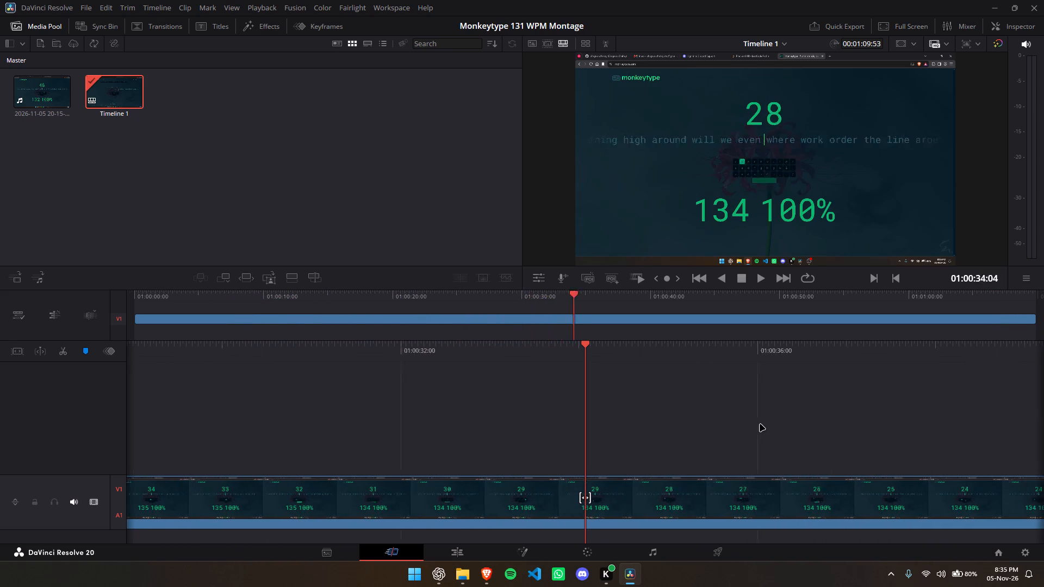
{"action": "key", "text": "shift+Right"}
{"action": "key", "text": "shift+Right"}
{"action": "key", "text": "shift+Right"}
{"action": "key", "text": "shift+Right"}
{"action": "key", "text": "shift+Right"}
{"action": "key", "text": "shift+Right"}
{"action": "key", "text": "shift+Right"}
{"action": "key", "text": "shift+Right"}
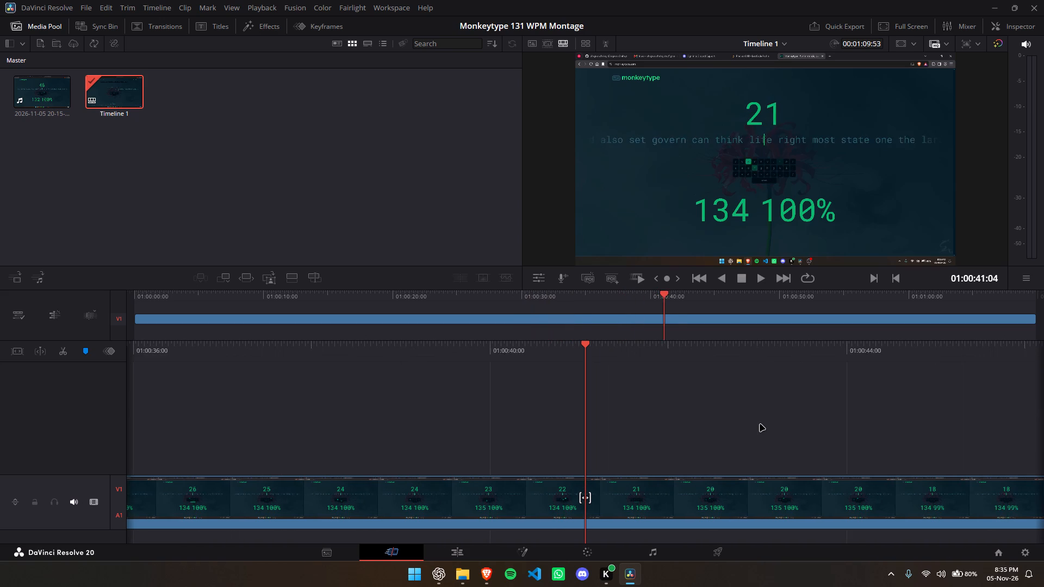
{"action": "key", "text": "shift+Right"}
{"action": "key", "text": "shift+Right"}
{"action": "key", "text": "shift+Right"}
{"action": "key", "text": "shift+Right"}
{"action": "key", "text": "shift+Right"}
{"action": "key", "text": "shift+Right"}
{"action": "key", "text": "shift+Right"}
{"action": "key", "text": "shift+Right"}
{"action": "key", "text": "shift+Right"}
{"action": "key", "text": "shift+Right"}
{"action": "key", "text": "shift+Right"}
{"action": "key", "text": "shift+Right"}
{"action": "key", "text": "shift+Right"}
{"action": "key", "text": "shift+Right"}
{"action": "key", "text": "shift+Right"}
{"action": "key", "text": "shift+Right"}
{"action": "key", "text": "shift+Right"}
{"action": "key", "text": "shift+Right"}
{"action": "key", "text": "shift+Right"}
{"action": "key", "text": "shift+Right"}
{"action": "key", "text": "shift+Right"}
{"action": "key", "text": "shift+Right"}
{"action": "key", "text": "shift+Right"}
{"action": "key", "text": "shift+Right"}
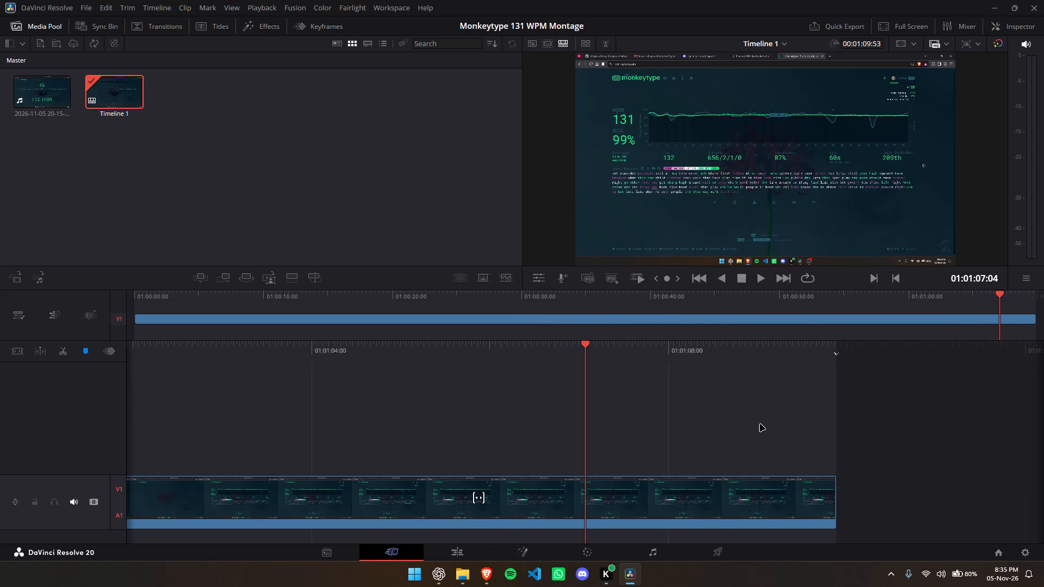
Split the clip at 01:01:09:00, just before the window switcher shows up over the Monkeytype results.
{"action": "key", "text": "space"}
{"action": "key", "text": "space"}
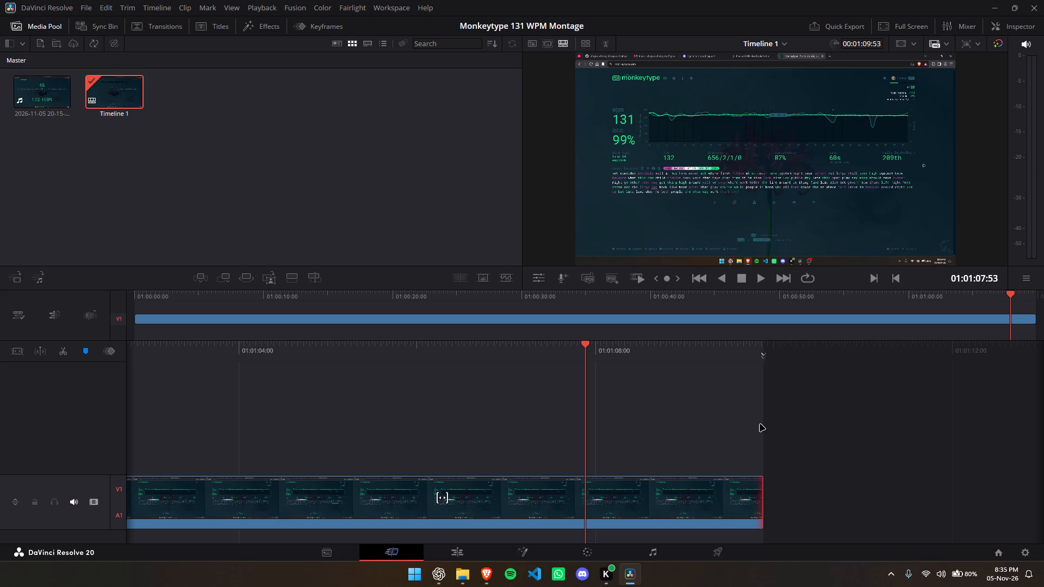
{"action": "key", "text": "space"}
{"action": "key", "text": "space"}
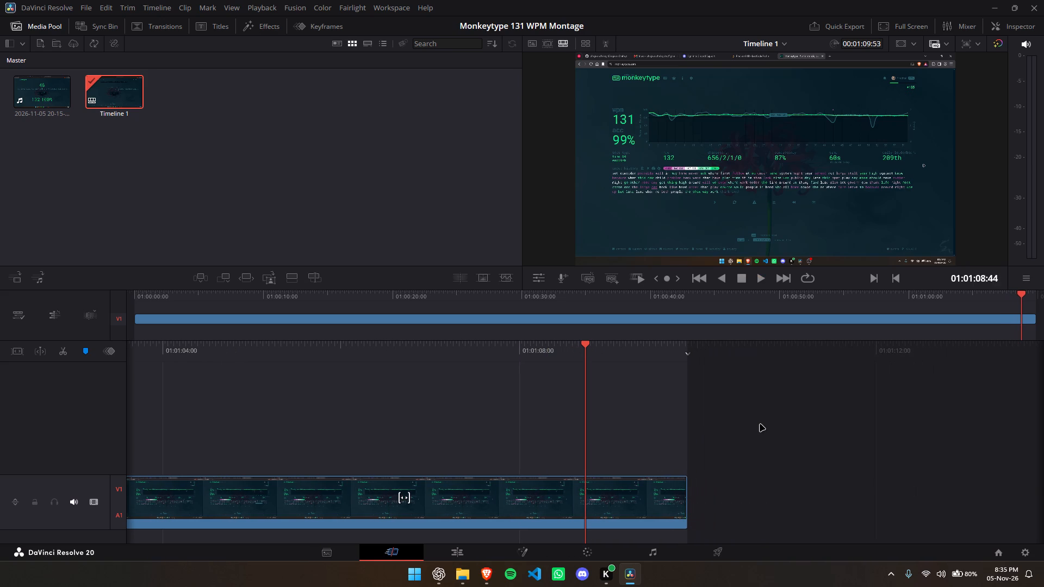
{"action": "key", "text": "space"}
{"action": "key", "text": "space"}
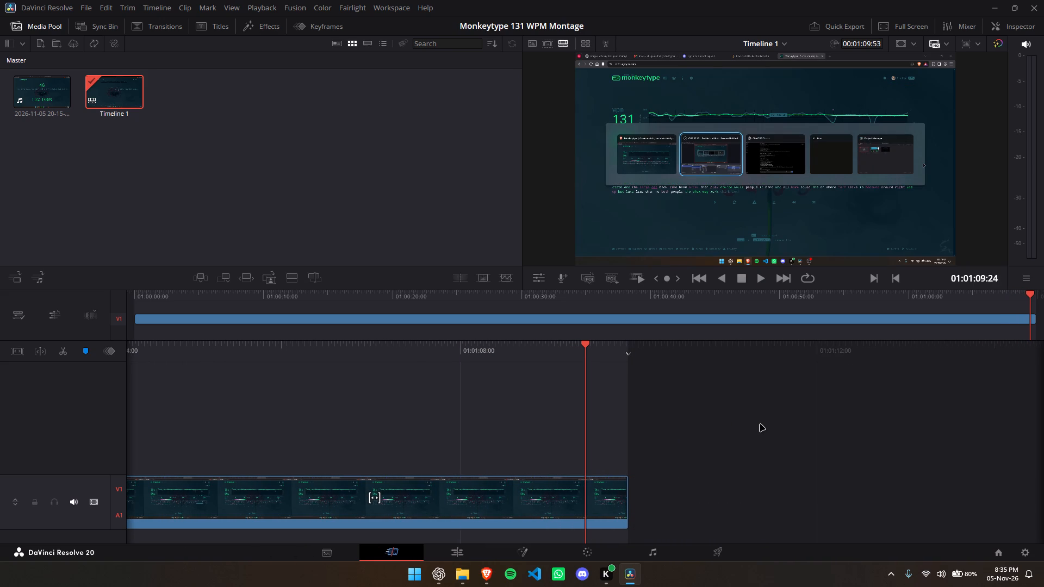
{"action": "key", "text": "Left"}
{"action": "key", "text": "Left"}
{"action": "key", "text": "Left"}
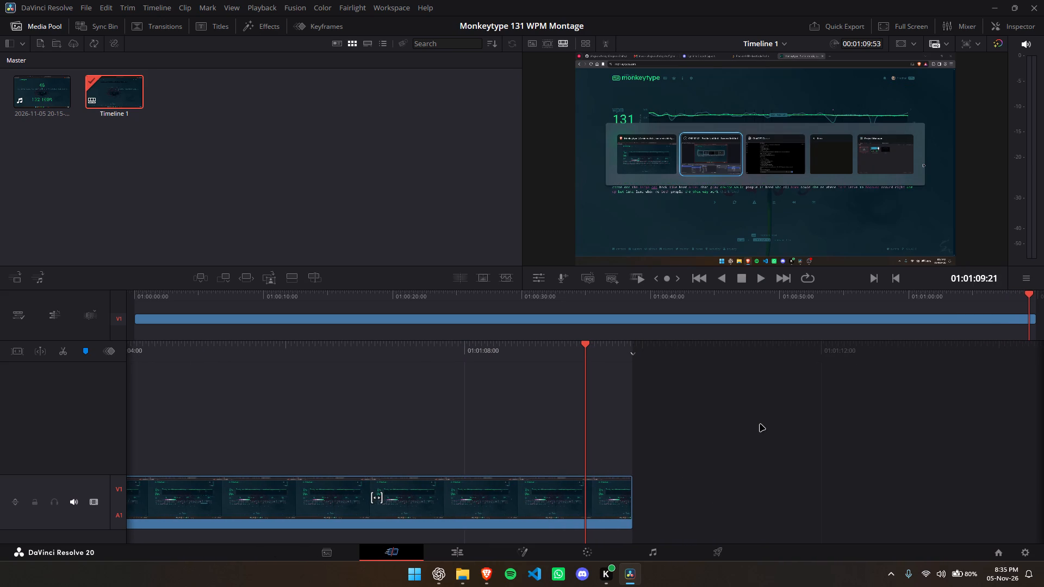
{"action": "key", "text": "Left"}
{"action": "key", "text": "Left"}
{"action": "key", "text": "Left"}
{"action": "key", "text": "Left"}
{"action": "key", "text": "Left"}
{"action": "key", "text": "Left"}
{"action": "key", "text": "Left"}
{"action": "key", "text": "Left"}
{"action": "key", "text": "Left"}
{"action": "key", "text": "Left"}
{"action": "key", "text": "Left"}
{"action": "key", "text": "Left"}
{"action": "key", "text": "Left"}
{"action": "key", "text": "Left"}
{"action": "key", "text": "Left"}
{"action": "key", "text": "Left"}
{"action": "key", "text": "Left"}
{"action": "key", "text": "Left"}
{"action": "key", "text": "Left"}
{"action": "key", "text": "Left"}
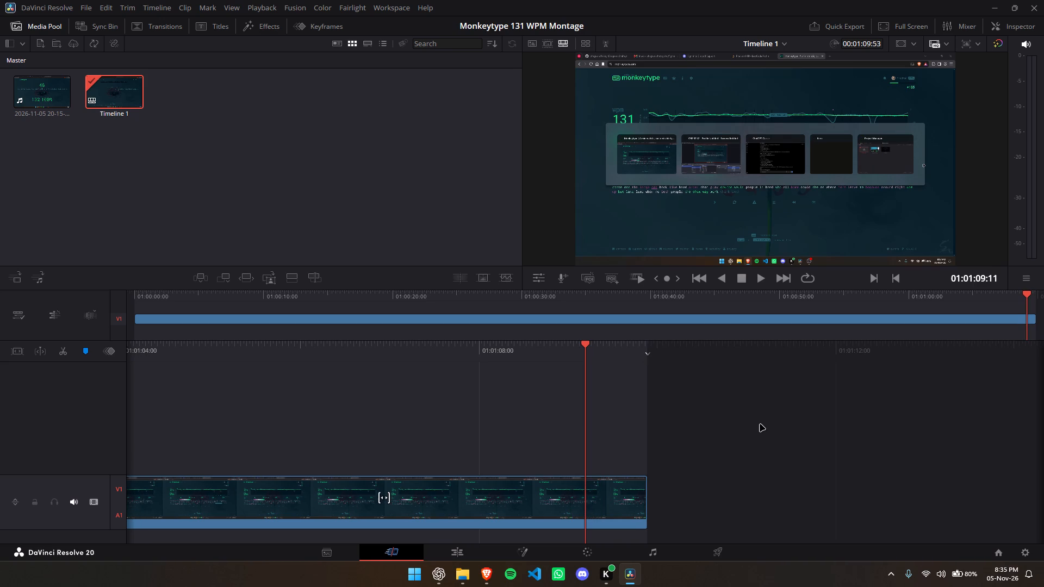
{"action": "key", "text": "Left"}
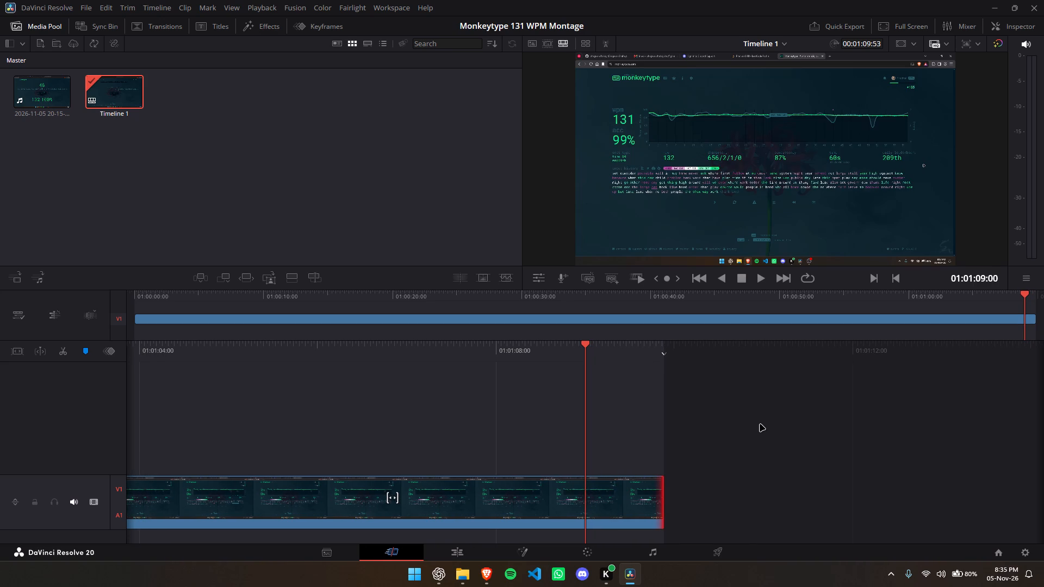
{"action": "left_click", "coordinate": [66, 354]}
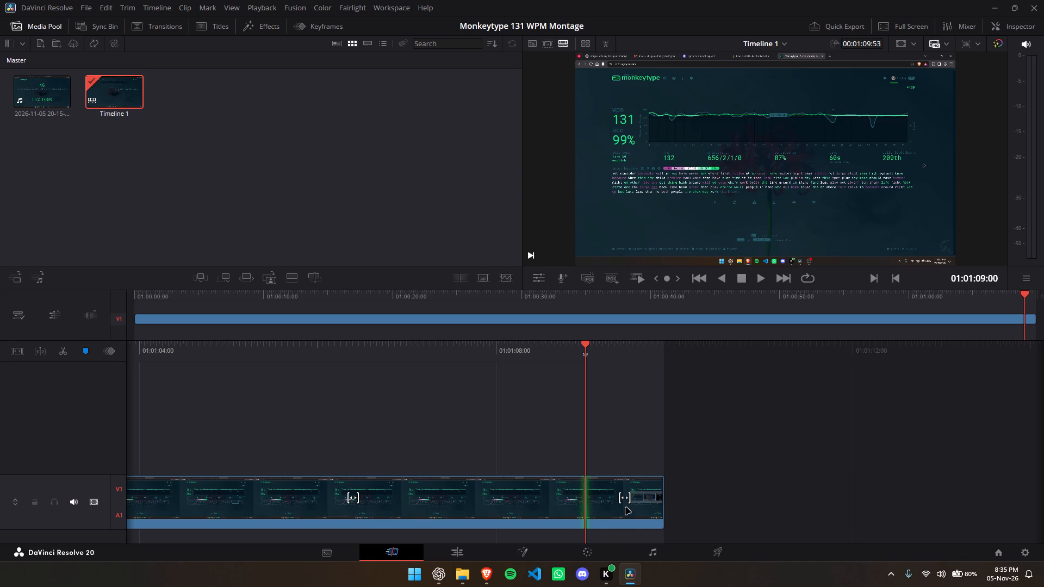
Delete the leftover clip segment after the 01:01:09:00 split.
{"action": "key", "text": "BackSpace"}
{"action": "key", "text": "Delete"}
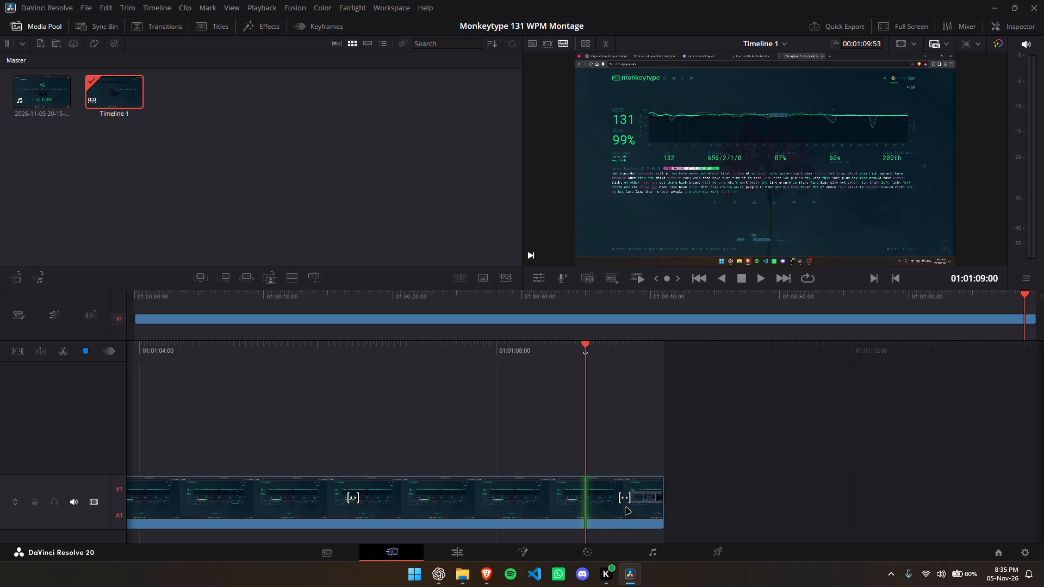
{"action": "key", "text": "Right"}
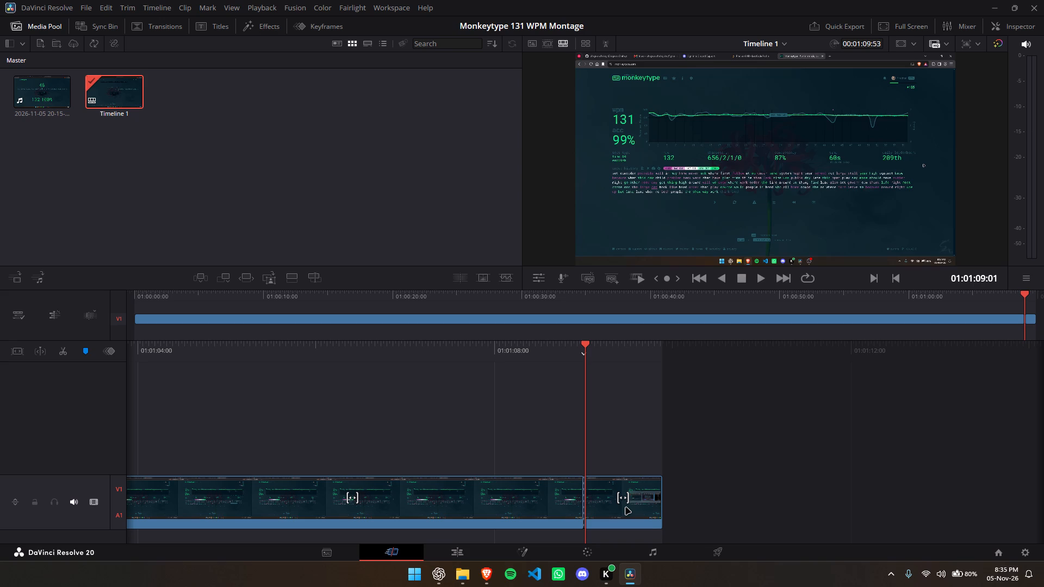
{"action": "key", "text": "b"}
{"action": "left_click", "coordinate": [626, 508]}
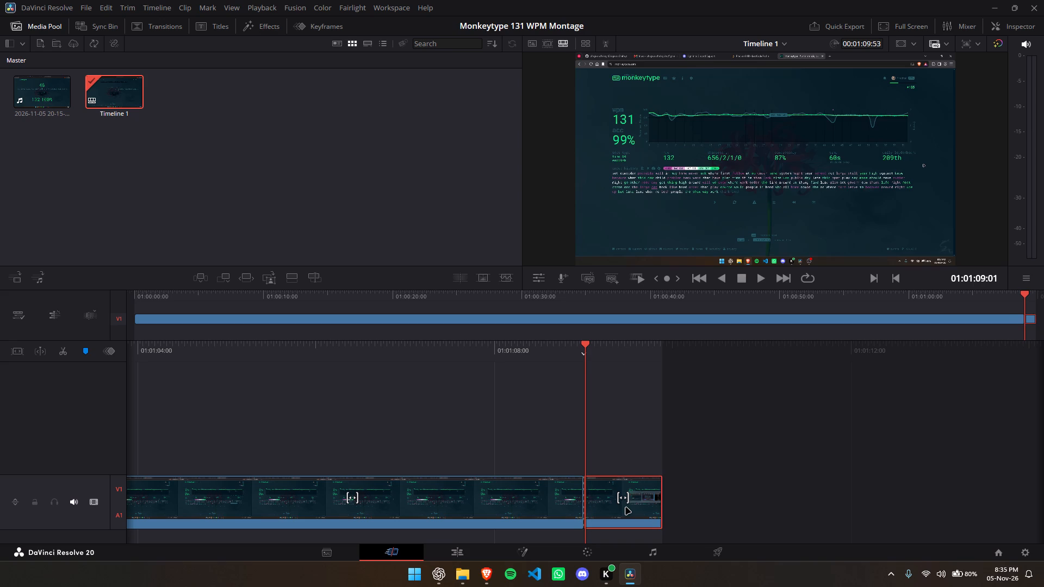
{"action": "key", "text": "Delete"}
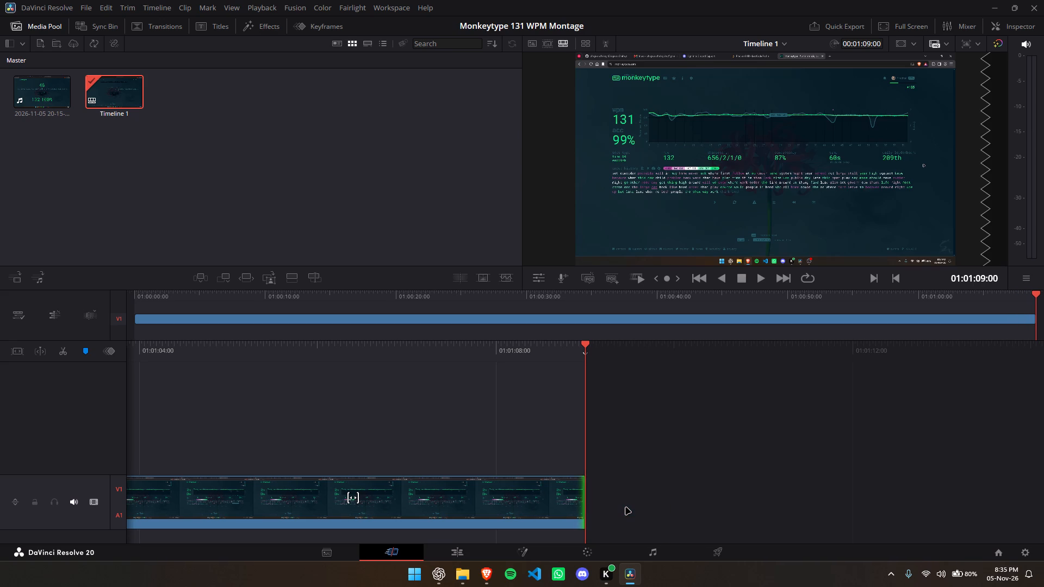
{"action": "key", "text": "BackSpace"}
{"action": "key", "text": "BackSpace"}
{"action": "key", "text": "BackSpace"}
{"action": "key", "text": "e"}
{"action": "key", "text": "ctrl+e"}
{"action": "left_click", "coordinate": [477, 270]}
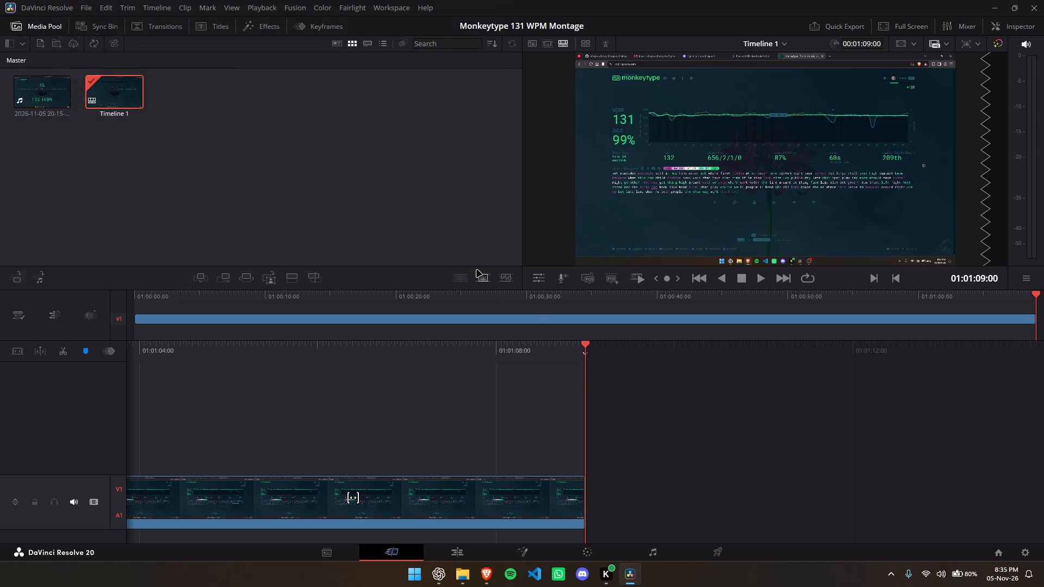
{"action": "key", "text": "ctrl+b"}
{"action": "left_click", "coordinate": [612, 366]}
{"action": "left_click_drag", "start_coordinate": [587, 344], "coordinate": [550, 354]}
Return the playhead to the timeline start and play the trimmed footage.
{"action": "key", "text": "Home"}
{"action": "key", "text": "End"}
{"action": "key", "text": "Home"}
{"action": "key", "text": "Home"}
{"action": "key", "text": "Home"}
{"action": "key", "text": "Home"}
{"action": "key", "text": "Home"}
{"action": "key", "text": "Home"}
{"action": "key", "text": "space"}
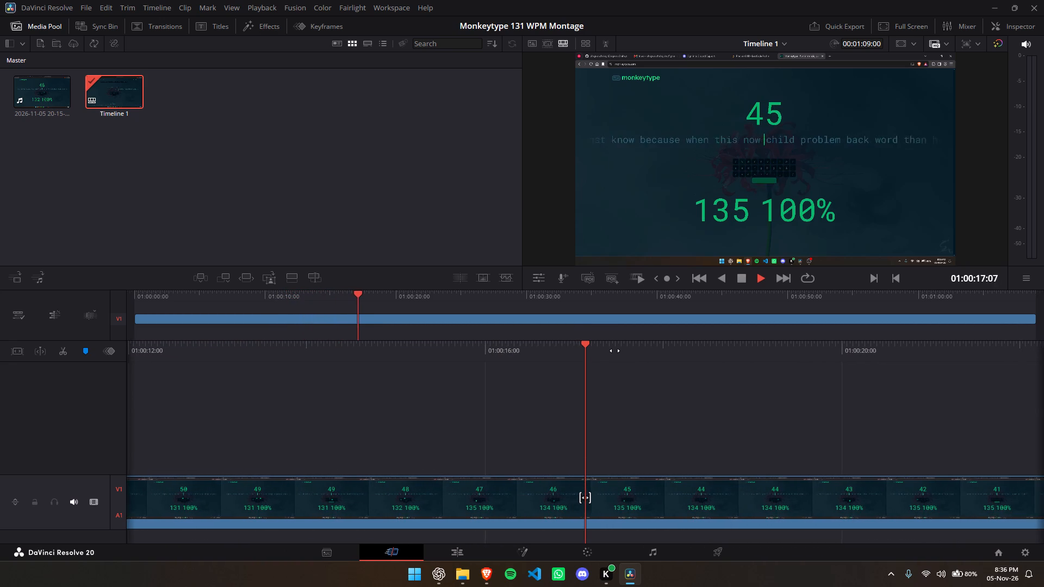
Pause playback and scrub the playhead back to 01:00:00:00.
{"action": "left_click_drag", "start_coordinate": [585, 342], "coordinate": [1043, 444]}
{"action": "left_click_drag", "start_coordinate": [484, 399], "coordinate": [1005, 428]}
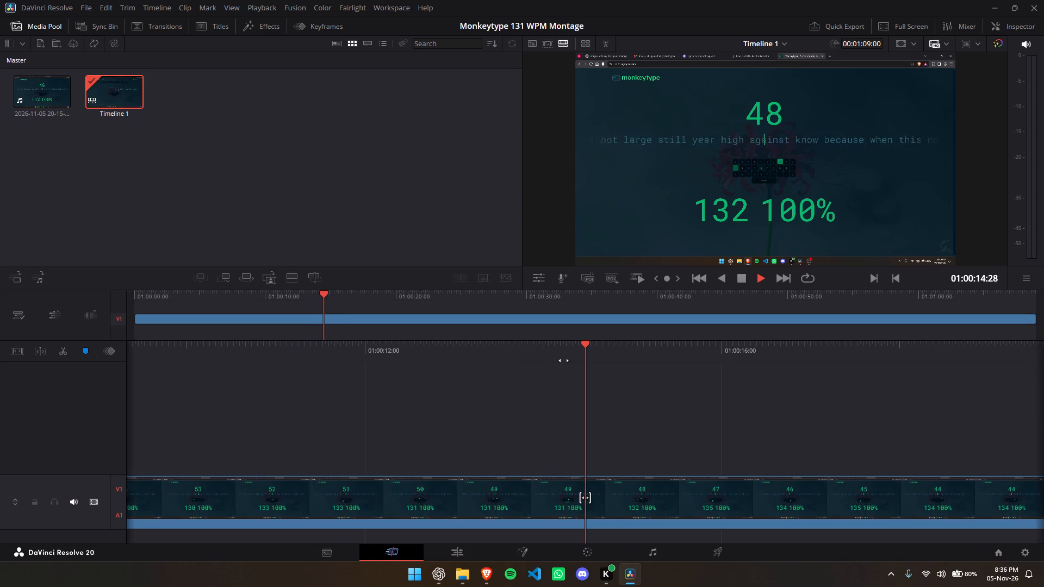
{"action": "key", "text": "space"}
{"action": "left_click_drag", "start_coordinate": [607, 379], "coordinate": [946, 386]}
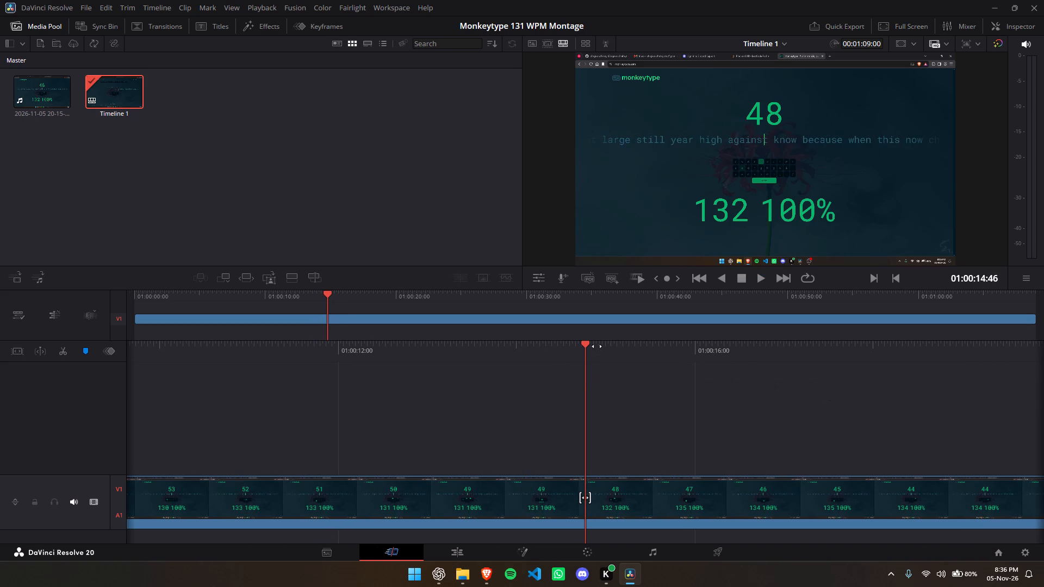
{"action": "left_click_drag", "start_coordinate": [586, 344], "coordinate": [1036, 387]}
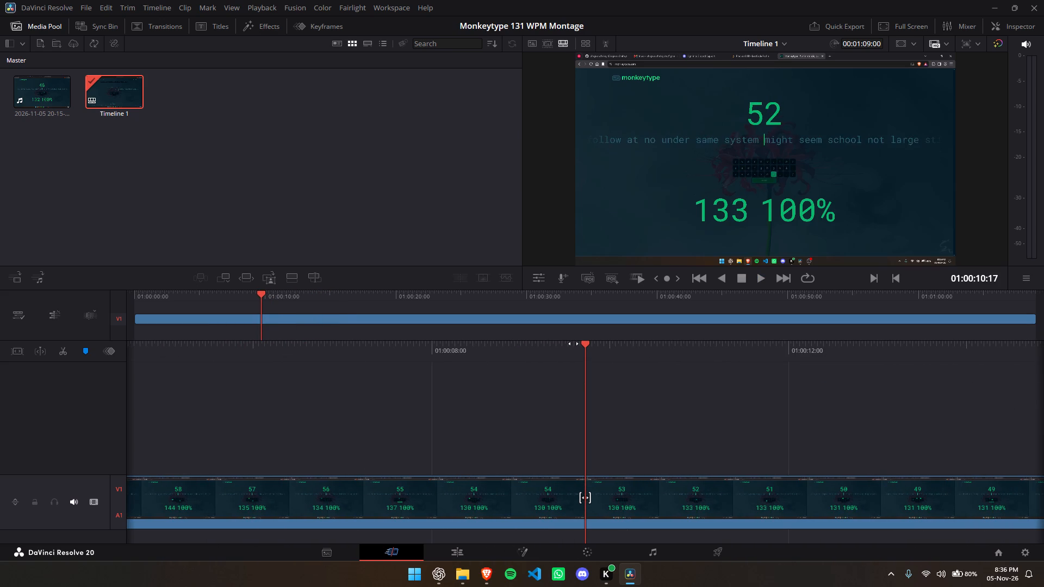
{"action": "left_click_drag", "start_coordinate": [586, 344], "coordinate": [1043, 356]}
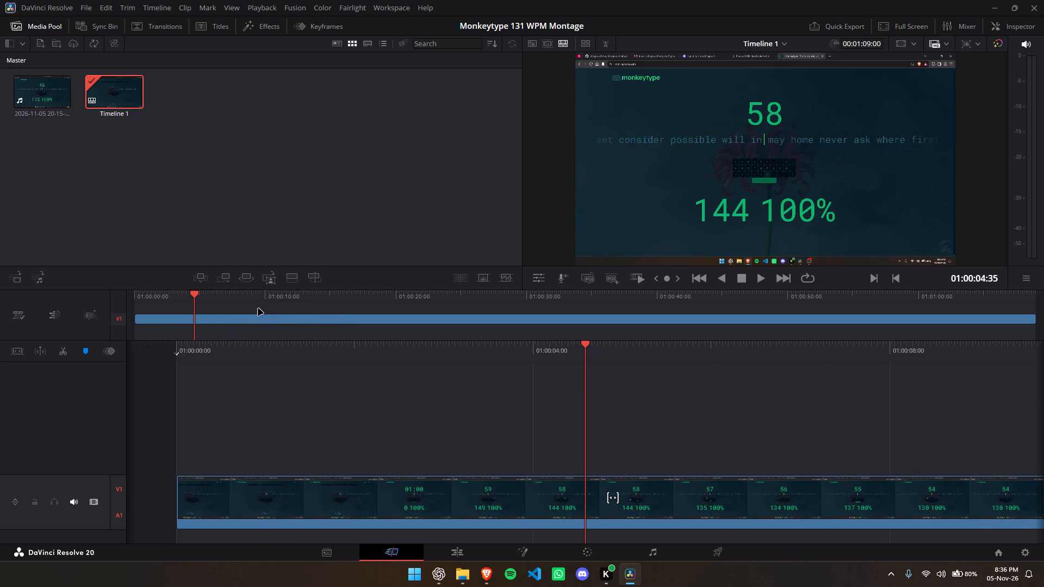
{"action": "left_click_drag", "start_coordinate": [195, 296], "coordinate": [139, 299]}
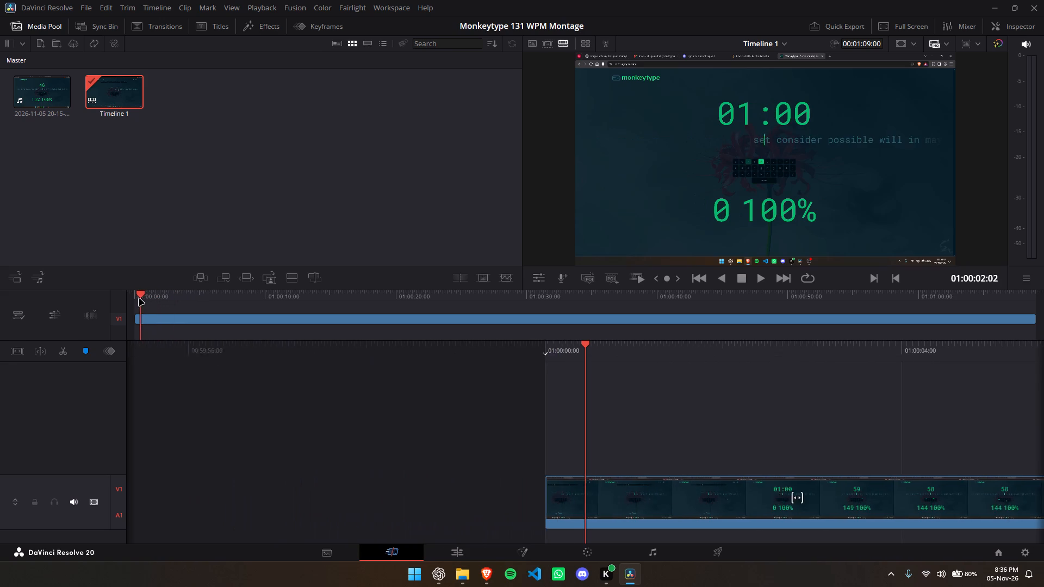
{"action": "left_click_drag", "start_coordinate": [139, 299], "coordinate": [125, 299]}
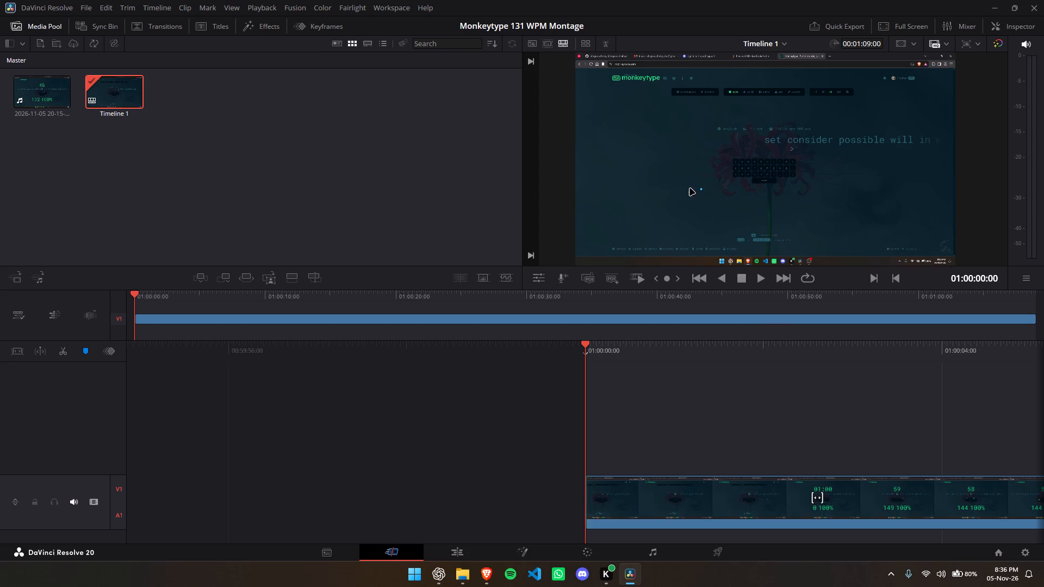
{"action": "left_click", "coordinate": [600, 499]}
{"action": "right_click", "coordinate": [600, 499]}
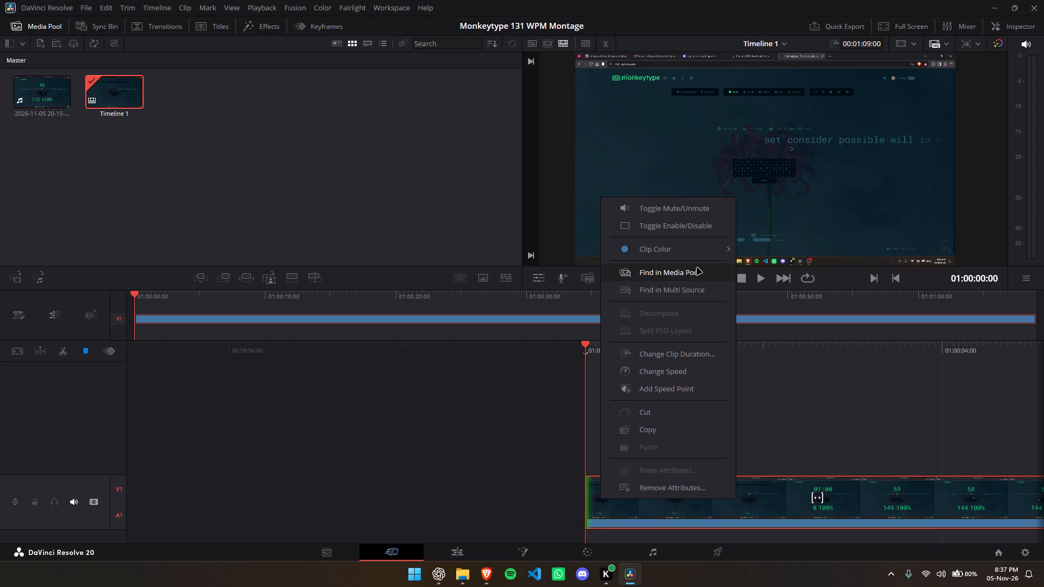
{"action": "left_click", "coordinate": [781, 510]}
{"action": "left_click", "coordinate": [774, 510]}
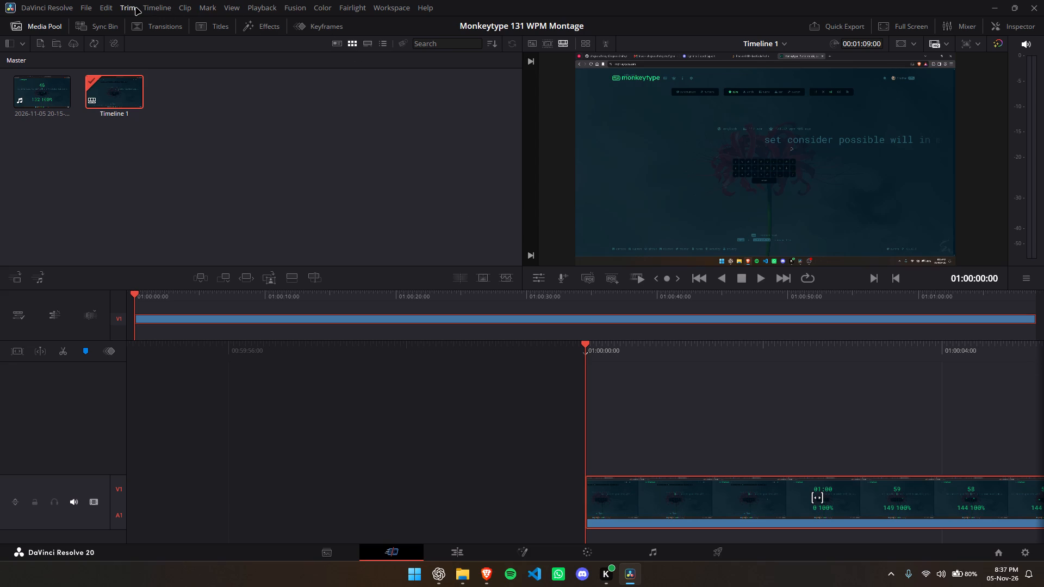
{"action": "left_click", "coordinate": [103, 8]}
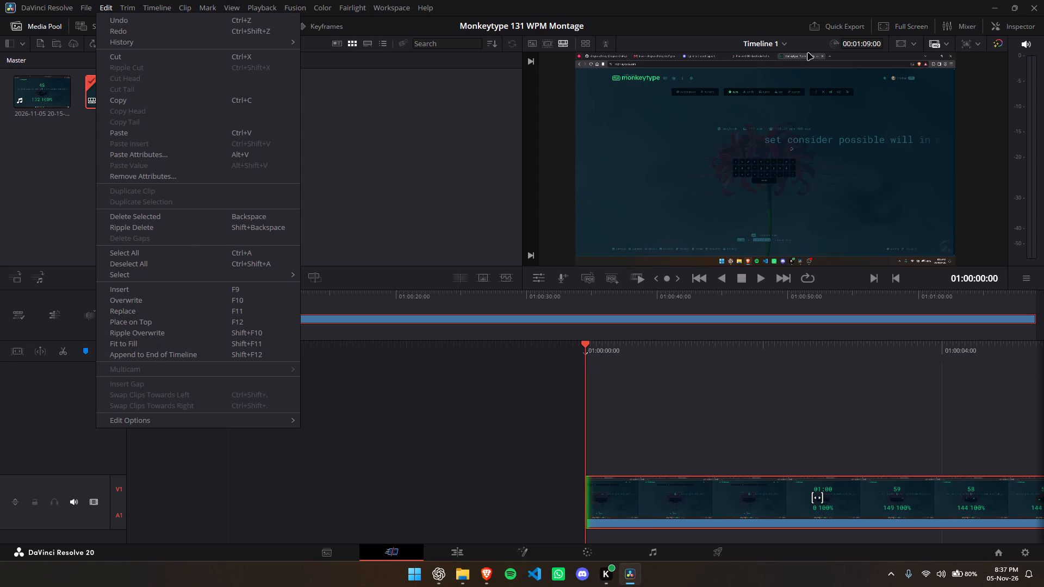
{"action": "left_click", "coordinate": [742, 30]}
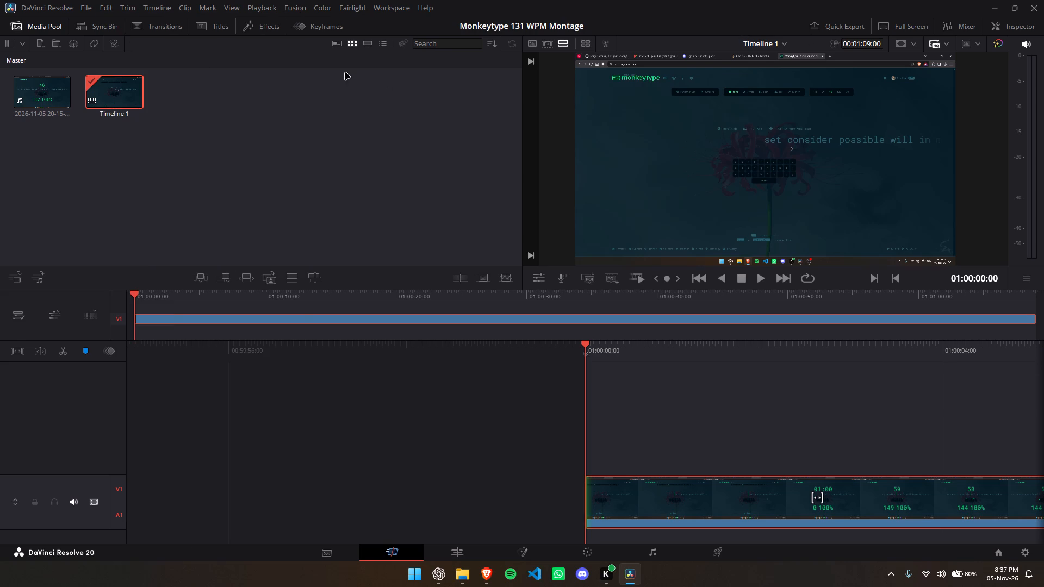
Search the media pool for "transform" and "transmor", clearing the search box after each attempt.
{"action": "left_click", "coordinate": [459, 47]}
{"action": "type", "text": "transform"}
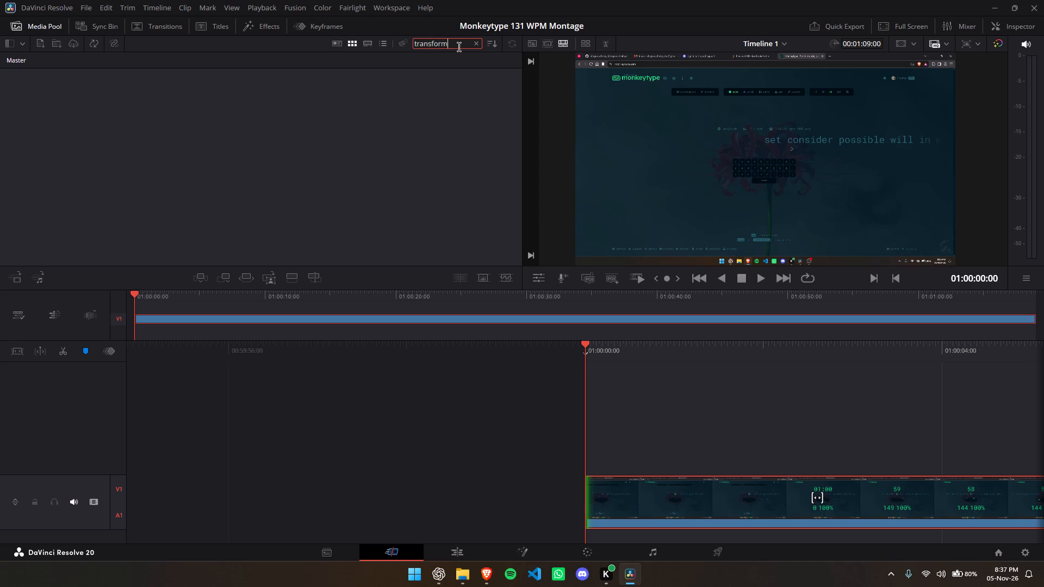
{"action": "key", "text": "Return"}
{"action": "key", "text": "Return"}
{"action": "key", "text": "ctrl+BackSpace"}
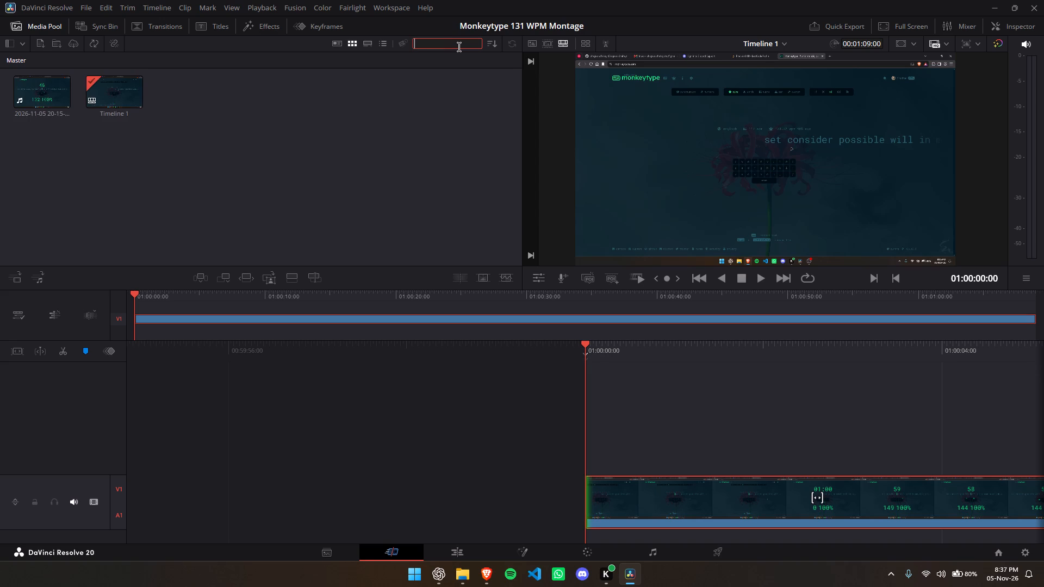
{"action": "type", "text": "transmor"}
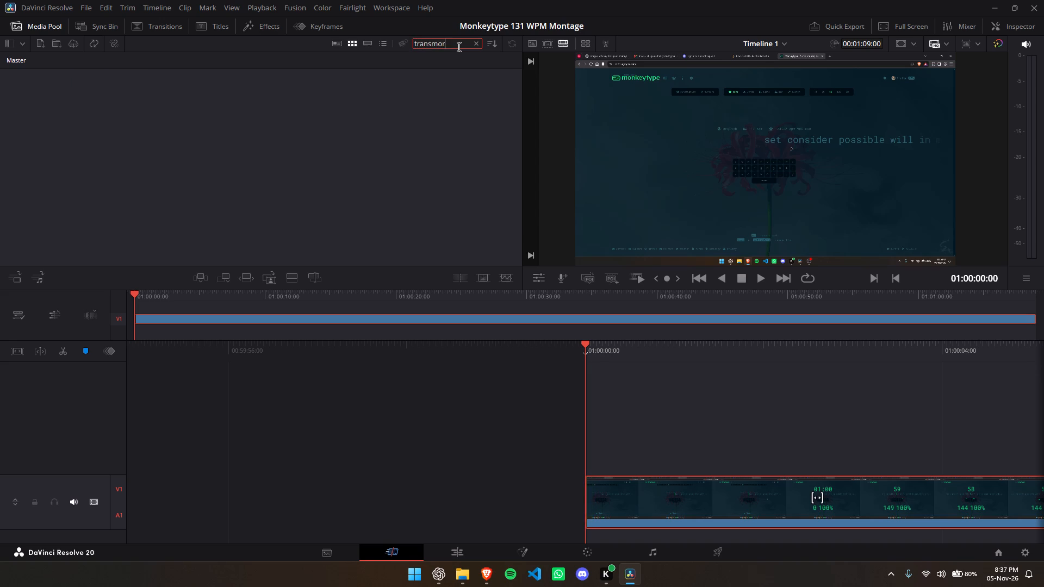
{"action": "key", "text": "BackSpace"}
{"action": "key", "text": "BackSpace"}
{"action": "key", "text": "BackSpace"}
{"action": "key", "text": "BackSpace"}
{"action": "key", "text": "BackSpace"}
{"action": "key", "text": "BackSpace"}
{"action": "key", "text": "BackSpace"}
{"action": "key", "text": "BackSpace"}
{"action": "key", "text": "BackSpace"}
{"action": "key", "text": "BackSpace"}
{"action": "key", "text": "BackSpace"}
{"action": "key", "text": "BackSpace"}
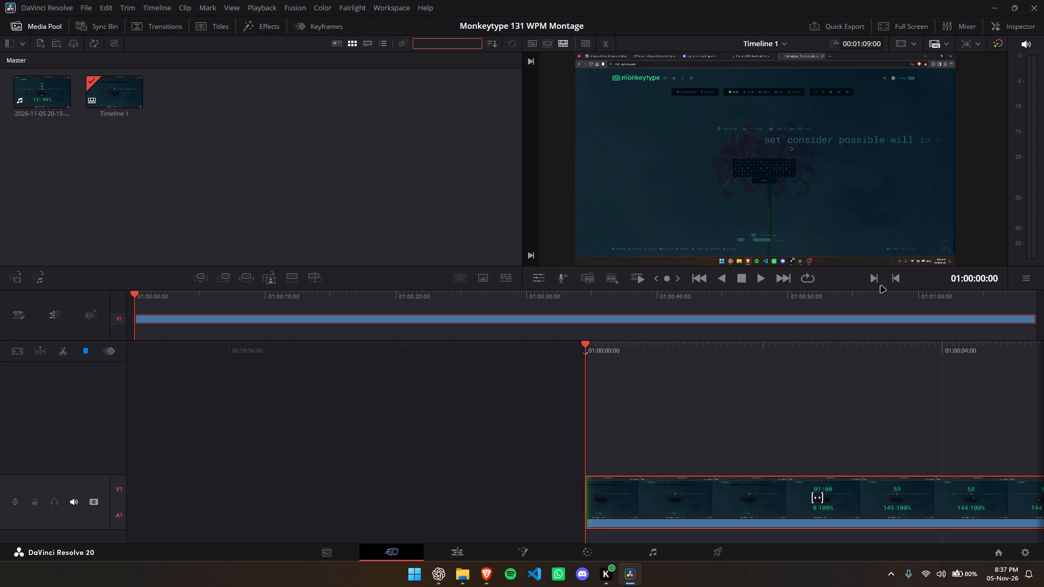
Set the timeline resolution to Ultra HD, 3840 x 2160.
{"action": "left_click", "coordinate": [781, 46]}
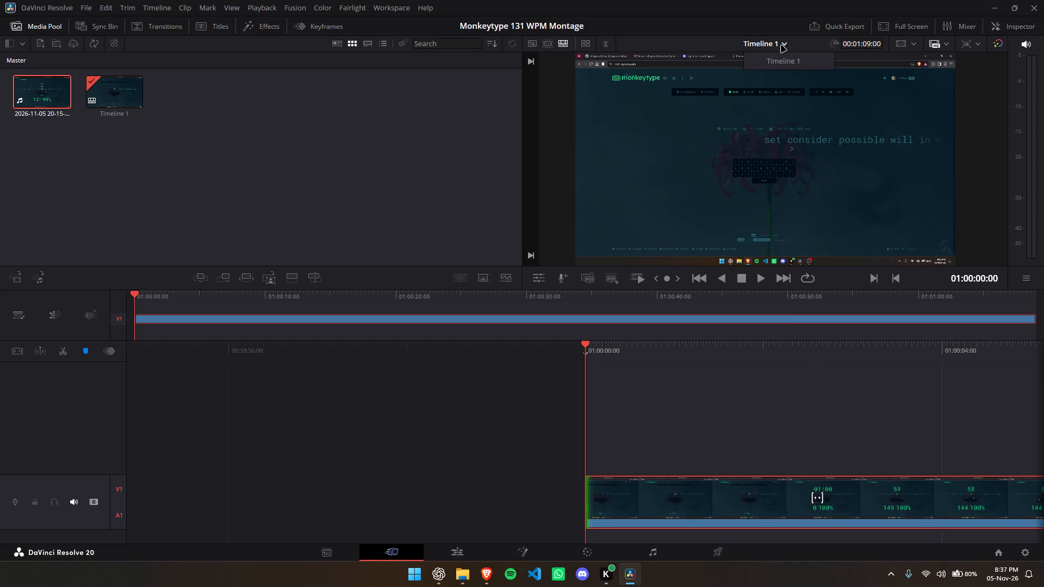
{"action": "left_click", "coordinate": [781, 46]}
{"action": "left_click", "coordinate": [913, 43]}
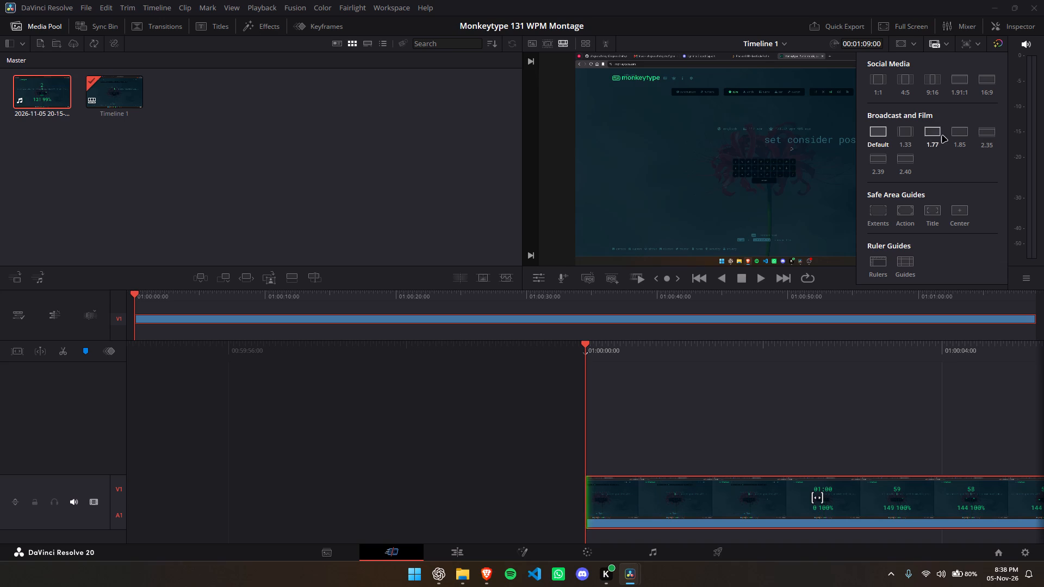
{"action": "left_click", "coordinate": [884, 134]}
{"action": "scroll", "coordinate": [943, 201], "scroll_direction": "down", "scroll_amount": 1}
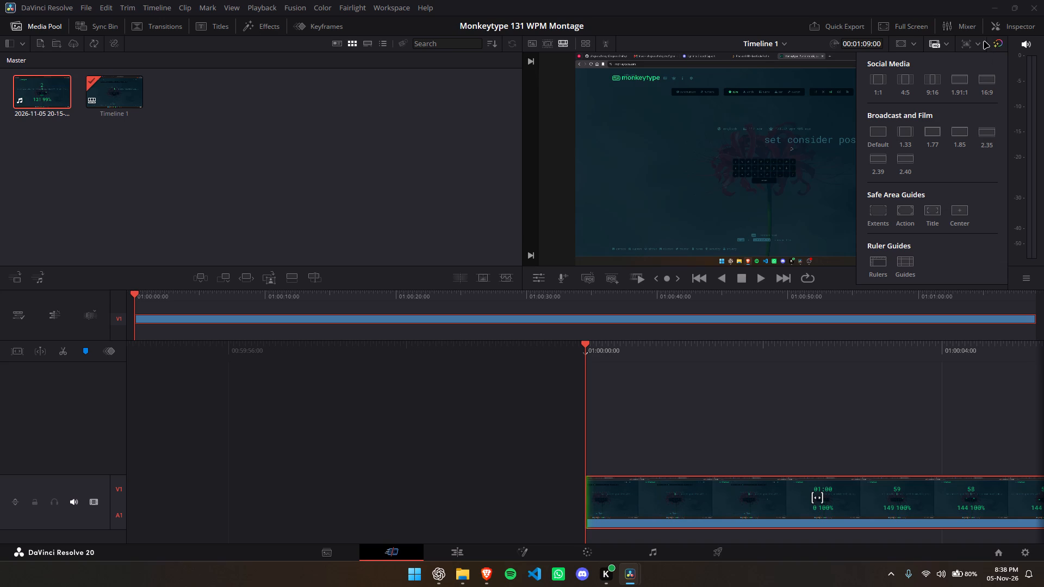
{"action": "left_click", "coordinate": [979, 47]}
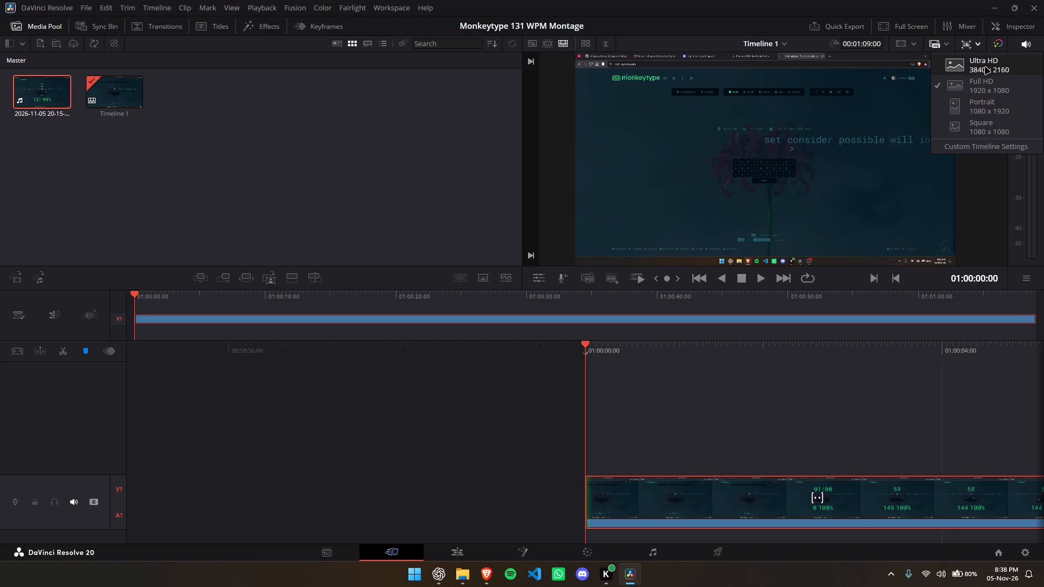
{"action": "left_click", "coordinate": [985, 67]}
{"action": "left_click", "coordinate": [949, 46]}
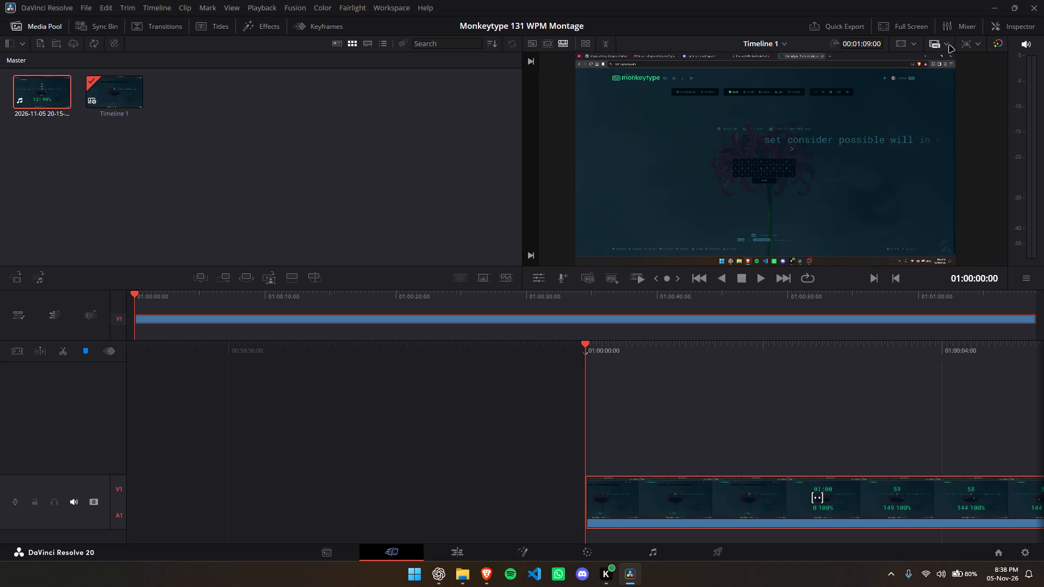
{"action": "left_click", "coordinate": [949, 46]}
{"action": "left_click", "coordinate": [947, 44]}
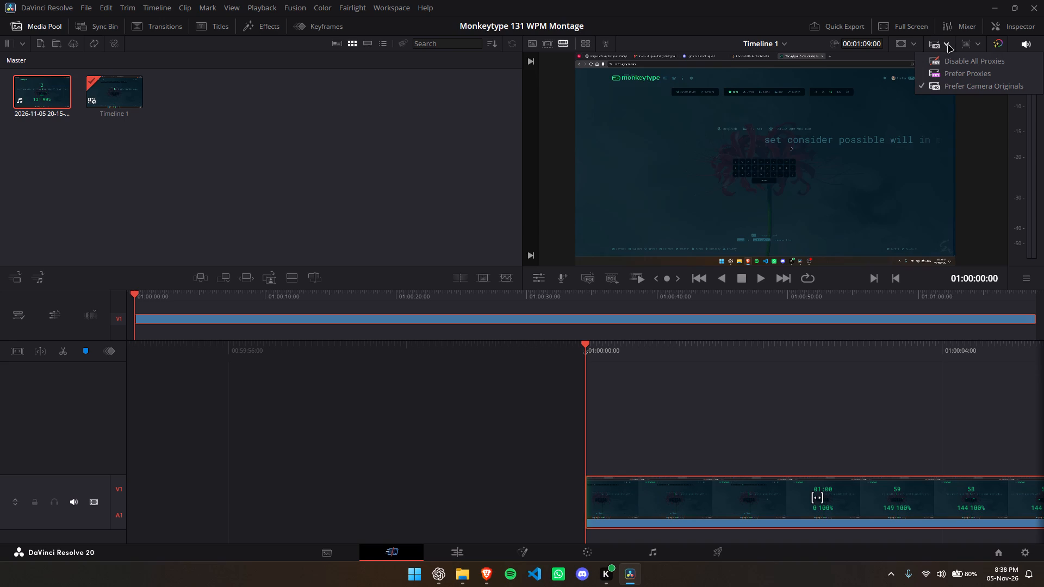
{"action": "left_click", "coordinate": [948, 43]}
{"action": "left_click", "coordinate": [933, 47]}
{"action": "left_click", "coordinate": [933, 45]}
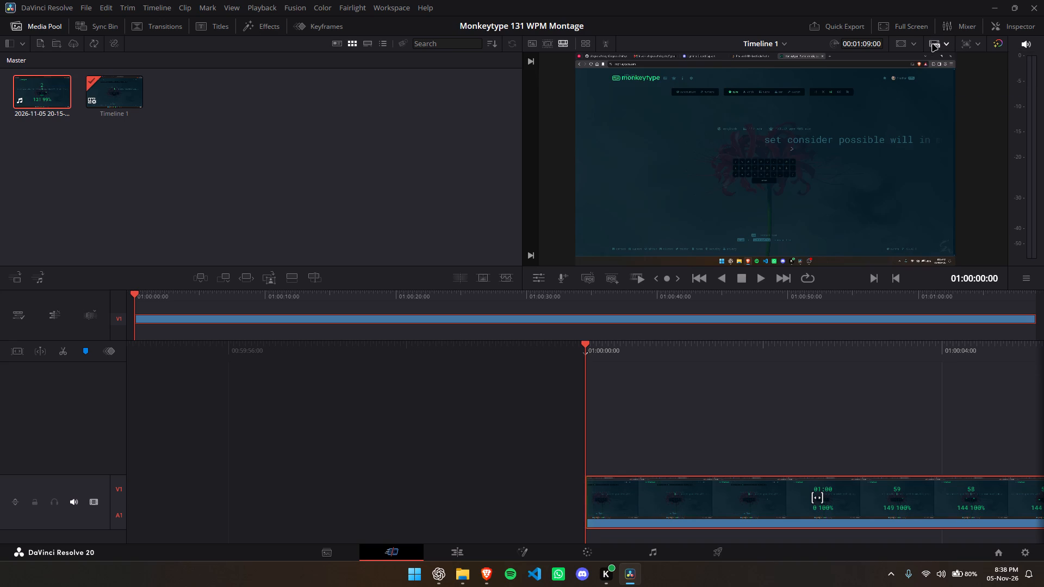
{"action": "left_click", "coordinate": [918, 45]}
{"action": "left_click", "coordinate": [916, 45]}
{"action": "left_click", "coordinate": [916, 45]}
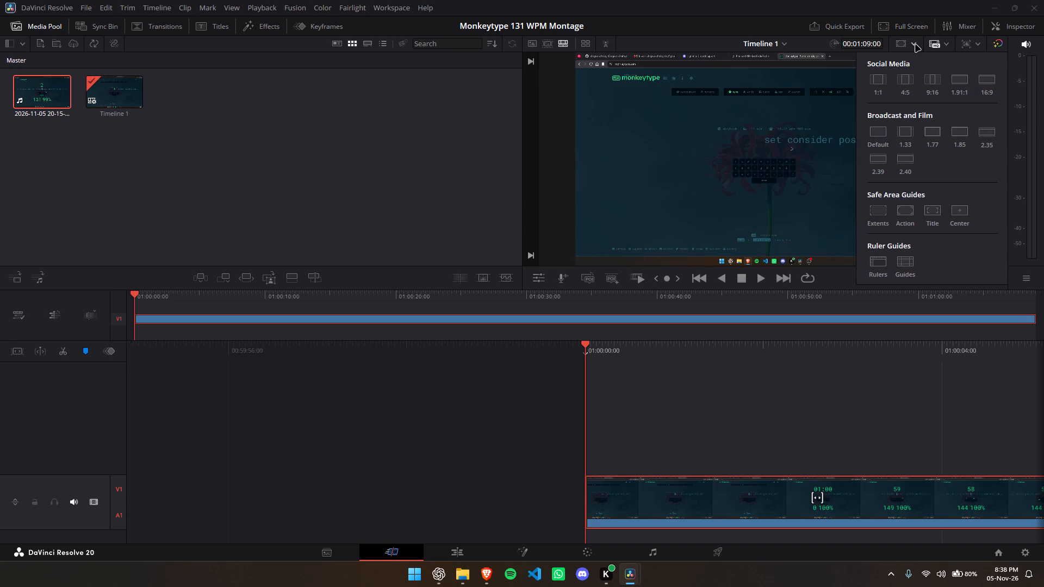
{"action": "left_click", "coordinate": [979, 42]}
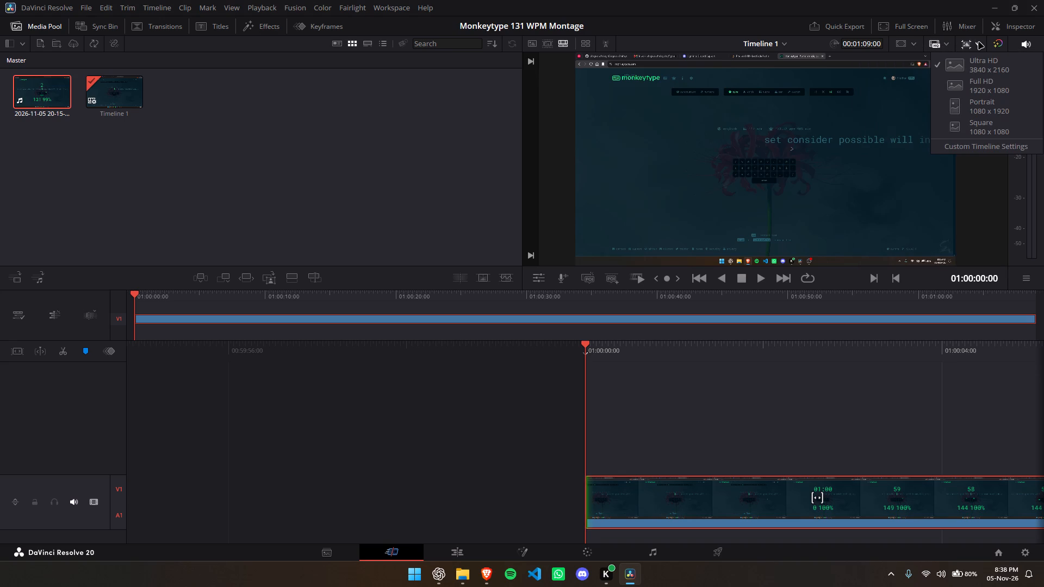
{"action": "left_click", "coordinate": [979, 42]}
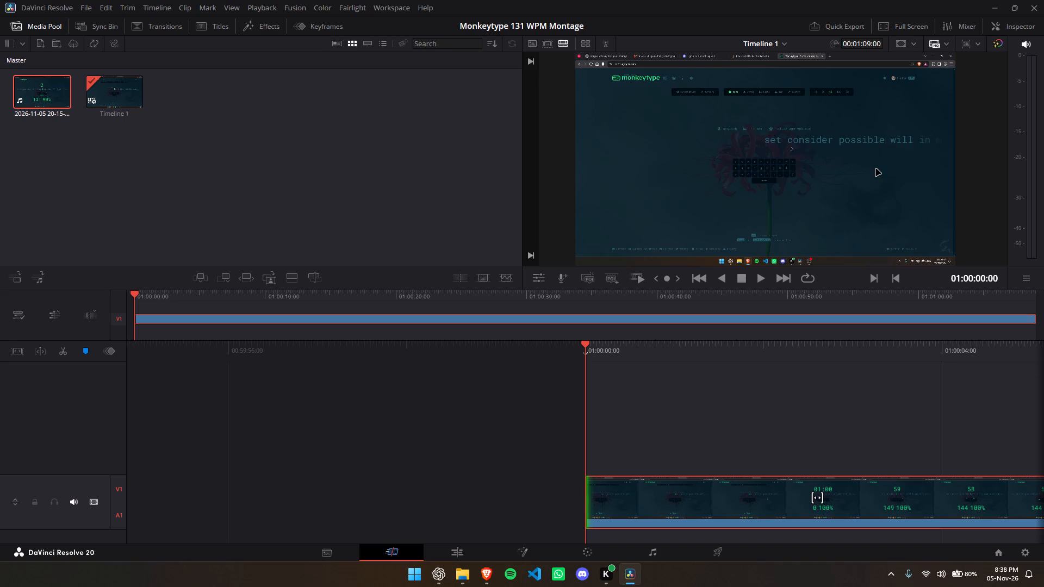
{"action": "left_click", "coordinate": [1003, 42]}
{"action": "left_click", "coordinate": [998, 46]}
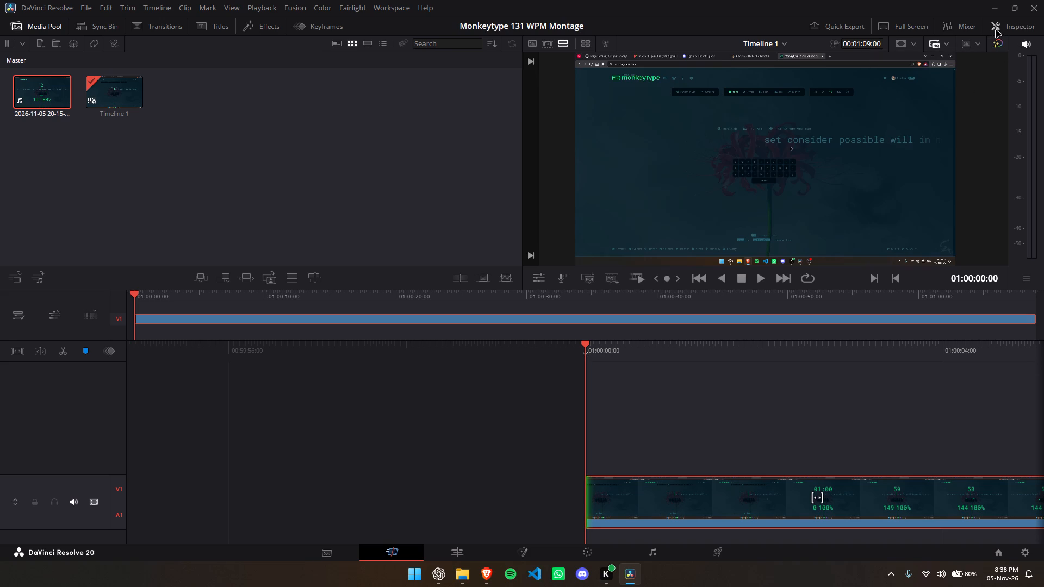
Open the Inspector to show the timeline clip's video and transform settings.
{"action": "left_click", "coordinate": [1007, 29]}
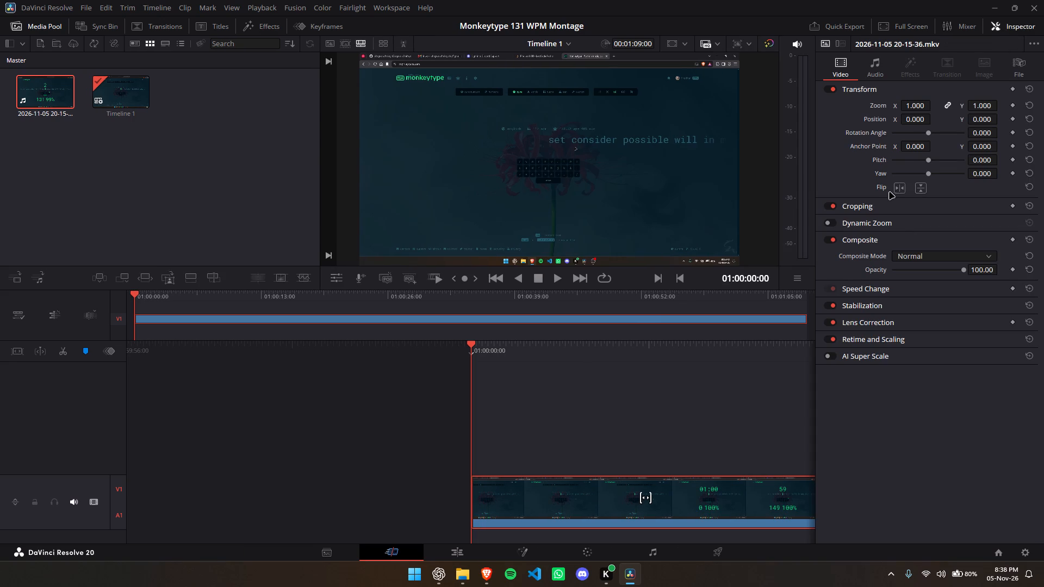
{"action": "left_click", "coordinate": [948, 76]}
{"action": "left_click", "coordinate": [953, 66]}
Slip the Monkeytype footage within its clip on the timeline by about -00:53.
{"action": "left_click", "coordinate": [620, 505]}
{"action": "left_click", "coordinate": [593, 501]}
{"action": "left_click", "coordinate": [606, 500]}
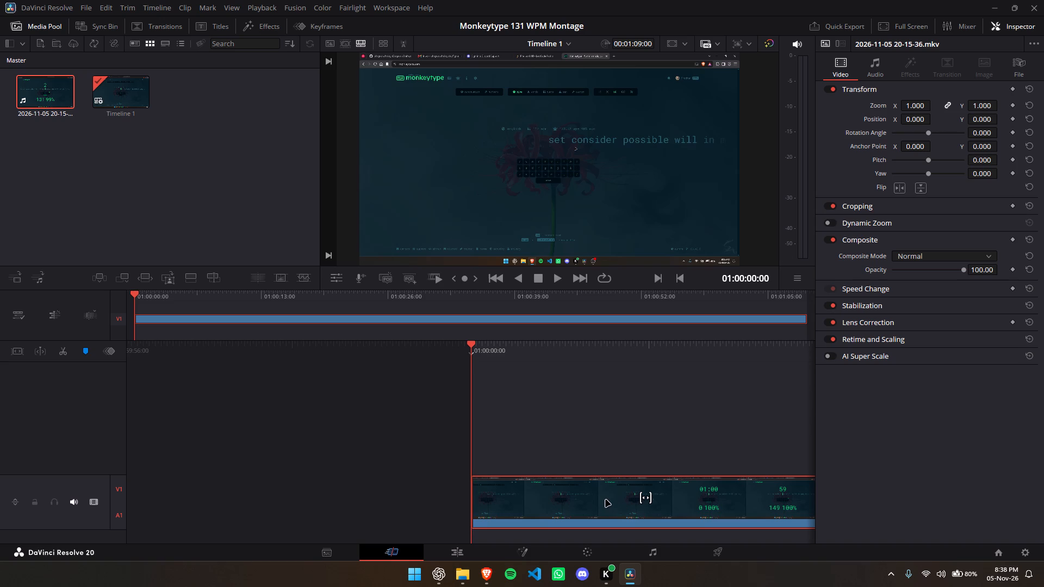
{"action": "left_click", "coordinate": [608, 500]}
{"action": "left_click_drag", "start_coordinate": [620, 499], "coordinate": [582, 507]}
{"action": "left_click", "coordinate": [645, 497]}
{"action": "left_click_drag", "start_coordinate": [655, 497], "coordinate": [206, 415]}
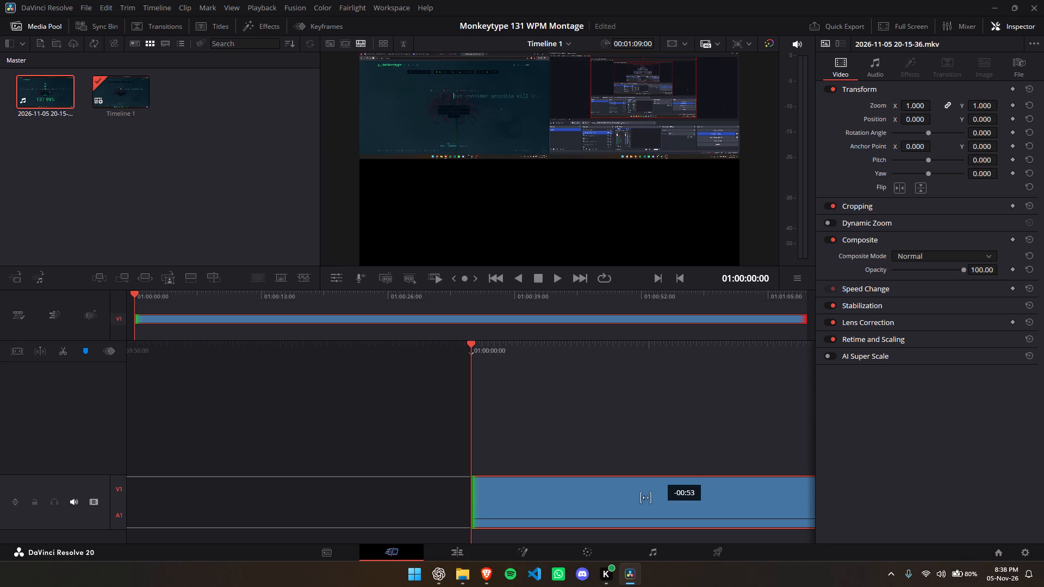
{"action": "left_click_drag", "start_coordinate": [206, 415], "coordinate": [216, 389]}
{"action": "left_click", "coordinate": [216, 389]}
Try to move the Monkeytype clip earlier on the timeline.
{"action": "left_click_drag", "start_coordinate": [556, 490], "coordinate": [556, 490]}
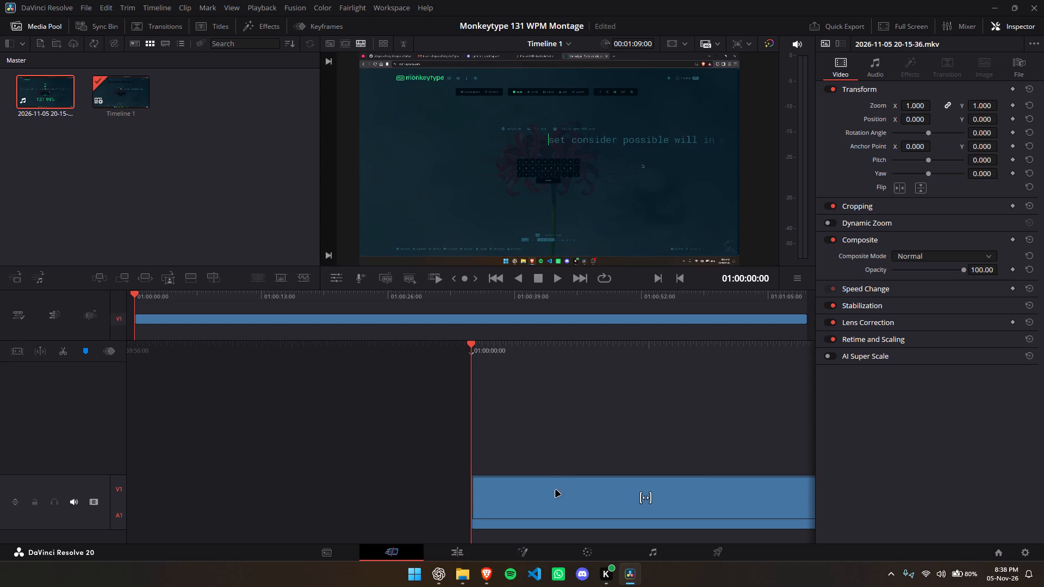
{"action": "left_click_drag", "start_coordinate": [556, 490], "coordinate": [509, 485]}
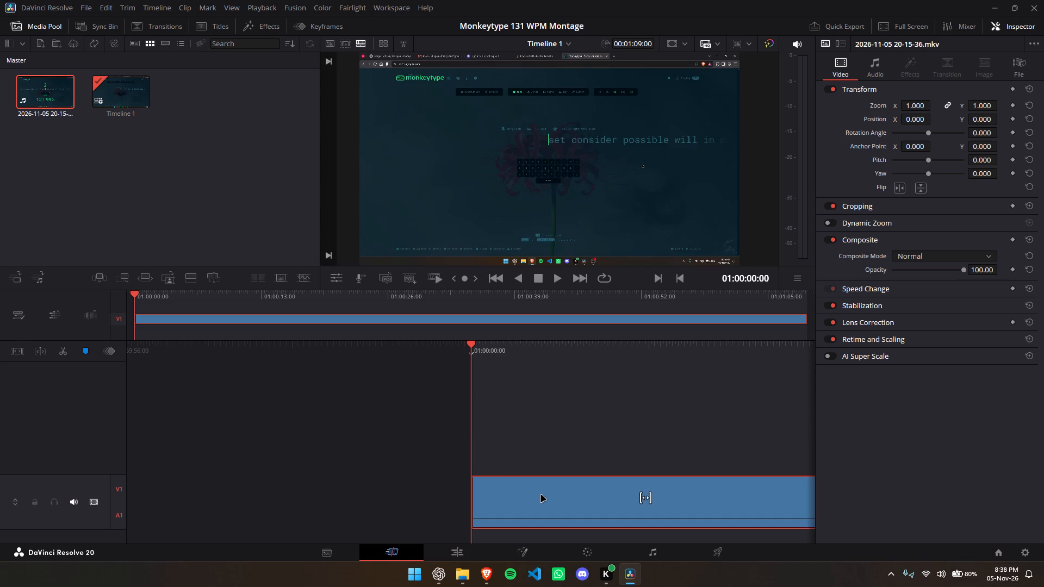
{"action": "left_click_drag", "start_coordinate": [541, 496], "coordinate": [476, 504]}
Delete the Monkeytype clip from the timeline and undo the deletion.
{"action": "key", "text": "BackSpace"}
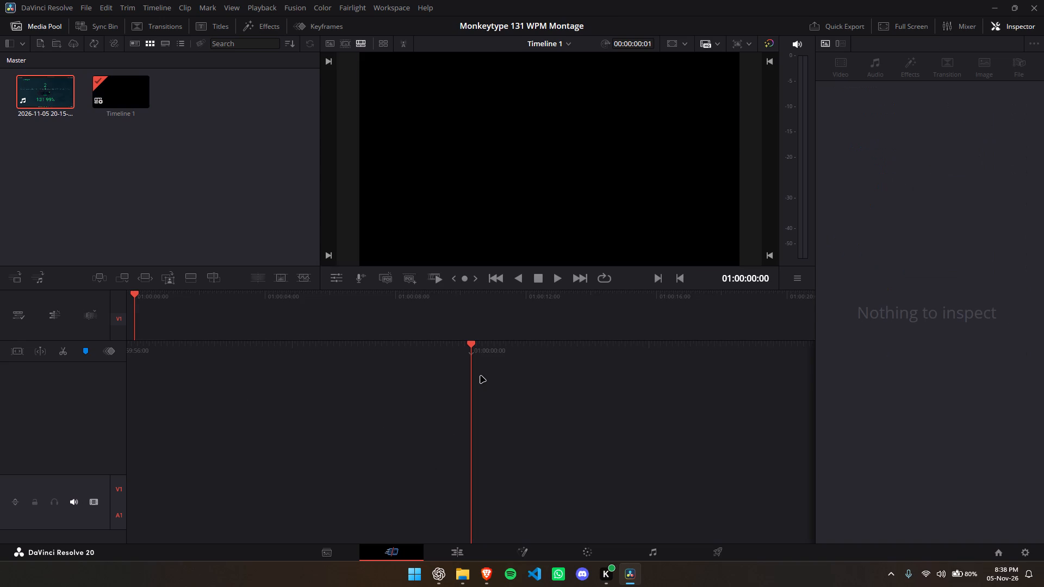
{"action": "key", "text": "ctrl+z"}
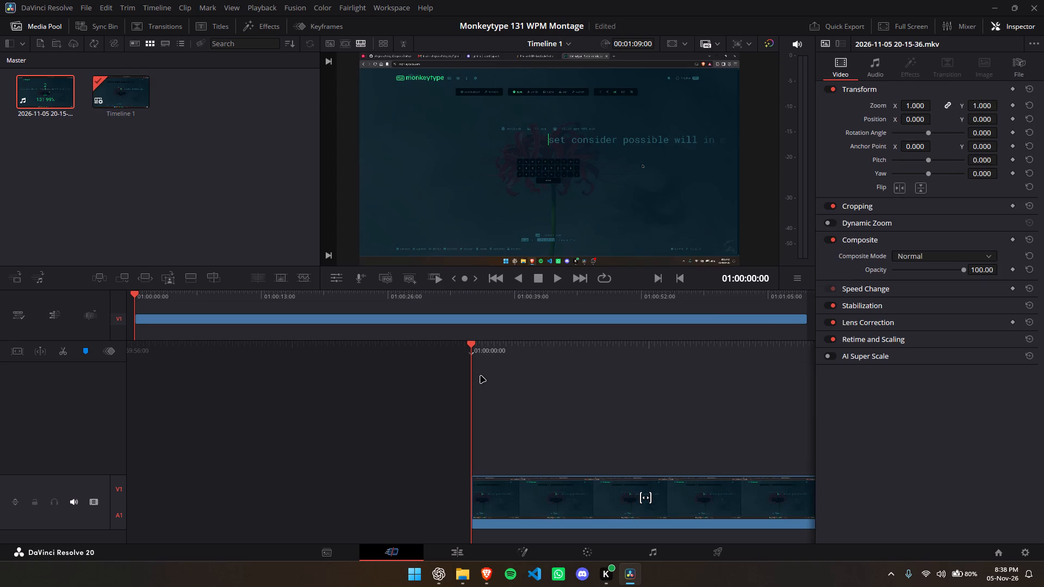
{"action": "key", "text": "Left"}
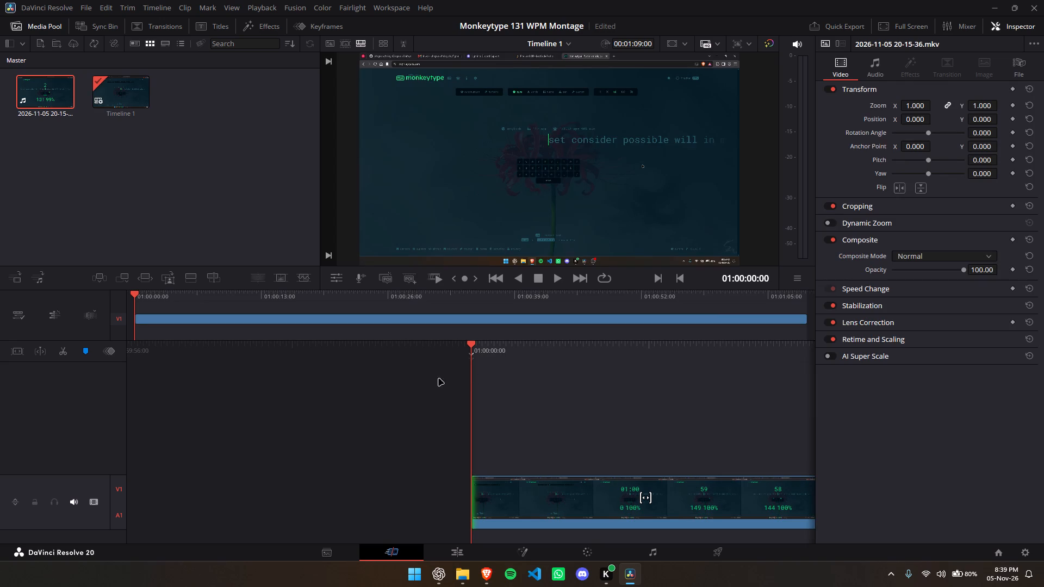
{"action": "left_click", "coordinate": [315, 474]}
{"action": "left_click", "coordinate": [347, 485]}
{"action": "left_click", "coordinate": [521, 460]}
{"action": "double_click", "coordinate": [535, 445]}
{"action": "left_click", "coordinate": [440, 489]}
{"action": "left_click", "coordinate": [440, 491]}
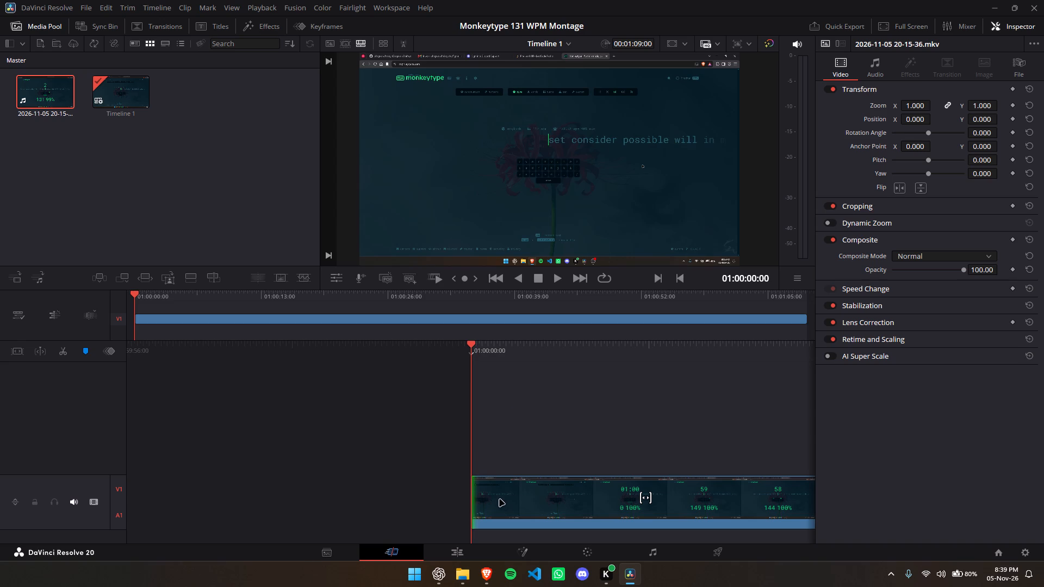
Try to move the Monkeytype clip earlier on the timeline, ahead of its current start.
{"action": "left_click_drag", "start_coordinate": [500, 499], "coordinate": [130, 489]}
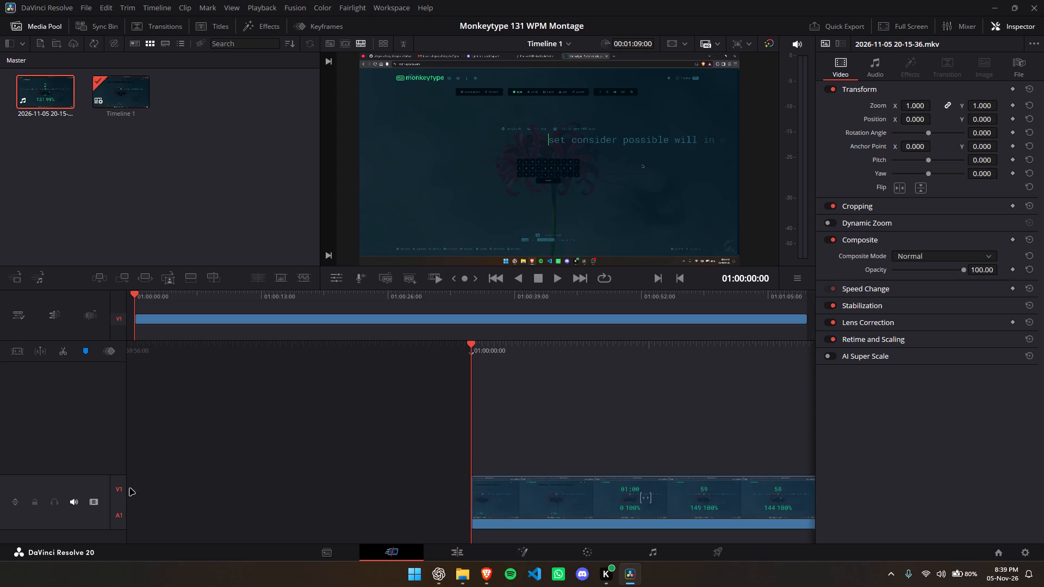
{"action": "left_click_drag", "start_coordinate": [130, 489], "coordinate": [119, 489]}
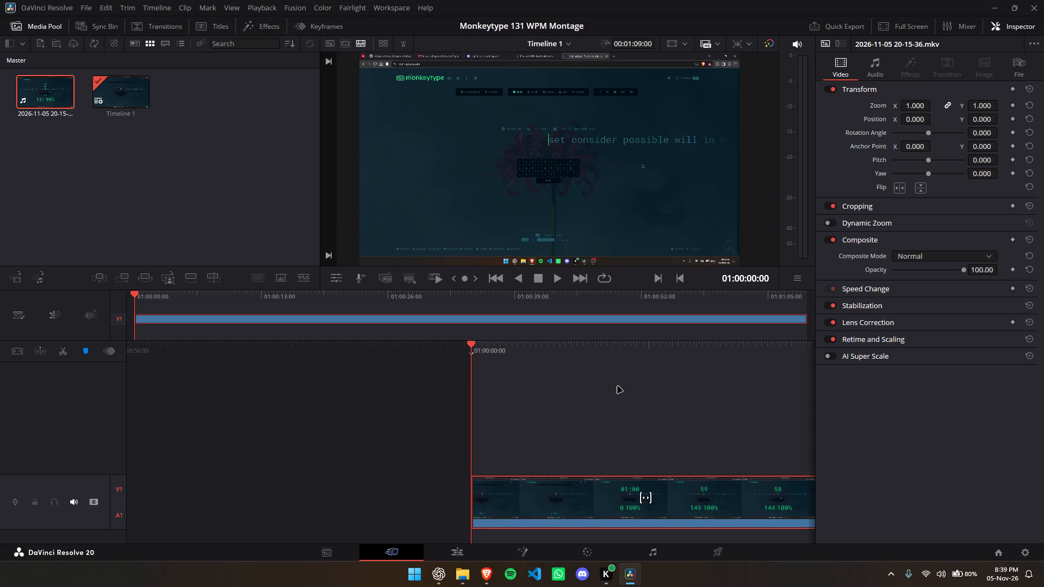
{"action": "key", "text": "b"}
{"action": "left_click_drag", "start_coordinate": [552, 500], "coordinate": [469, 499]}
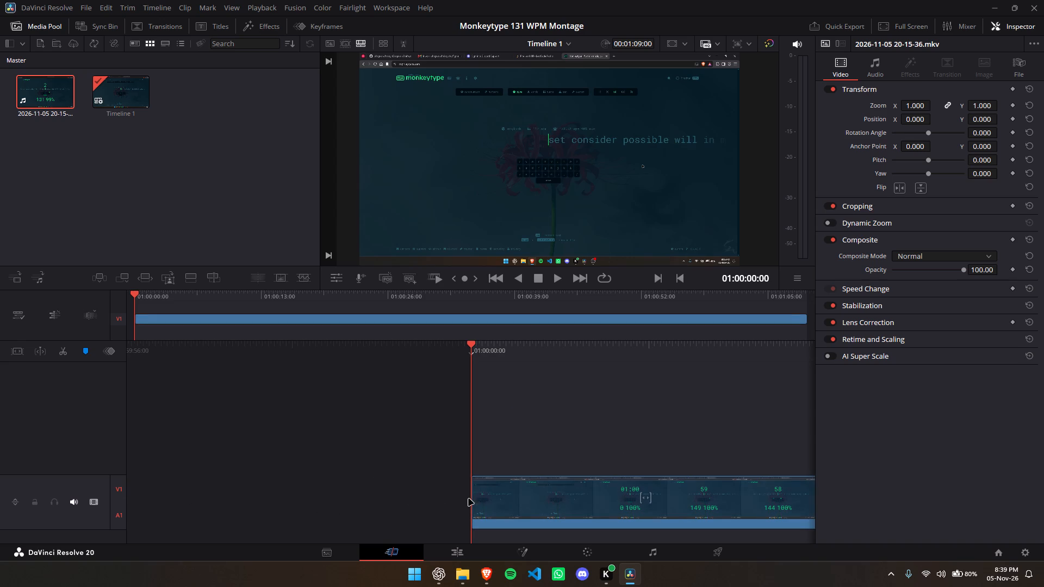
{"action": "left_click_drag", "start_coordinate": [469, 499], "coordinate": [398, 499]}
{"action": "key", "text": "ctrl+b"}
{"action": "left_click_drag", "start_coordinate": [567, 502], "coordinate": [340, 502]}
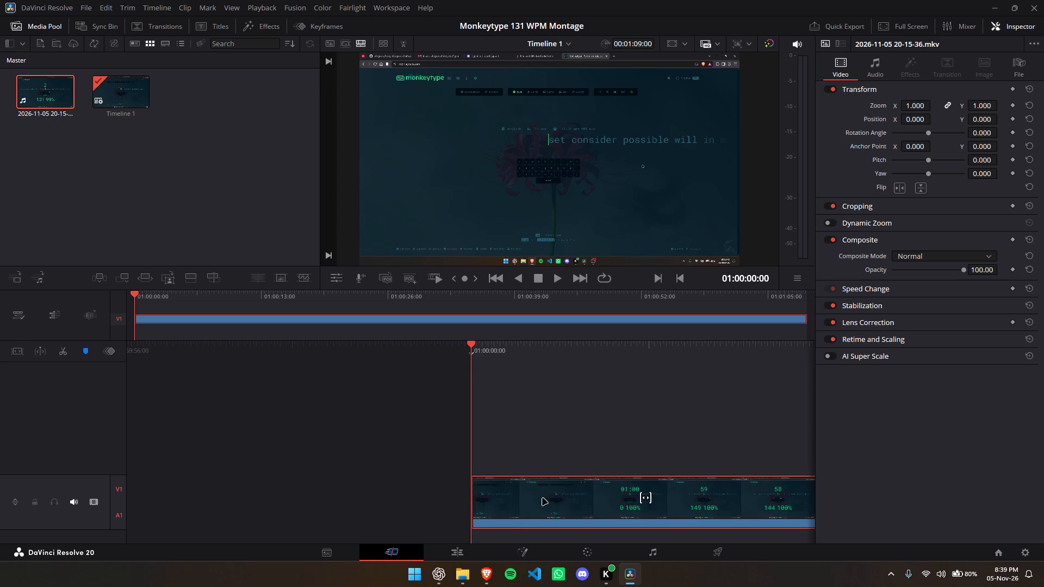
Look through the Media, Edit, Fusion and Color pages and return to the Cut page.
{"action": "left_click", "coordinate": [462, 553]}
{"action": "left_click", "coordinate": [330, 549]}
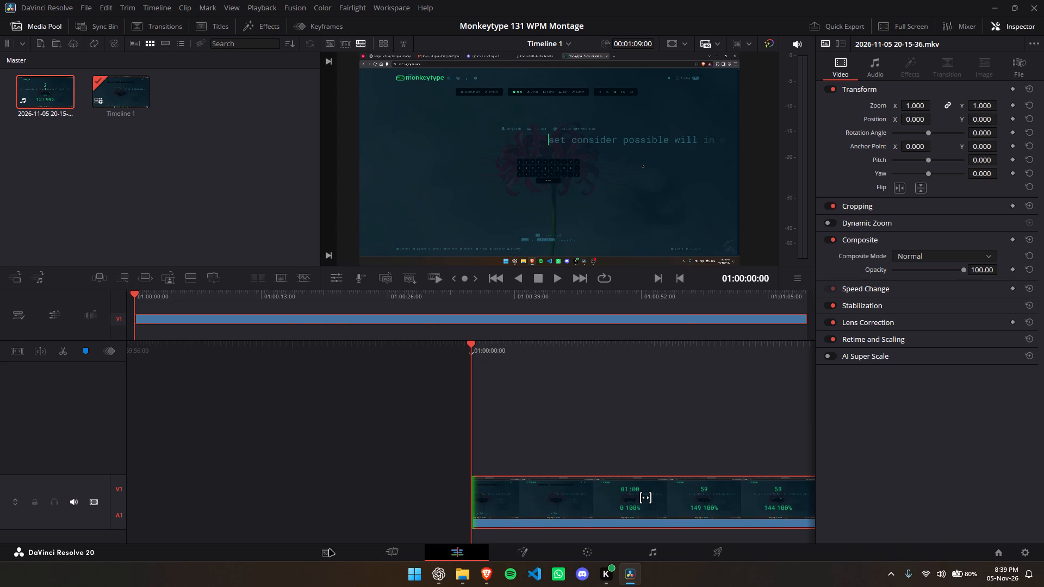
{"action": "left_click", "coordinate": [327, 554]}
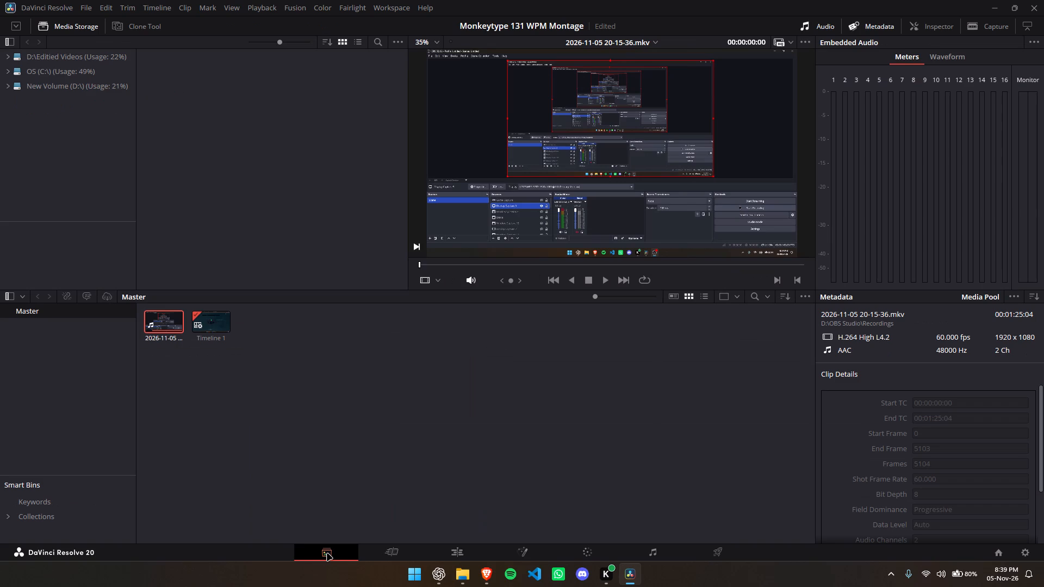
{"action": "left_click", "coordinate": [402, 558]}
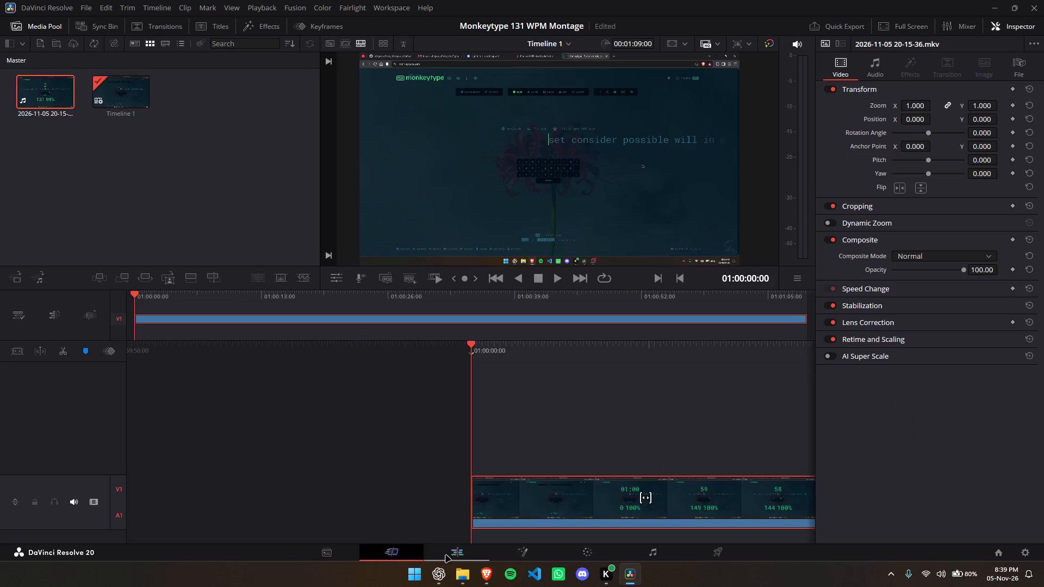
{"action": "left_click", "coordinate": [446, 555]}
{"action": "left_click", "coordinate": [388, 555]}
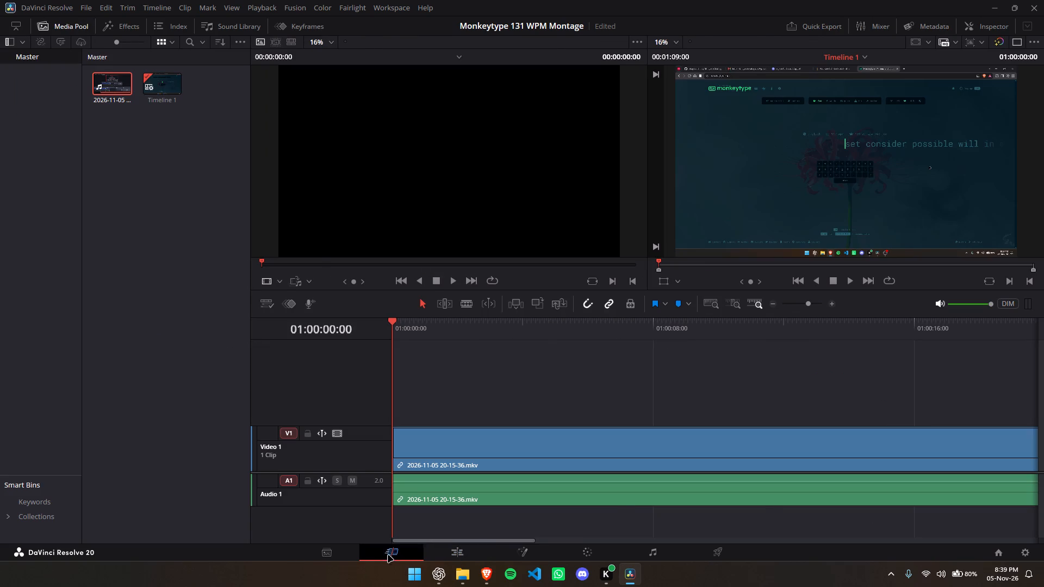
{"action": "left_click", "coordinate": [536, 555]}
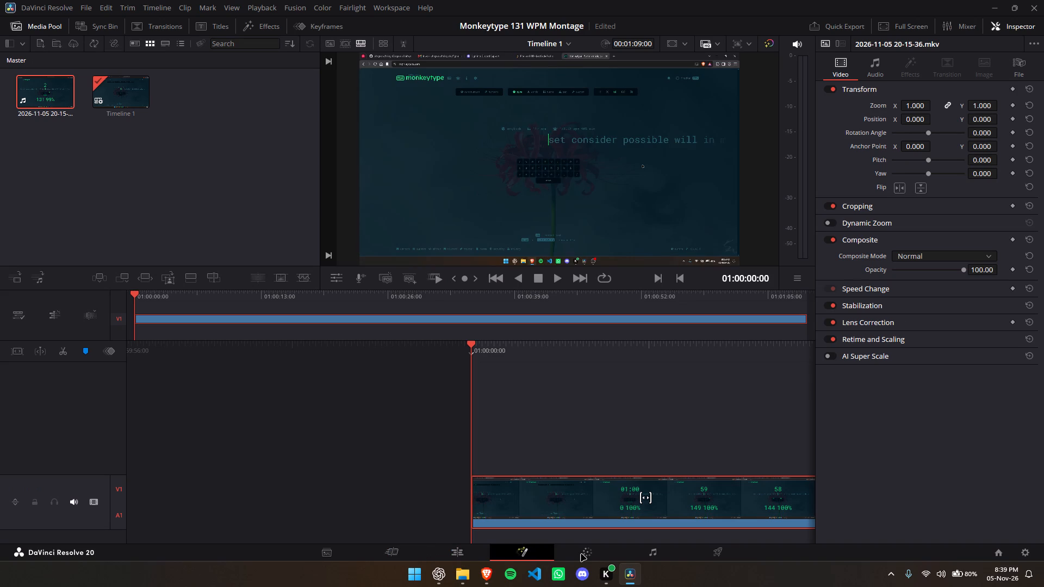
{"action": "left_click", "coordinate": [581, 554]}
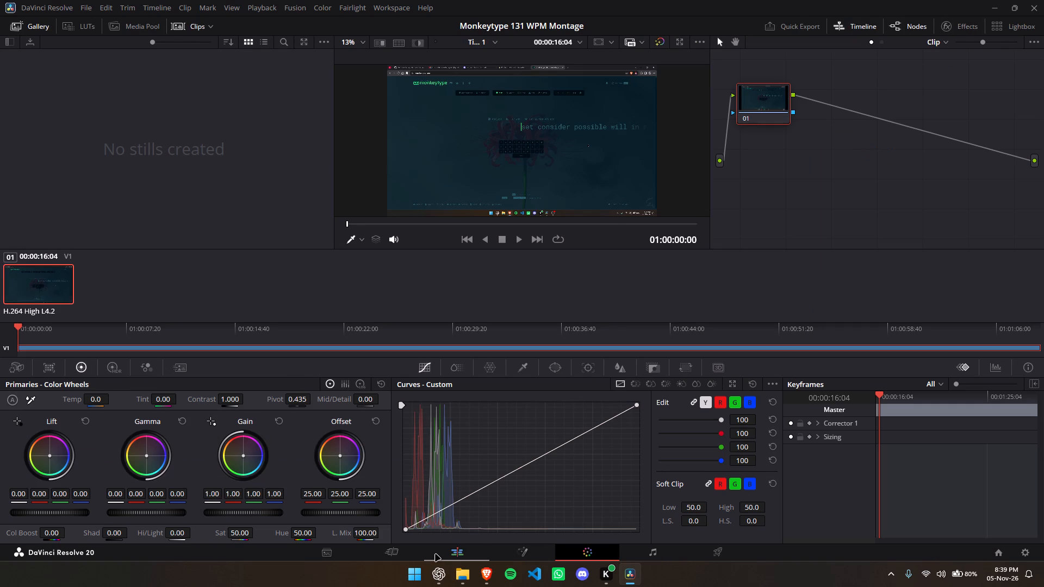
{"action": "left_click", "coordinate": [436, 554]}
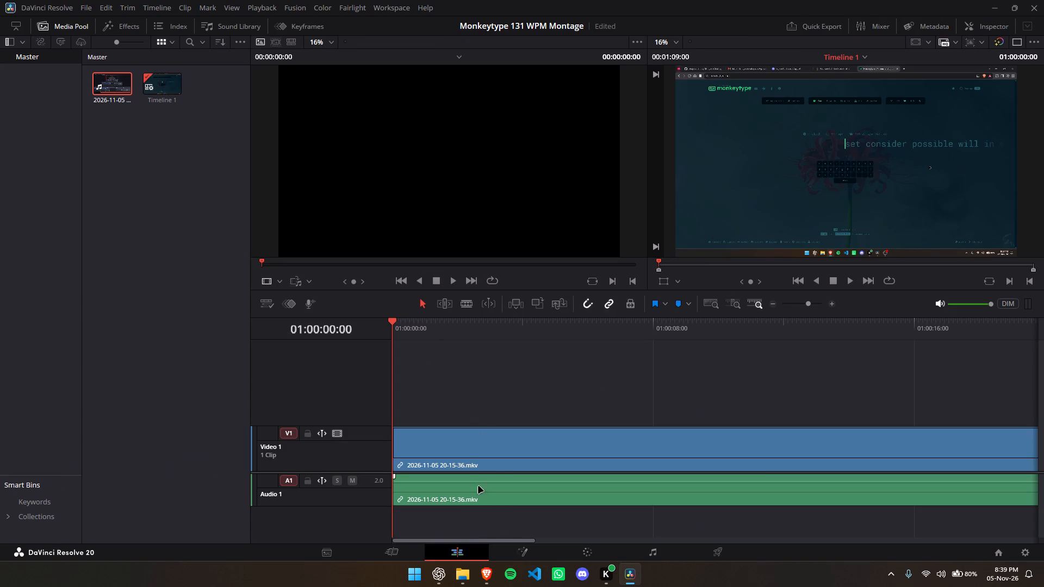
{"action": "left_click", "coordinate": [408, 554]}
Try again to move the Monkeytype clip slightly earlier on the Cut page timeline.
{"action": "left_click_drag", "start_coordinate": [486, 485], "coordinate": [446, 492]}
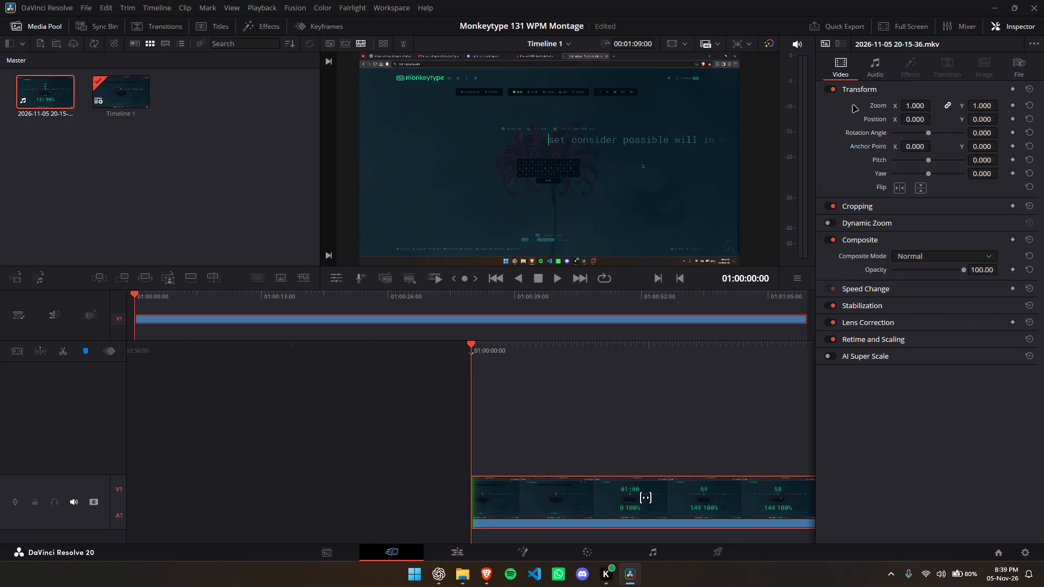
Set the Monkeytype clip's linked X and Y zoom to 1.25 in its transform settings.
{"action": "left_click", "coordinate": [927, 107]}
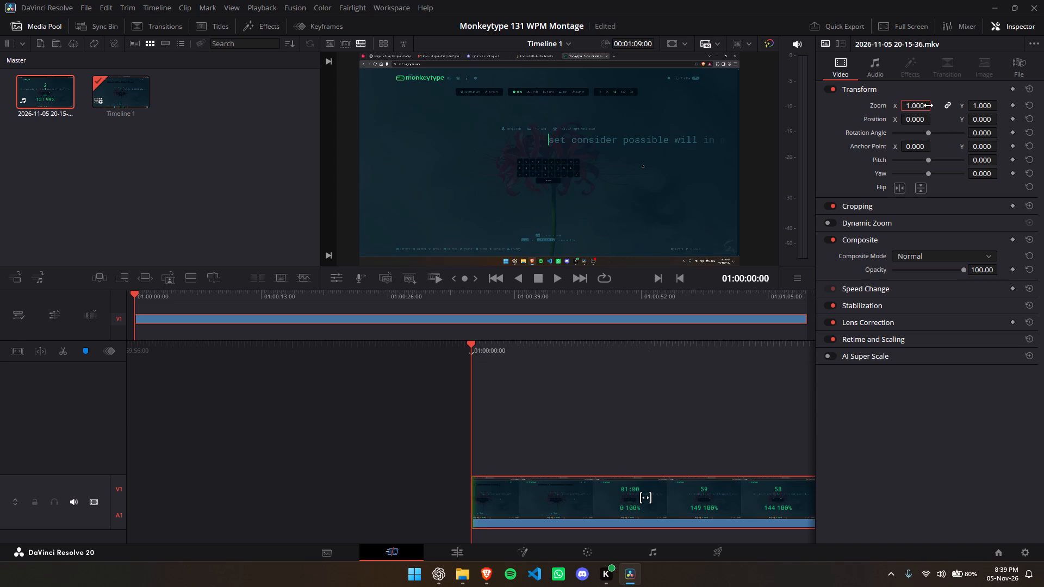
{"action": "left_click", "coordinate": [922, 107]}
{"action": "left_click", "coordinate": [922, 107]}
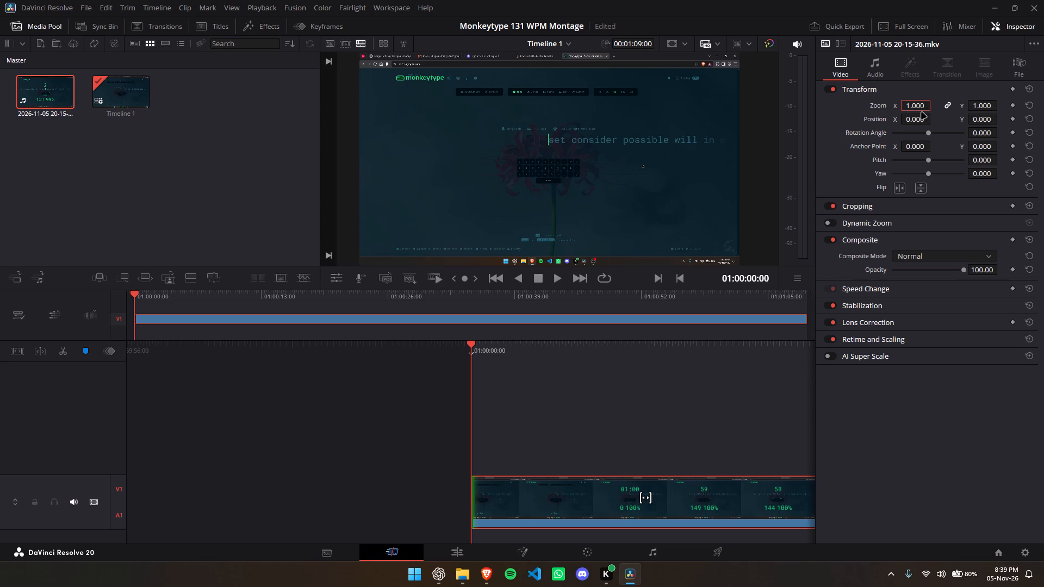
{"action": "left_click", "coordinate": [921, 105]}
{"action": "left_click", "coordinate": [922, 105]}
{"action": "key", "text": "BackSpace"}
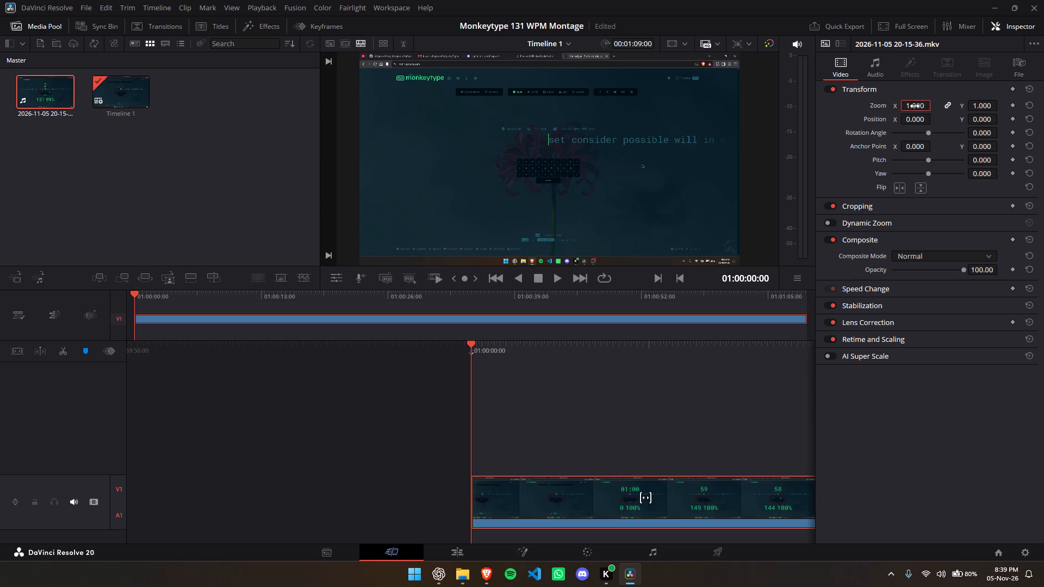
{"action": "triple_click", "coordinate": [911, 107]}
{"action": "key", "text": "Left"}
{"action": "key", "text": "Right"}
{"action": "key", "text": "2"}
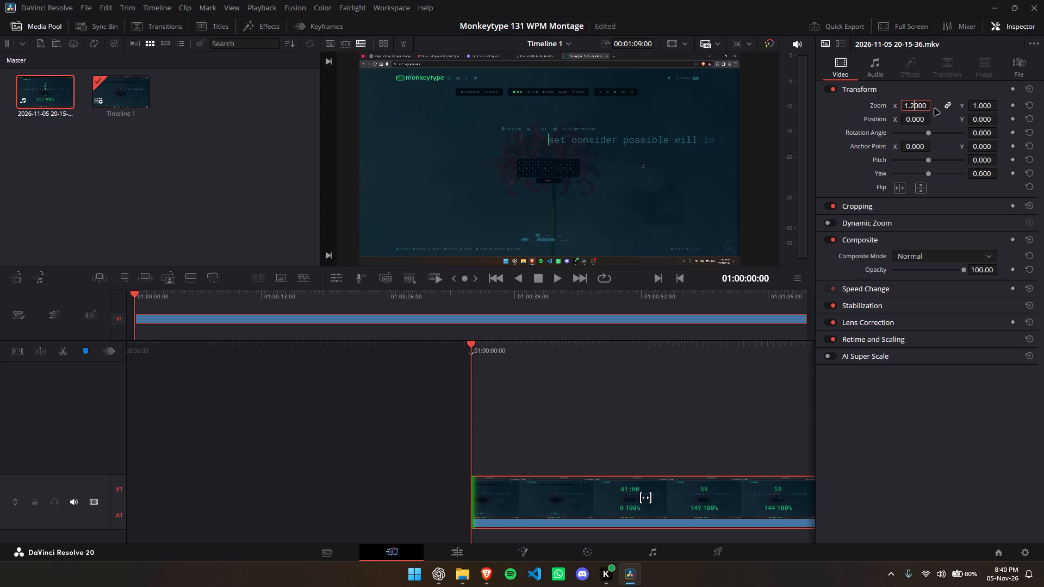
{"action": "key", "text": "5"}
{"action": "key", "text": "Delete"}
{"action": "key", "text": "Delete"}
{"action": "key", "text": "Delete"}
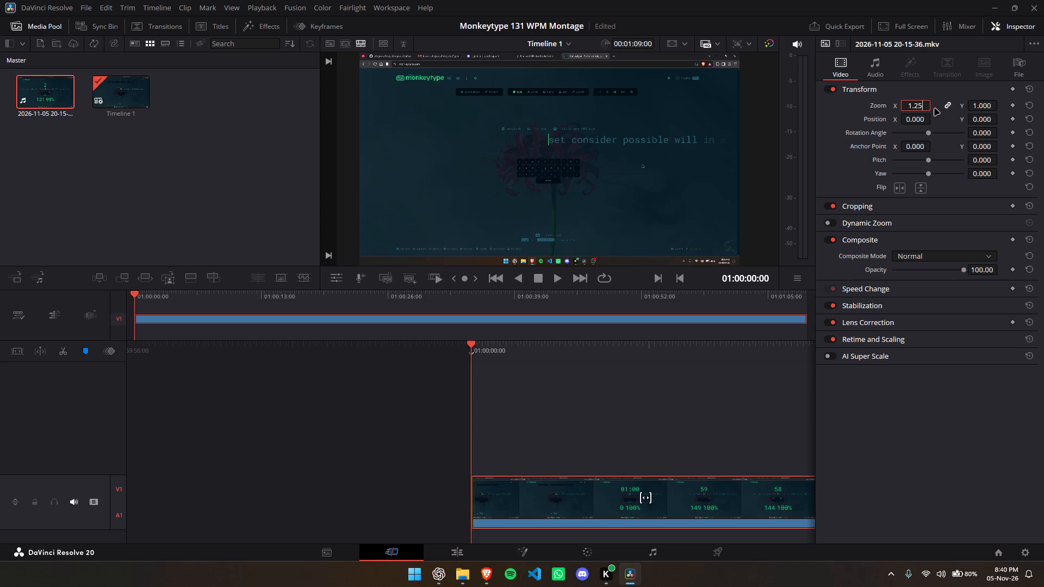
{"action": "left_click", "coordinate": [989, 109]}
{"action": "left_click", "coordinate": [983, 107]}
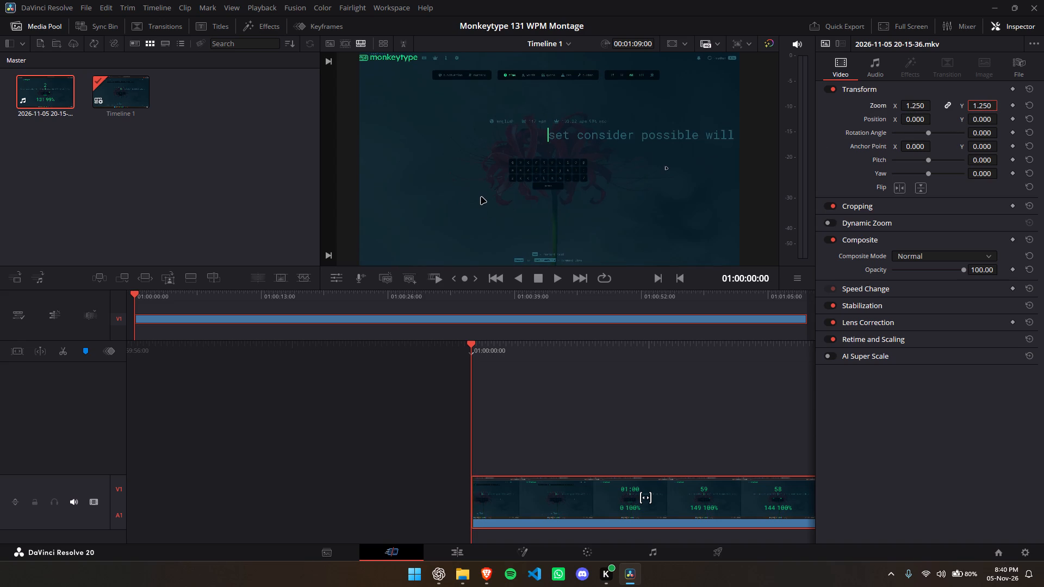
Play the opening seconds of the zoomed clip and return the playhead to the timeline start.
{"action": "key", "text": "space"}
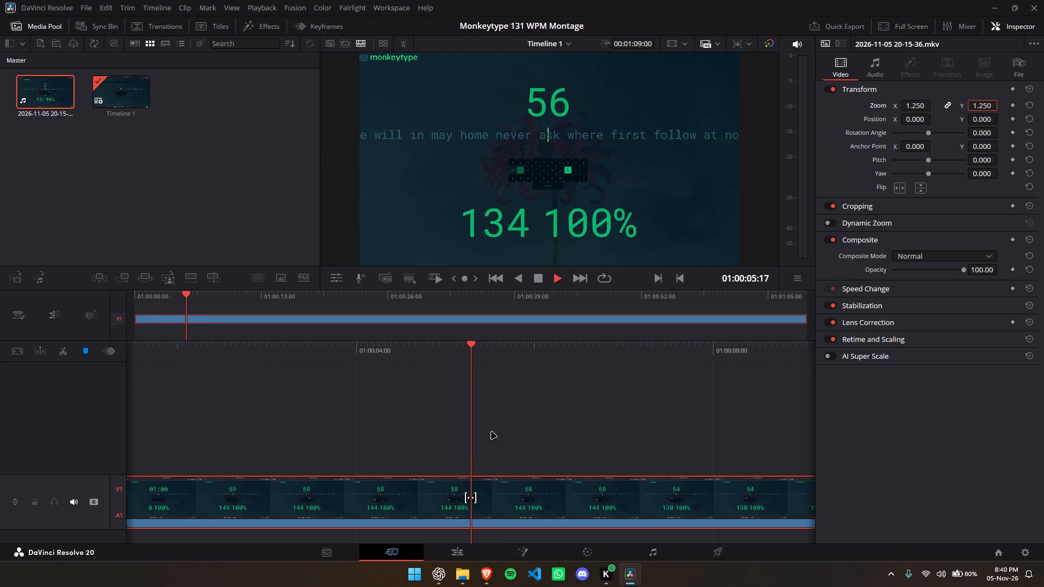
{"action": "key", "text": "space"}
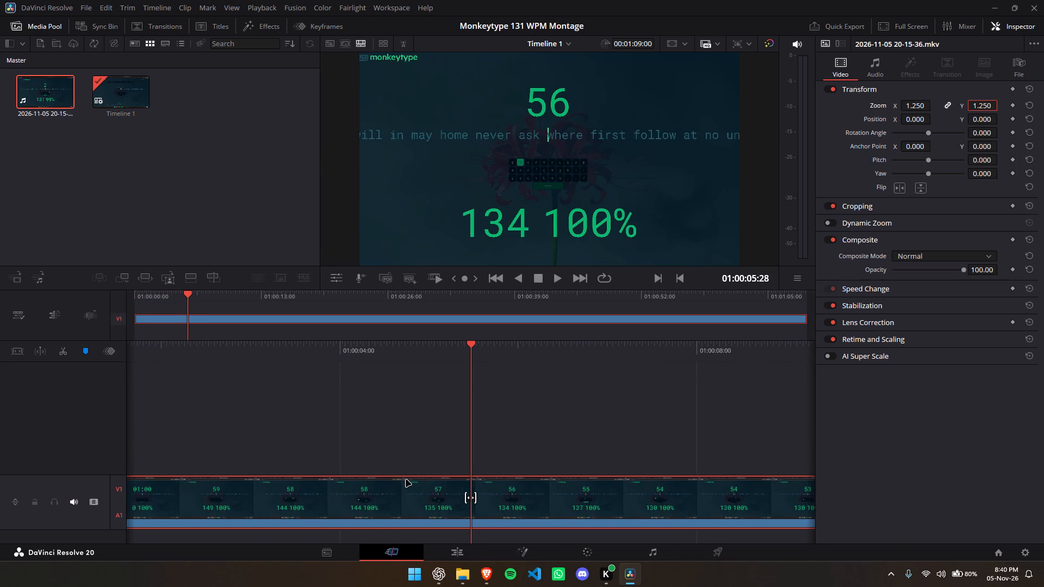
{"action": "key", "text": "Home"}
{"action": "key", "text": "Home"}
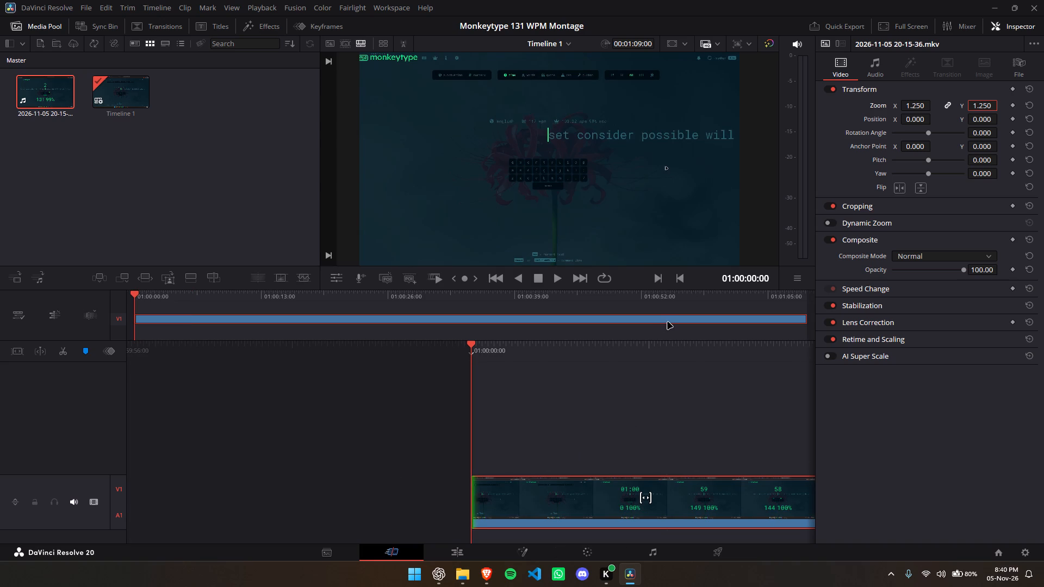
Capture a window screenshot of DaVinci Resolve with the Snipping Tool.
{"action": "key", "text": "Print"}
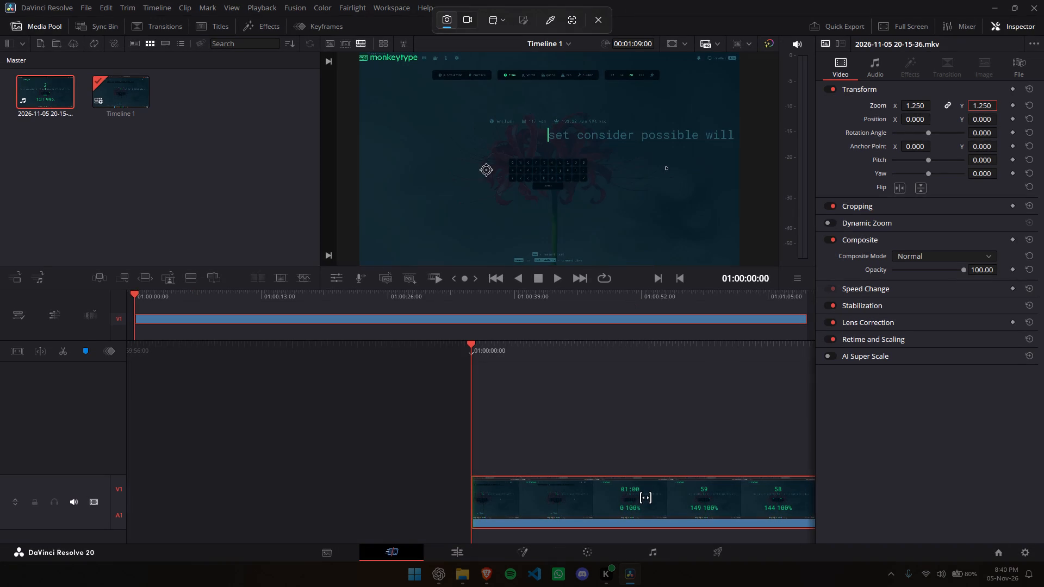
{"action": "left_click", "coordinate": [502, 21]}
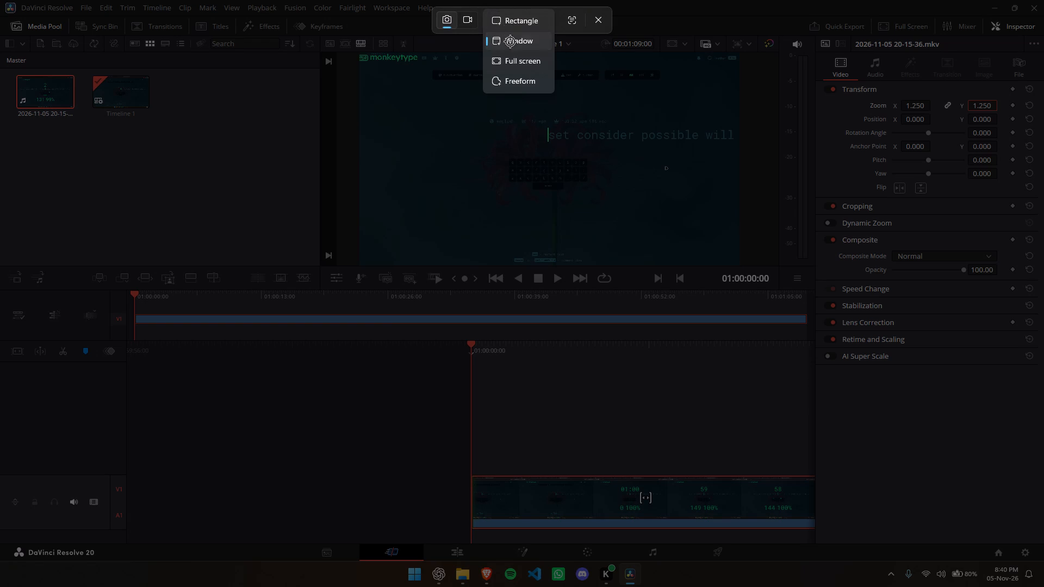
{"action": "left_click", "coordinate": [512, 45]}
{"action": "left_click", "coordinate": [570, 305]}
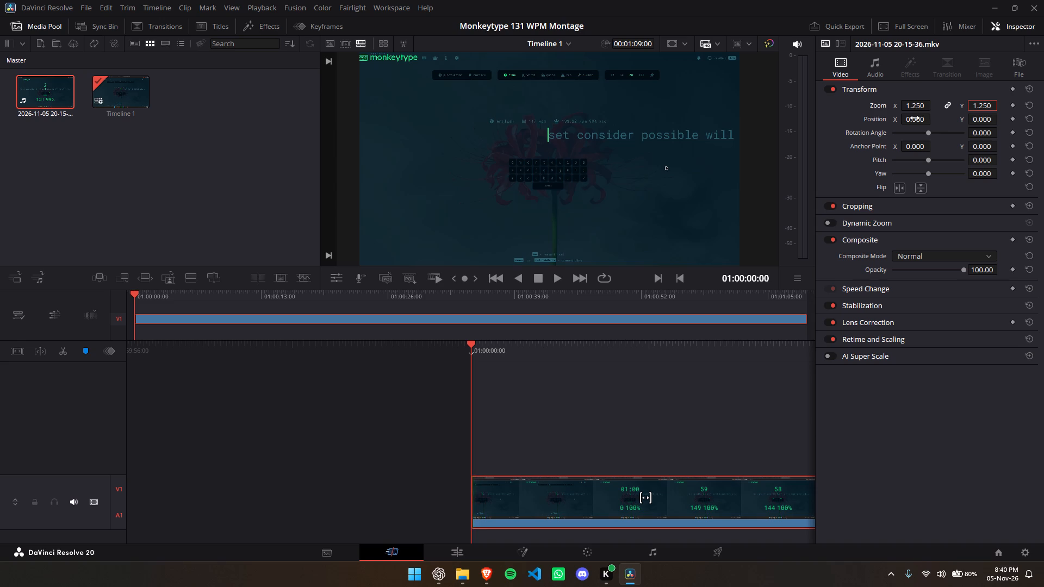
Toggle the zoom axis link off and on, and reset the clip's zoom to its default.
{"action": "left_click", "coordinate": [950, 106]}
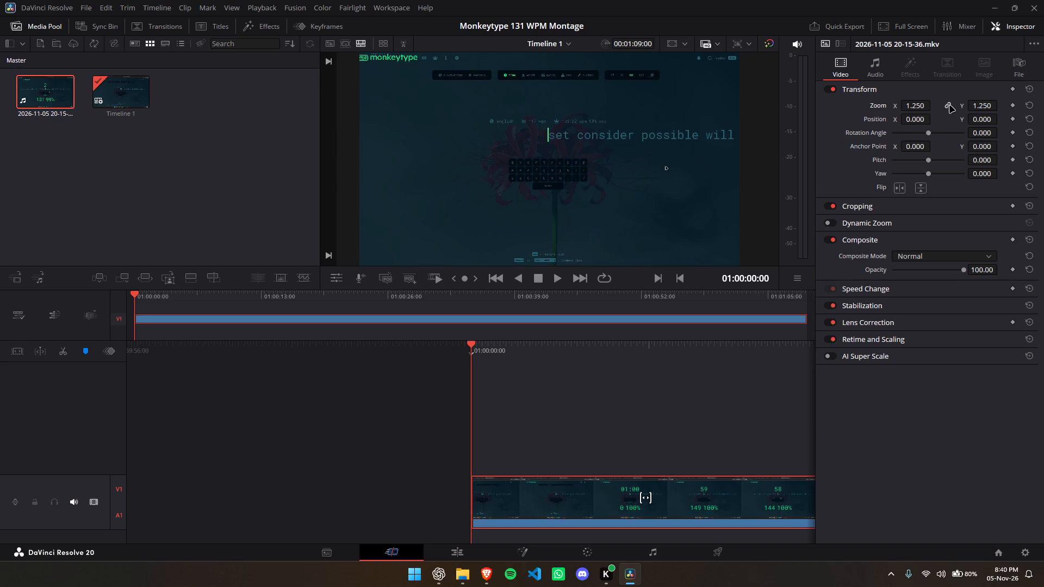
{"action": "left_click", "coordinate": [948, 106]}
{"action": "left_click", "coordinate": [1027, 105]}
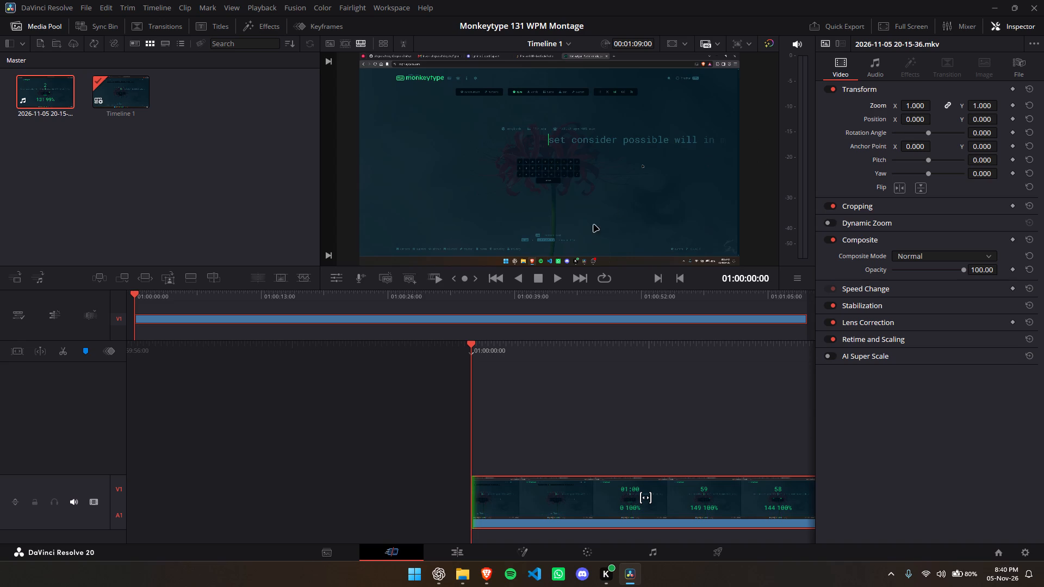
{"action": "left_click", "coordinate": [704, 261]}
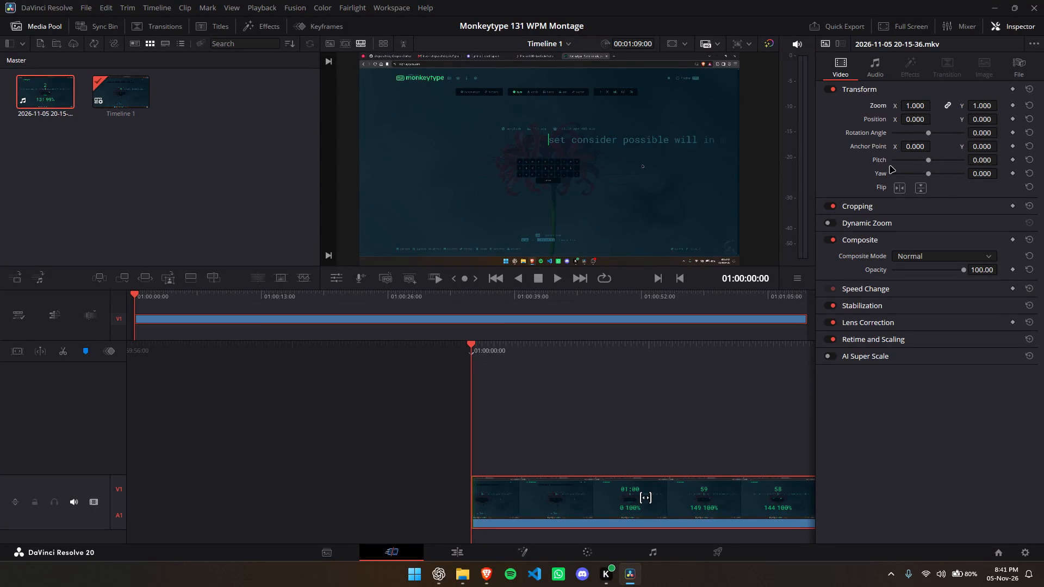
Crop the Monkeytype clip by about 164.16 at the top and 99.36 at the bottom to hide the browser bar and taskbar.
{"action": "left_click", "coordinate": [978, 206]}
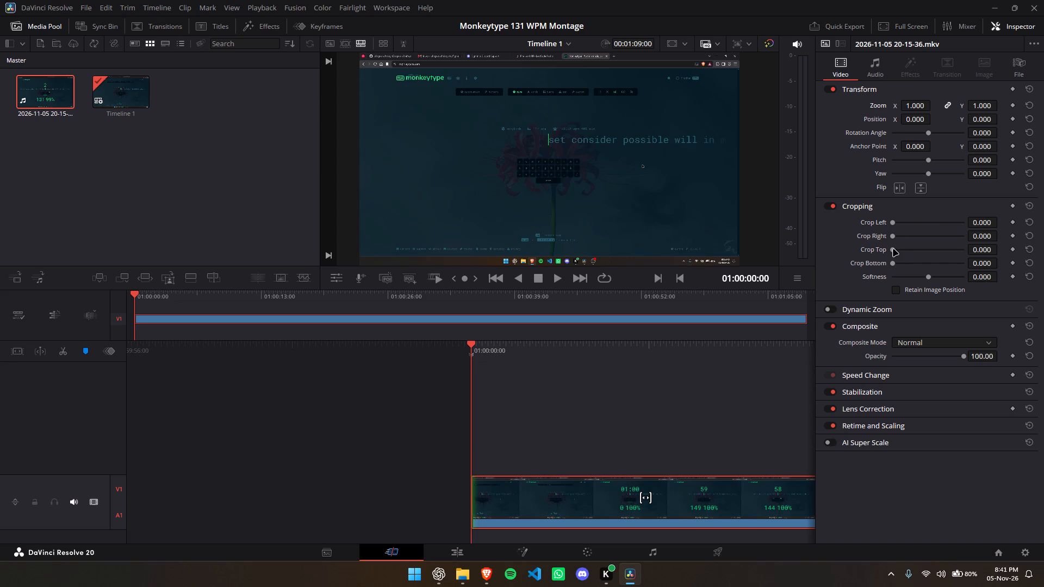
{"action": "left_click_drag", "start_coordinate": [893, 251], "coordinate": [894, 254]}
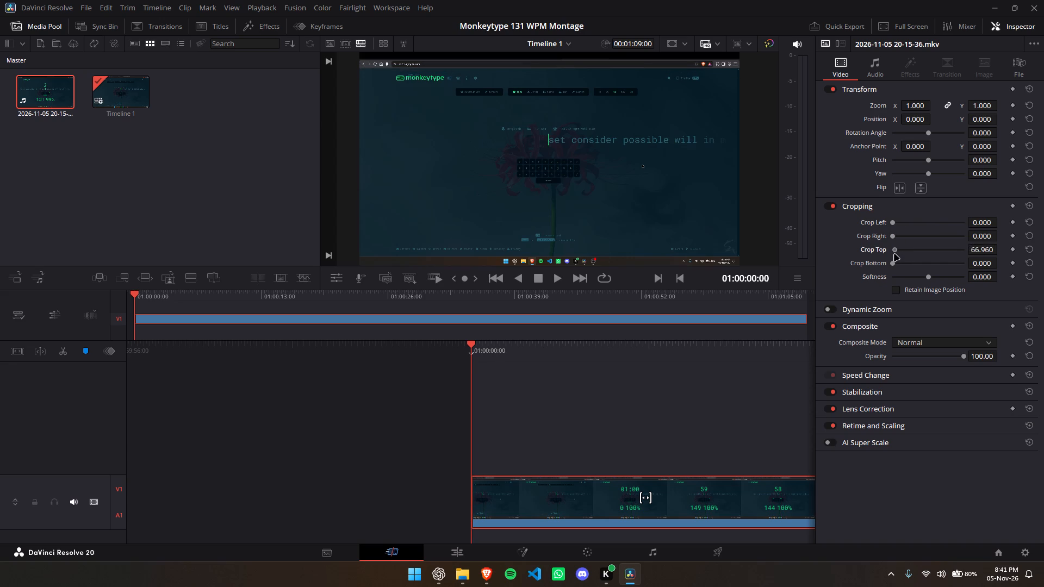
{"action": "left_click_drag", "start_coordinate": [894, 254], "coordinate": [894, 257]}
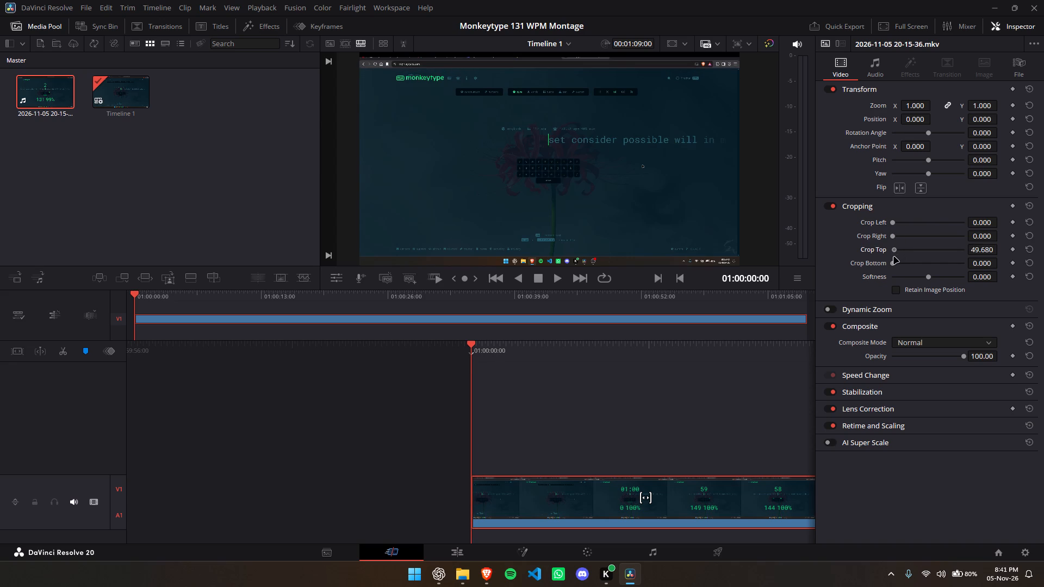
{"action": "left_click_drag", "start_coordinate": [894, 257], "coordinate": [895, 257]}
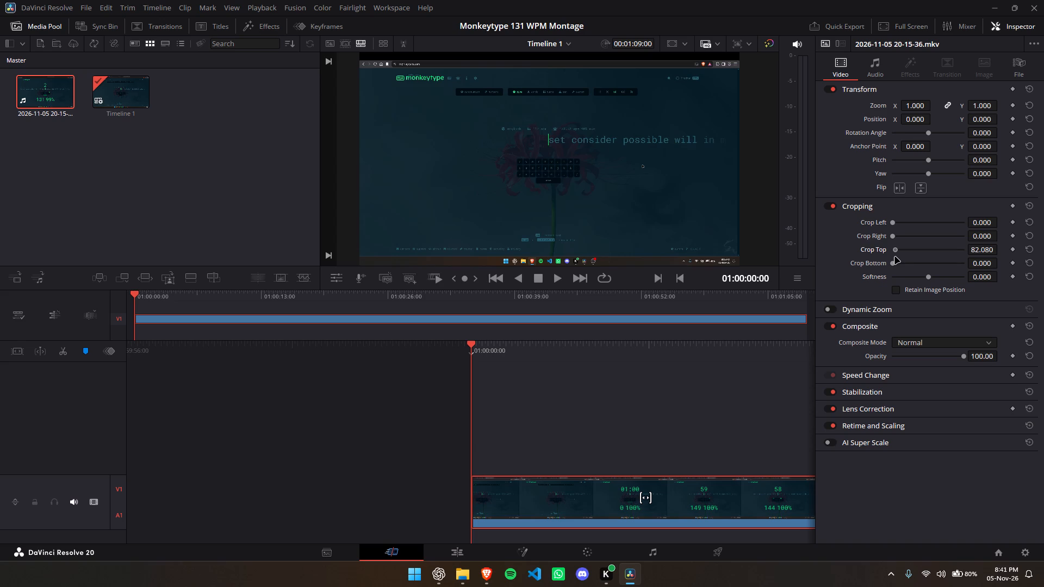
{"action": "left_click_drag", "start_coordinate": [895, 257], "coordinate": [898, 257]}
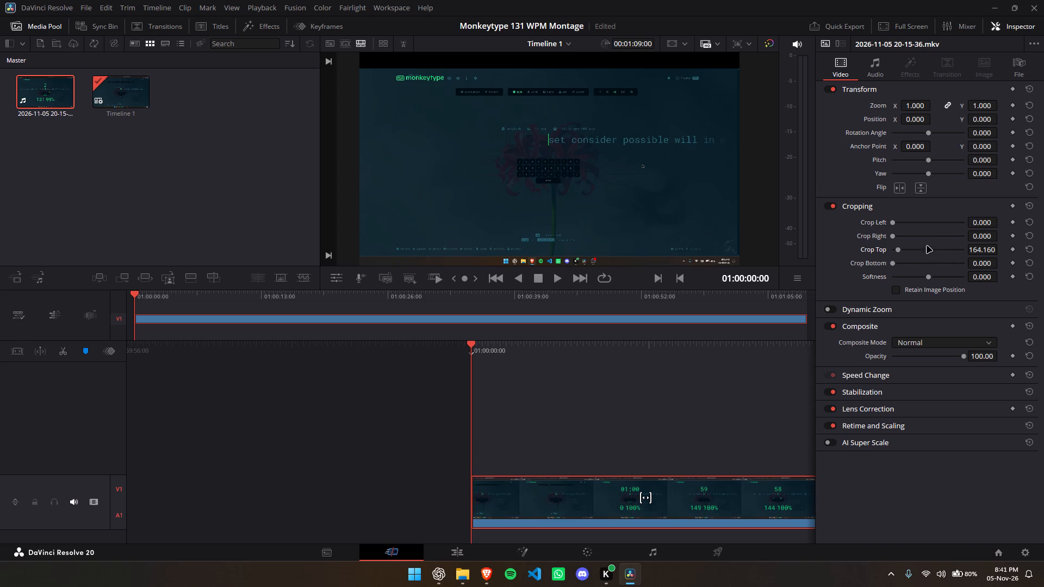
{"action": "left_click", "coordinate": [894, 263]}
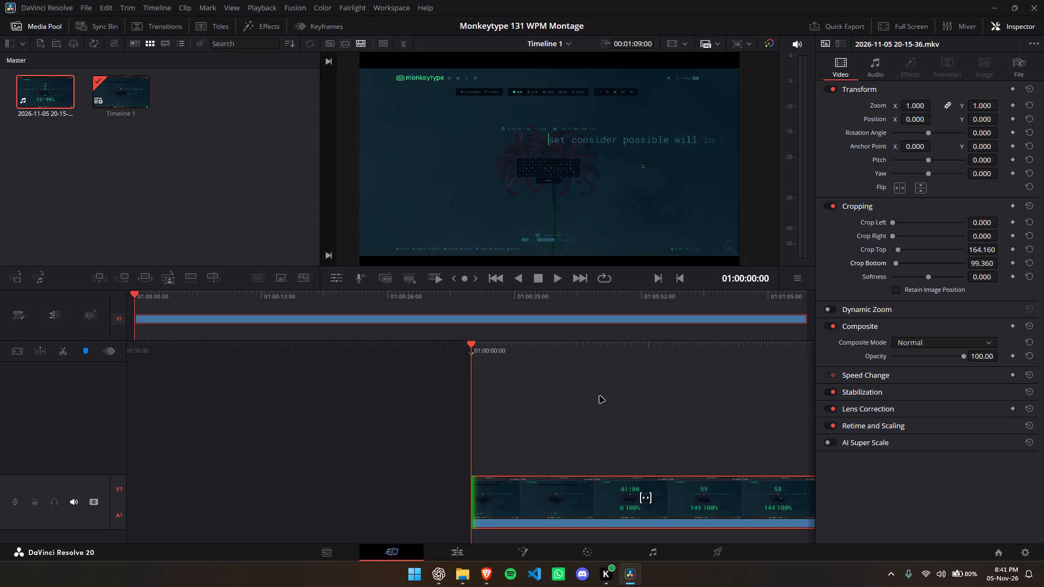
Play roughly the first five seconds of the cropped clip to review the framing.
{"action": "key", "text": "space"}
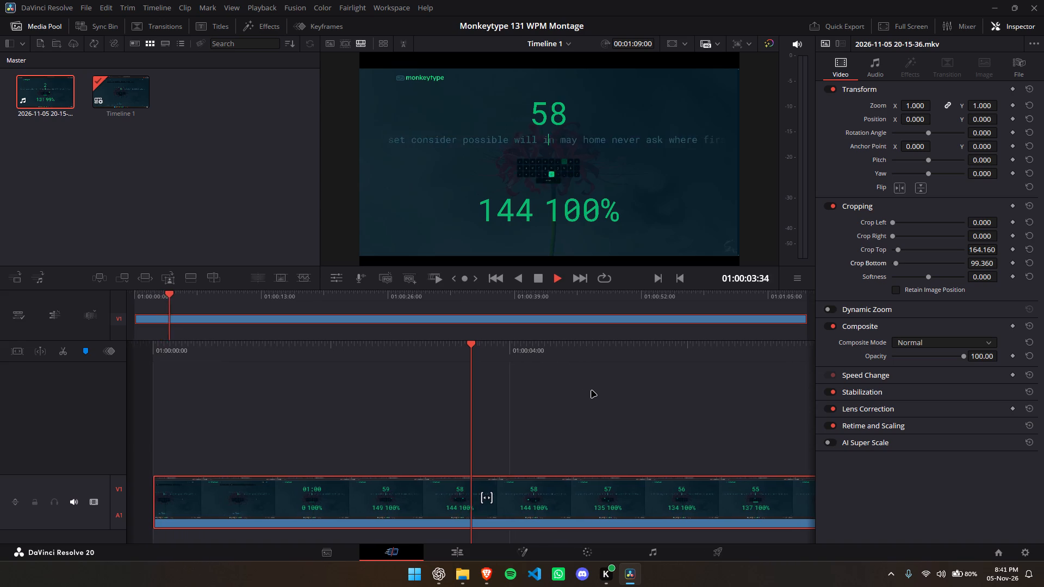
{"action": "key", "text": "space"}
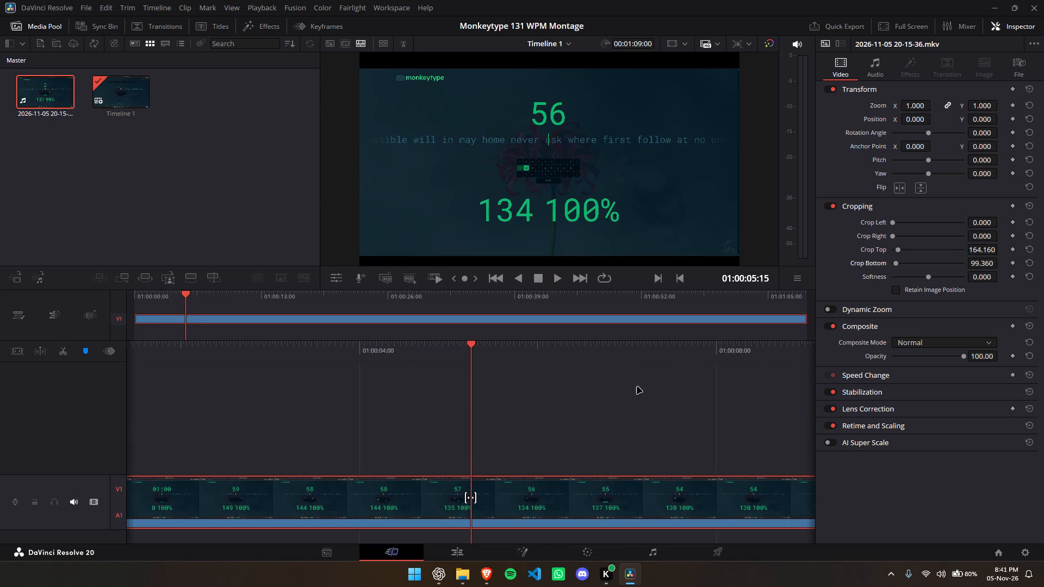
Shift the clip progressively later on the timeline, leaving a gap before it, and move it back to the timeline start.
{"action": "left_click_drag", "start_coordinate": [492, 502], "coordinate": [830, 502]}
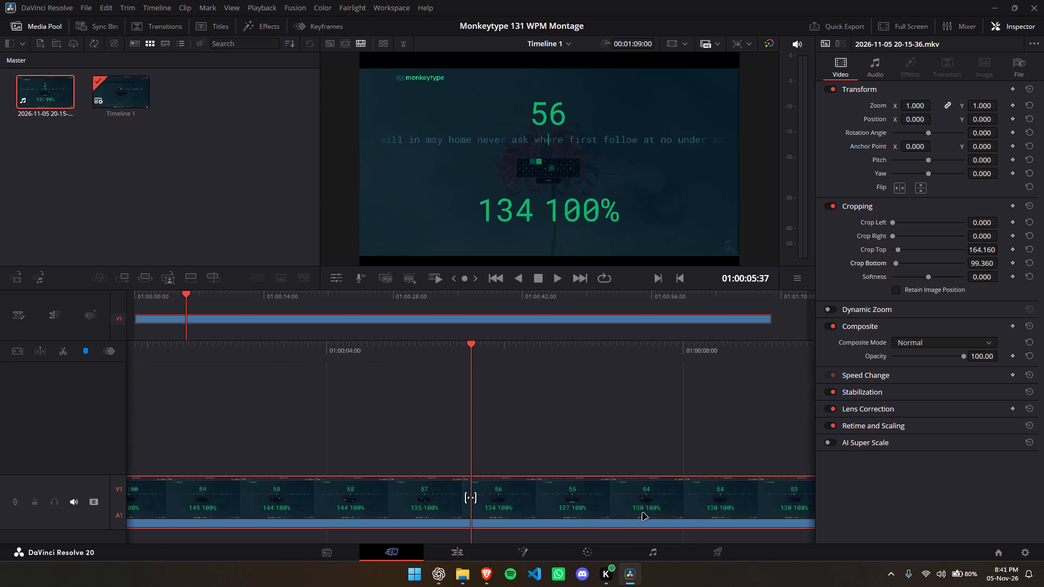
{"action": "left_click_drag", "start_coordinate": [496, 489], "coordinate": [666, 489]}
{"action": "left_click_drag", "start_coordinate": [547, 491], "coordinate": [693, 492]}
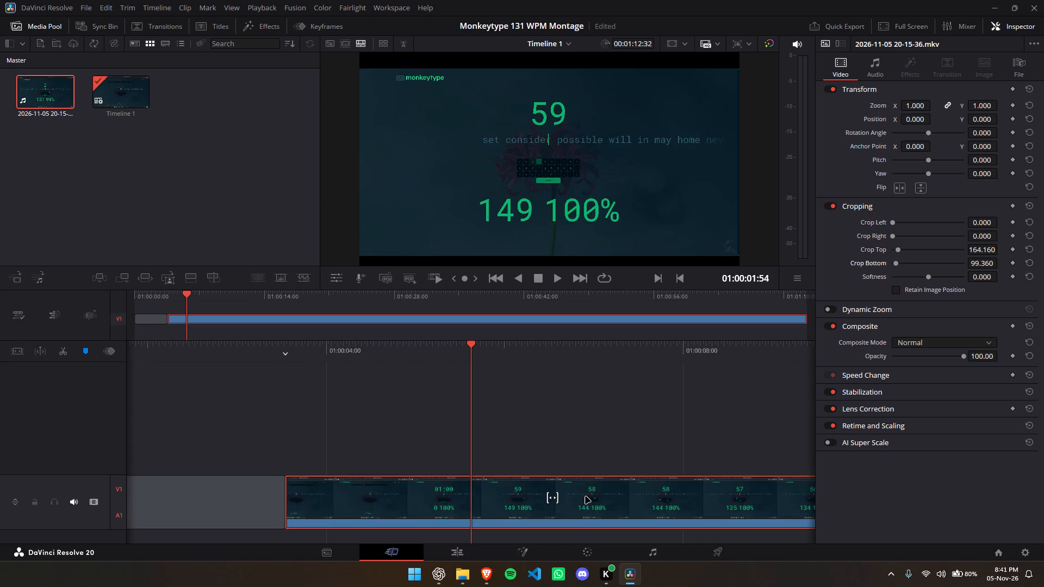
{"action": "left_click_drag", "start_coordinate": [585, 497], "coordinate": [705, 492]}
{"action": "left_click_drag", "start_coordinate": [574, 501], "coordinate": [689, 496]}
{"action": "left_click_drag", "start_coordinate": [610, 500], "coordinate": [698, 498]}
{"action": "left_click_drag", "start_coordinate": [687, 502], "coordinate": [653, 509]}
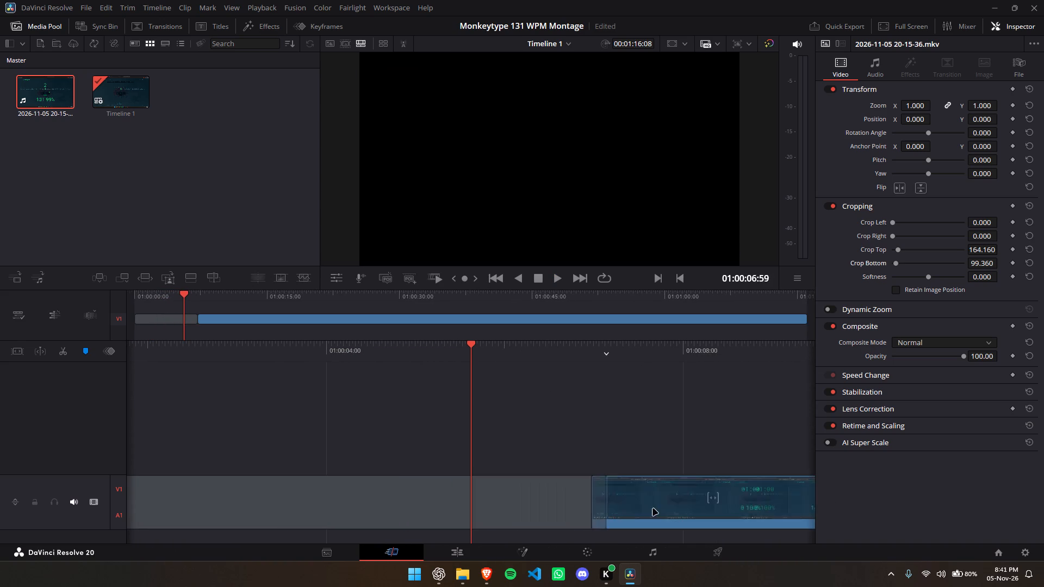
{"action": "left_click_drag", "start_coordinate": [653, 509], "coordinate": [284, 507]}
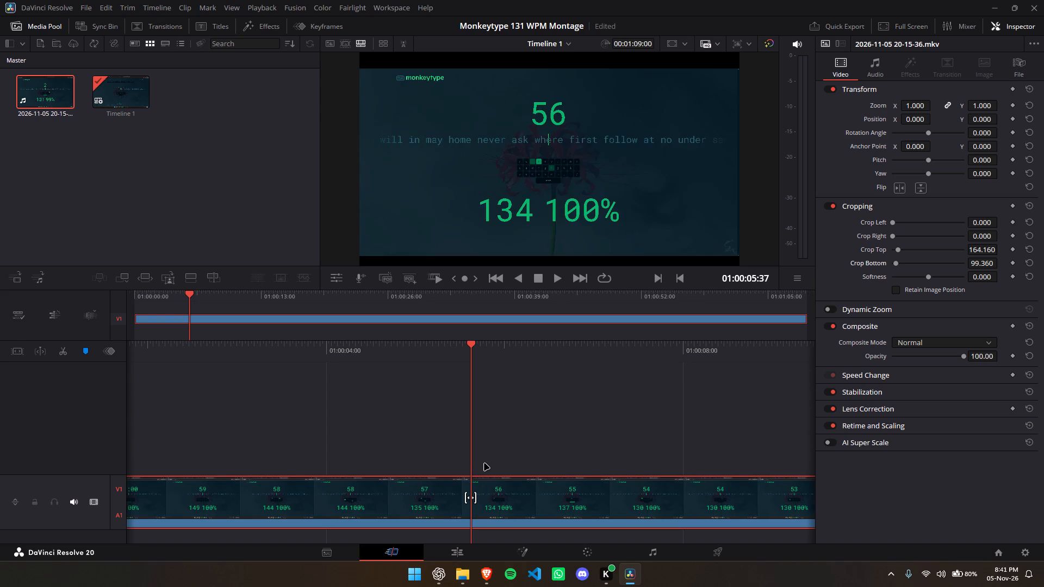
Return the playhead to the timeline start and play the cropped clip up to about 01:00:01:41.
{"action": "key", "text": "Home"}
{"action": "key", "text": "Home"}
{"action": "key", "text": "Home"}
{"action": "key", "text": "Home"}
{"action": "key", "text": "Home"}
{"action": "key", "text": "Home"}
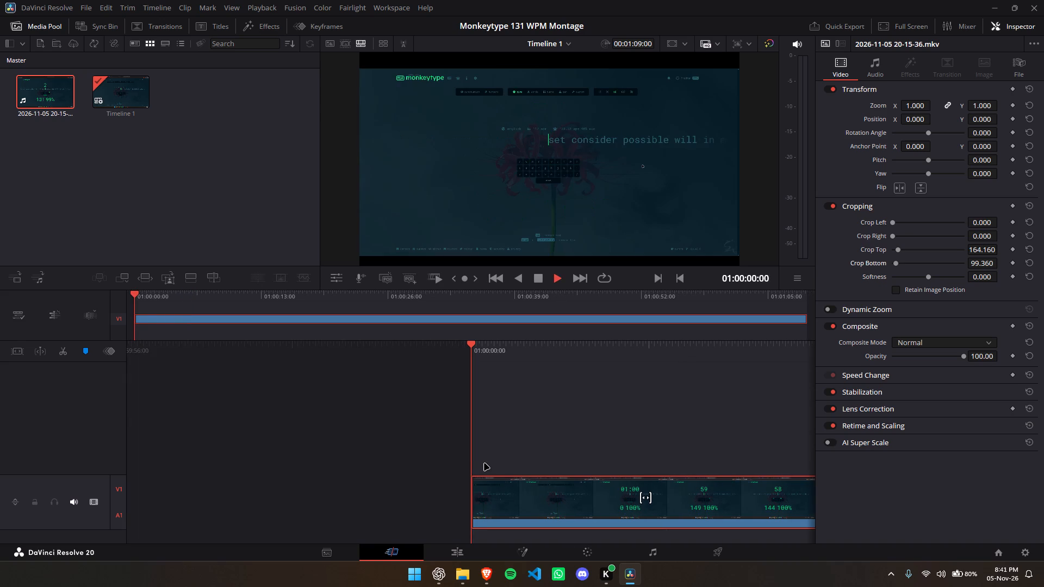
{"action": "key", "text": "Home"}
{"action": "key", "text": "space"}
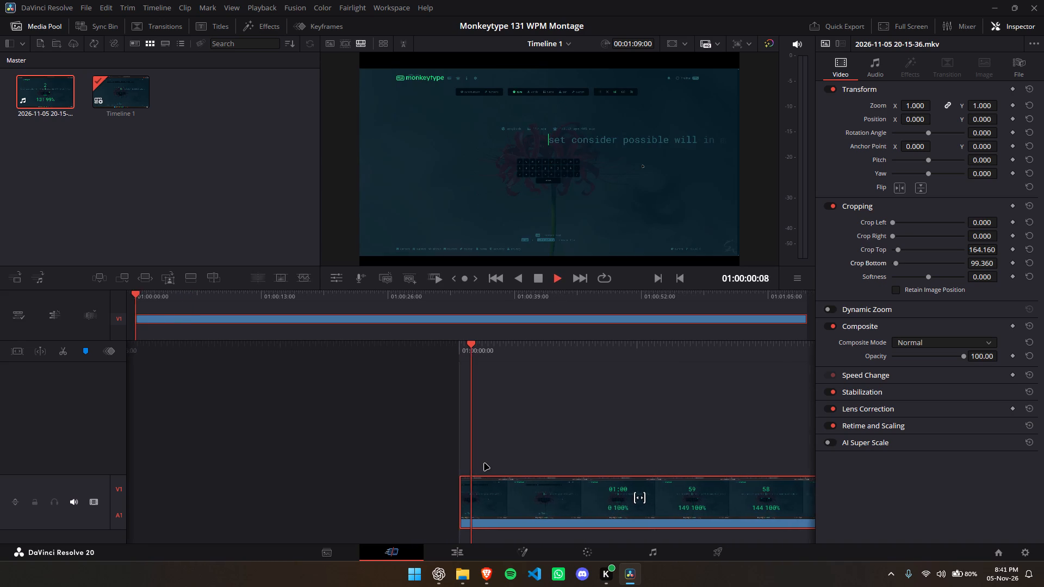
{"action": "key", "text": "space"}
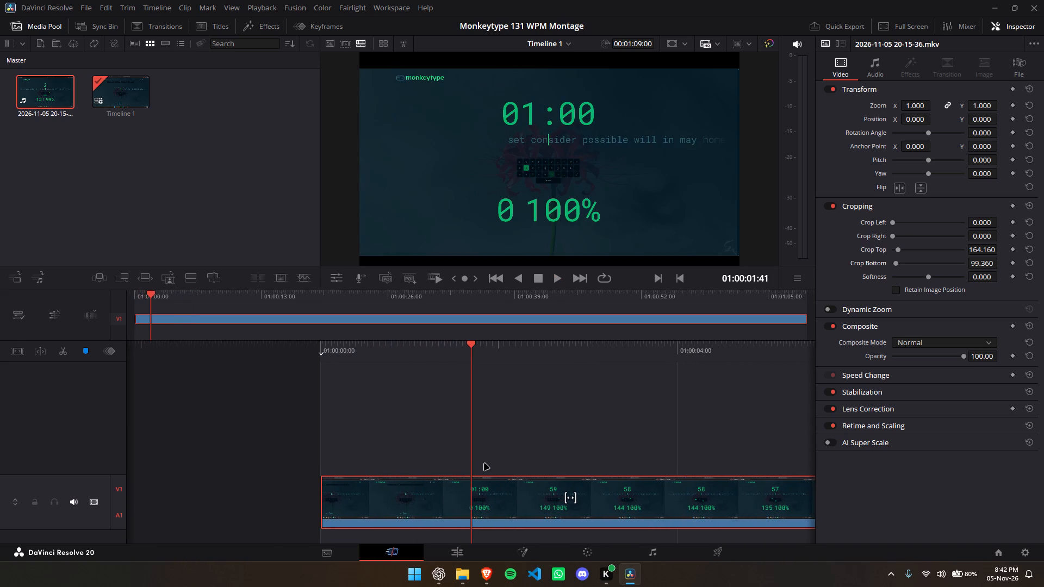
Capture a window screenshot of DaVinci Resolve showing the cropped clip with the Snipping Tool.
{"action": "key", "text": "Print"}
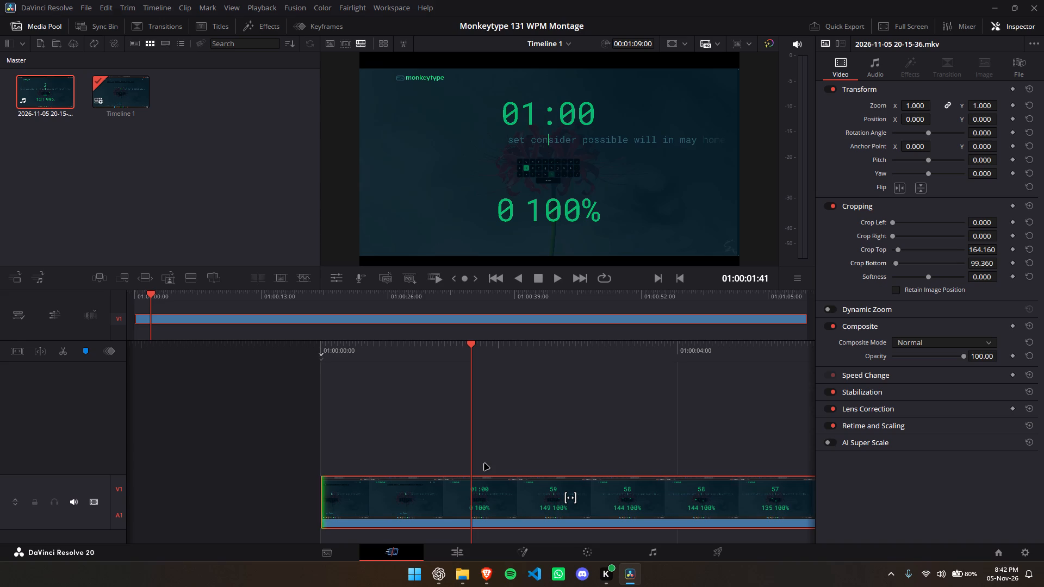
{"action": "left_click", "coordinate": [484, 464]}
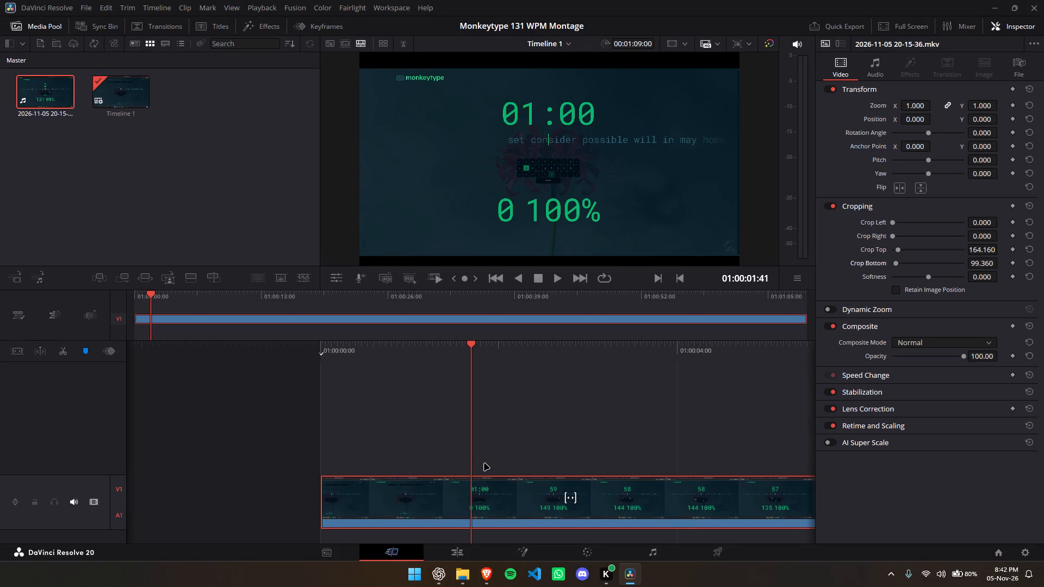
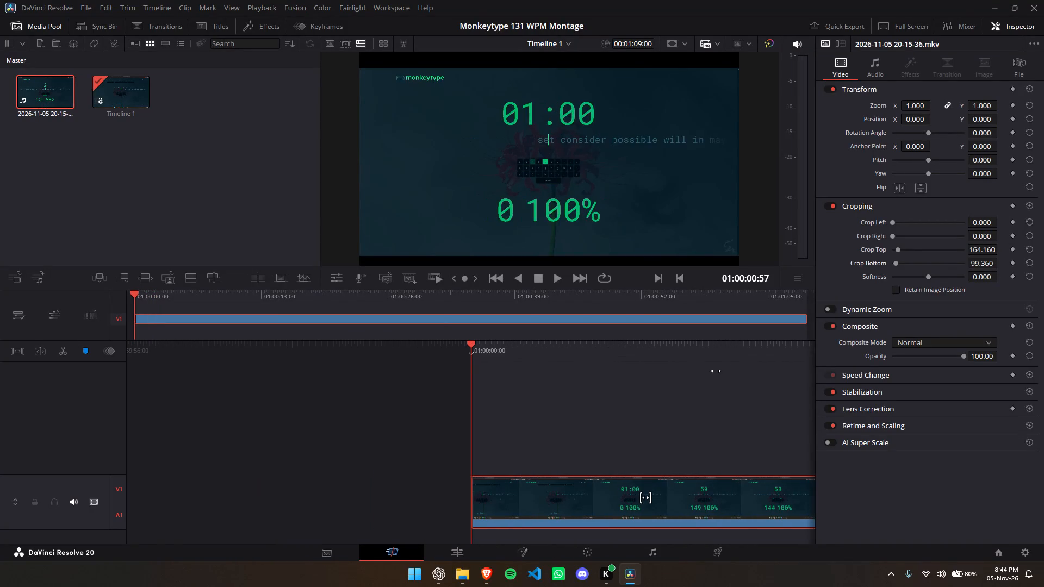
Move the playhead back to the timeline start.
{"action": "left_click_drag", "start_coordinate": [716, 371], "coordinate": [760, 371]}
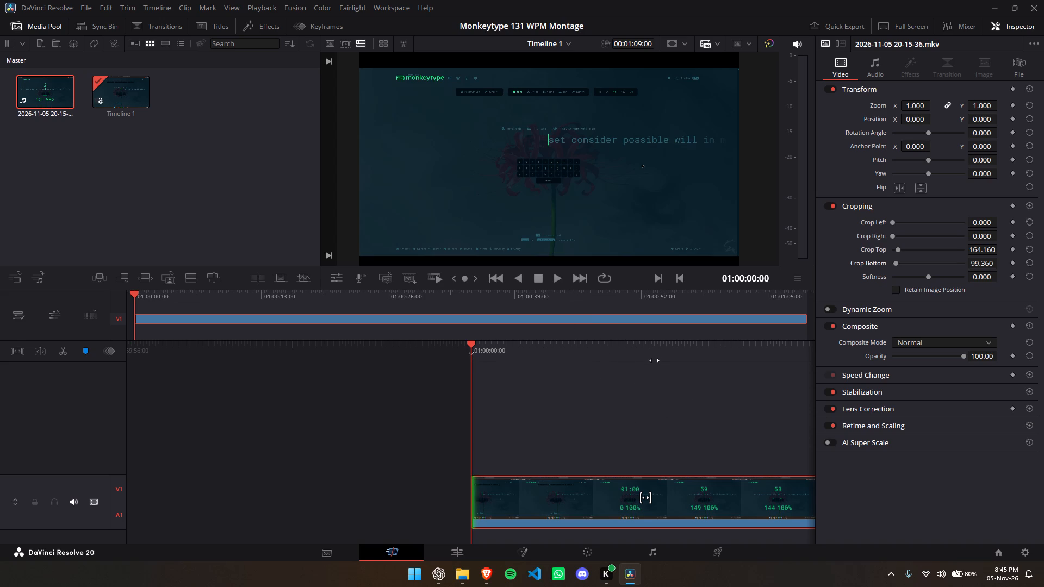
Try Fit as the cropped clip's scaling under Retime and Scaling, and settle on Fill.
{"action": "left_click", "coordinate": [517, 496]}
{"action": "left_click", "coordinate": [1012, 30]}
{"action": "left_click", "coordinate": [1012, 30]}
{"action": "left_click", "coordinate": [887, 424]}
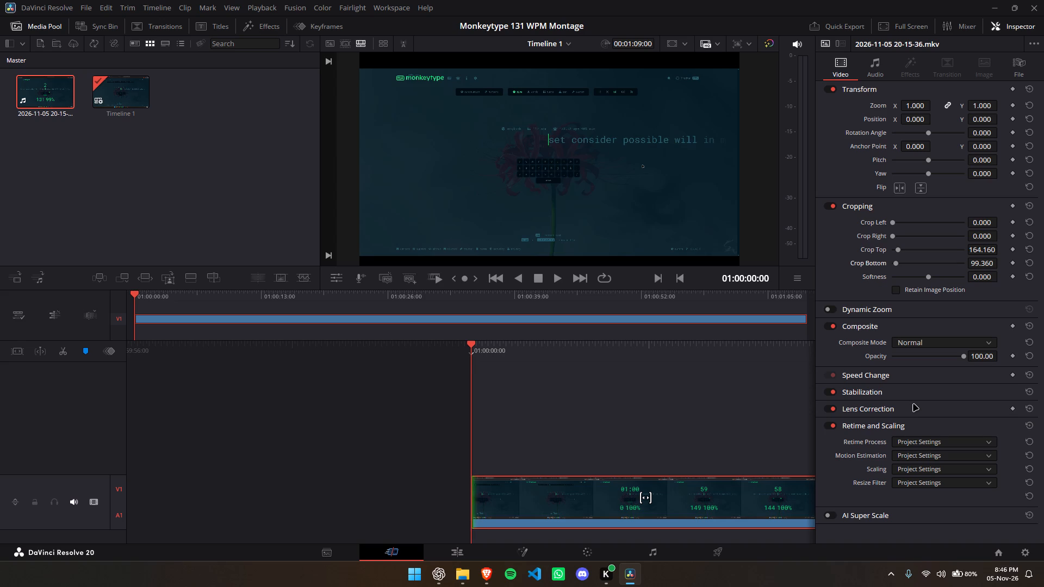
{"action": "scroll", "coordinate": [913, 404], "scroll_direction": "down", "scroll_amount": 1}
{"action": "left_click", "coordinate": [938, 469]}
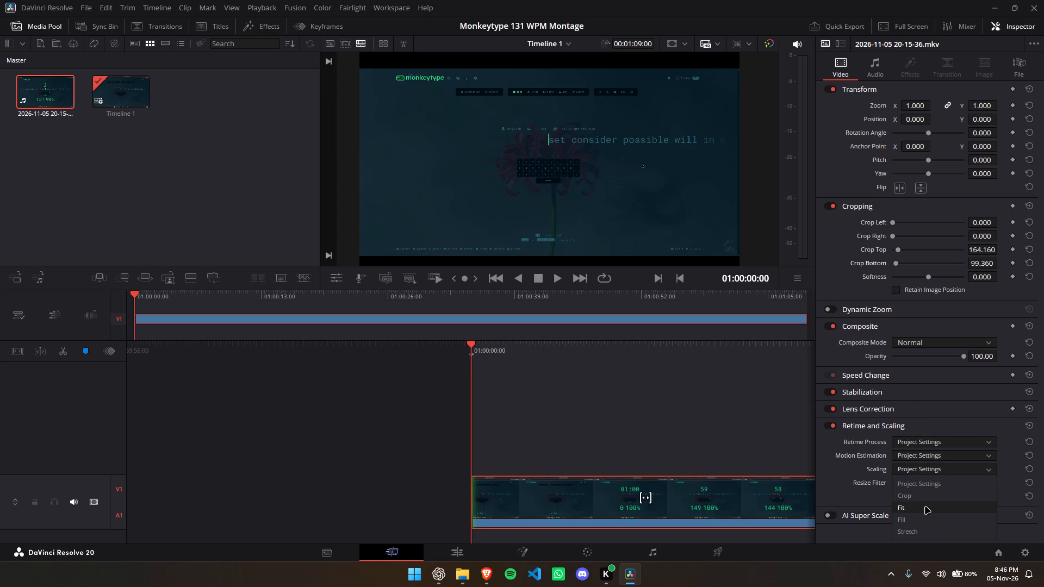
{"action": "left_click", "coordinate": [925, 507]}
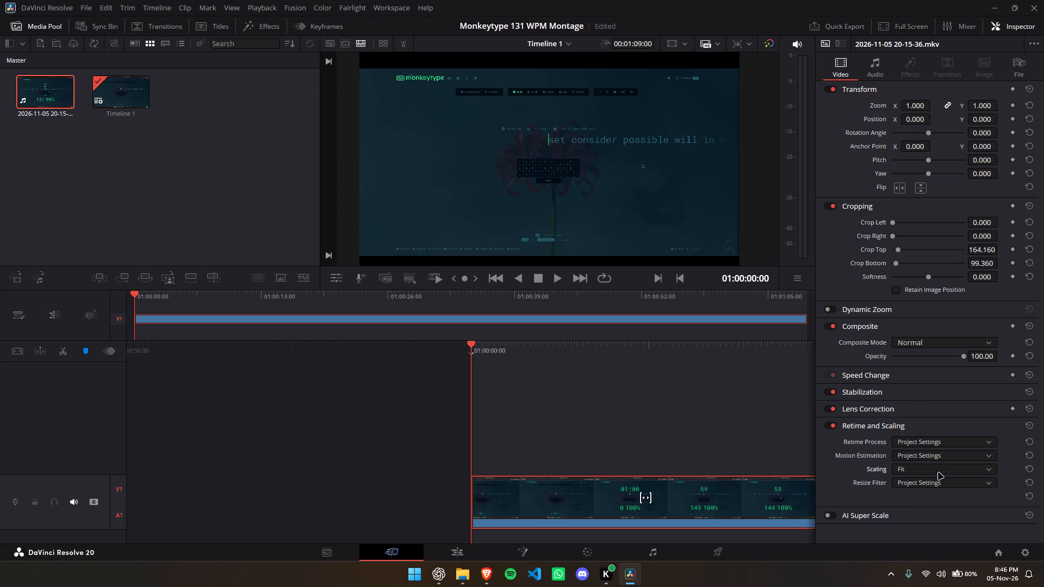
{"action": "left_click", "coordinate": [939, 473]}
{"action": "left_click_drag", "start_coordinate": [934, 503], "coordinate": [928, 517]}
{"action": "scroll", "coordinate": [867, 474], "scroll_direction": "down", "scroll_amount": 2}
{"action": "left_click", "coordinate": [1021, 29]}
{"action": "left_click", "coordinate": [1021, 29]}
Play the clip full screen from the timeline start until the countdown reads about 31.
{"action": "left_click", "coordinate": [916, 26]}
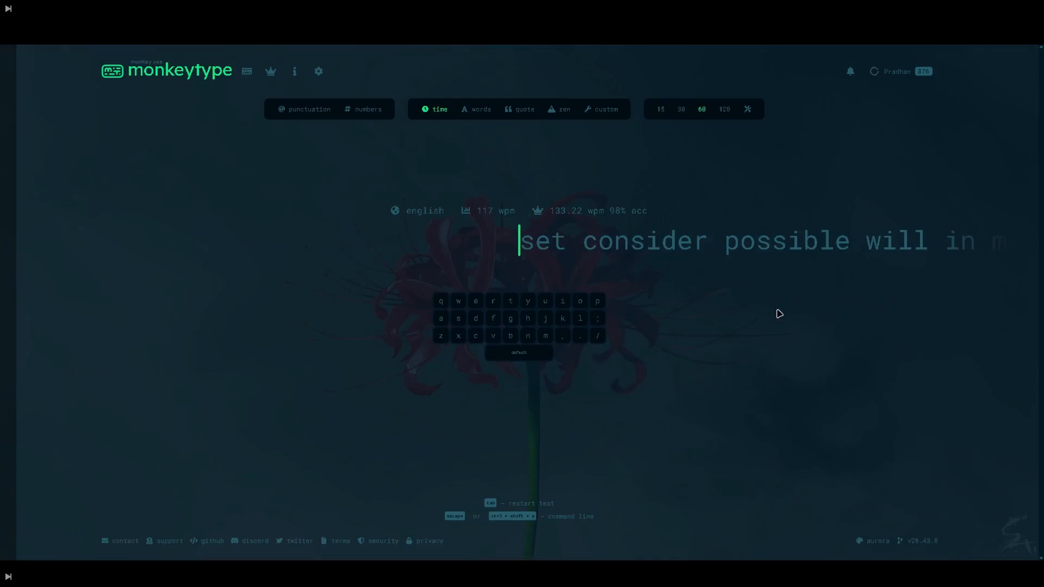
{"action": "key", "text": "space"}
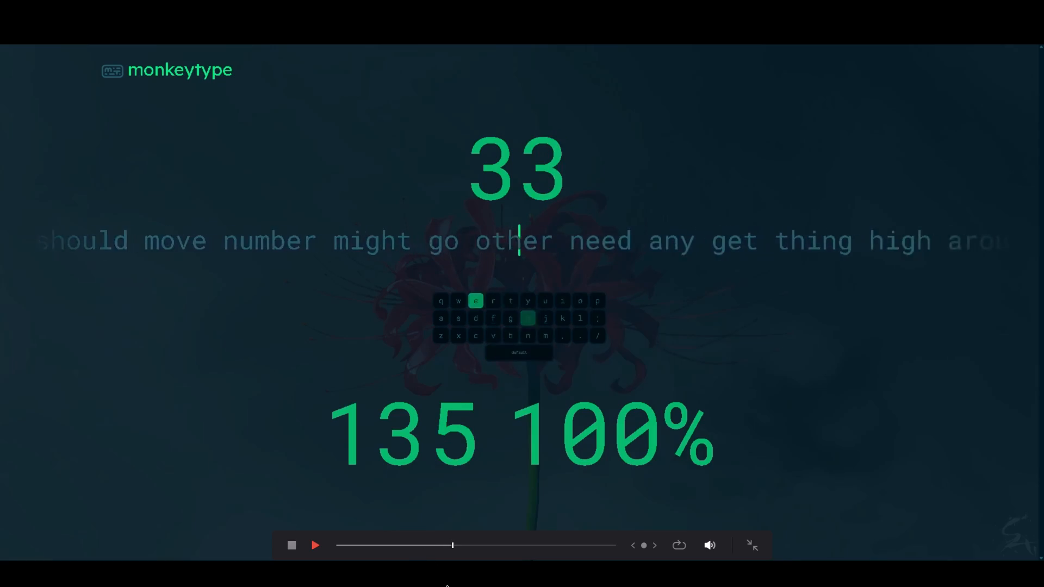
{"action": "key", "text": "space"}
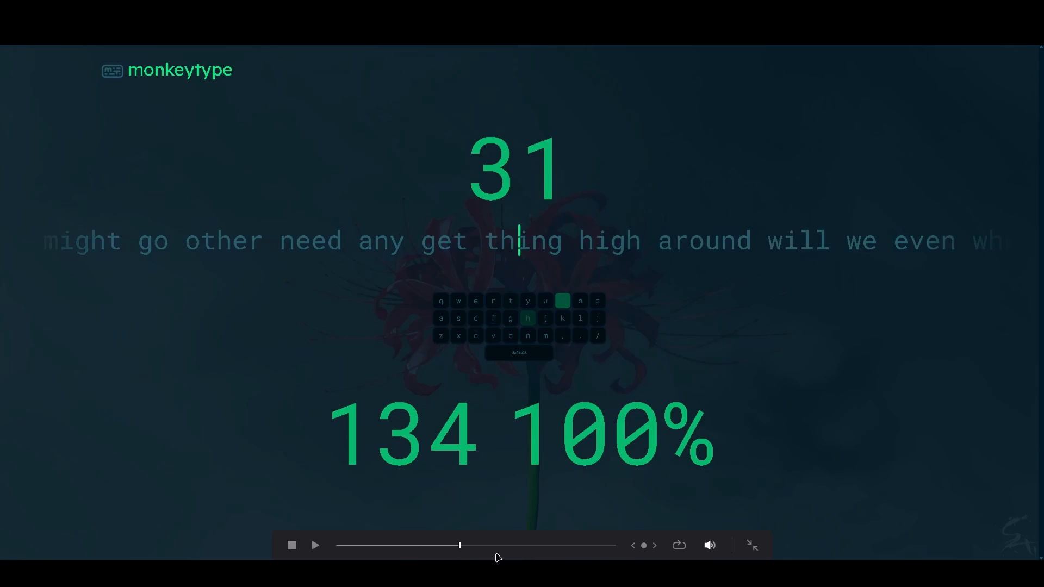
Jump back in the full-screen playback to where the countdown reads 39 and play about one second.
{"action": "key", "text": "f"}
{"action": "key", "text": "f"}
{"action": "key", "text": "f"}
{"action": "left_click", "coordinate": [453, 545]}
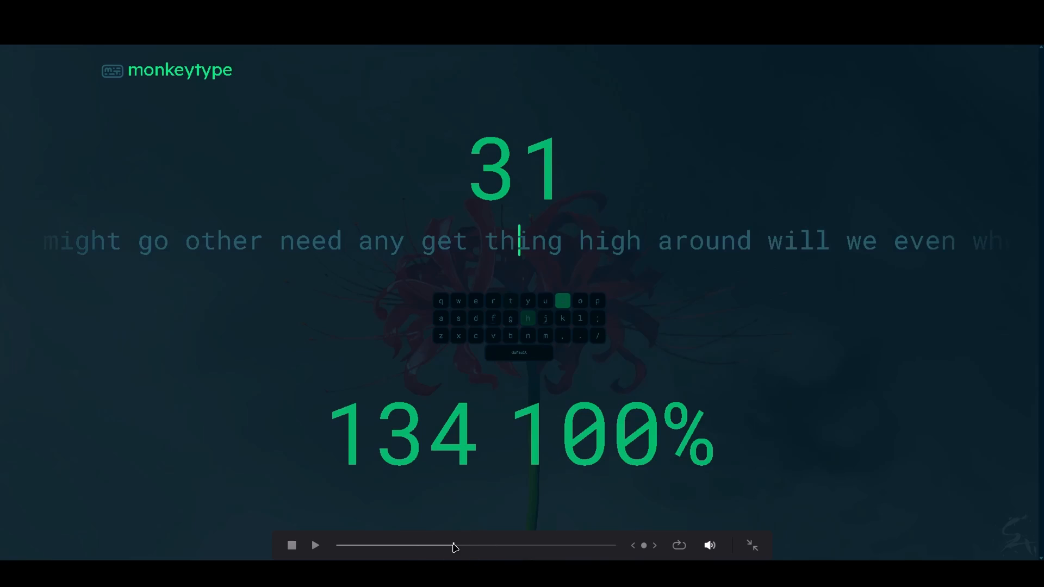
{"action": "type", "text": "ff"}
{"action": "left_click", "coordinate": [442, 546]}
{"action": "left_click", "coordinate": [427, 547]}
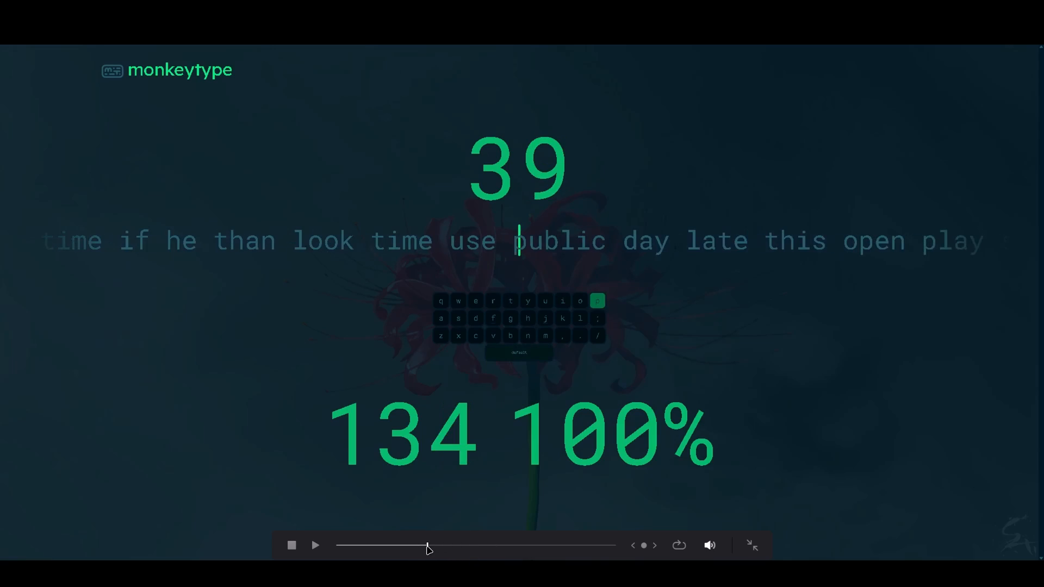
{"action": "type", "text": "f f"}
{"action": "key", "text": "space"}
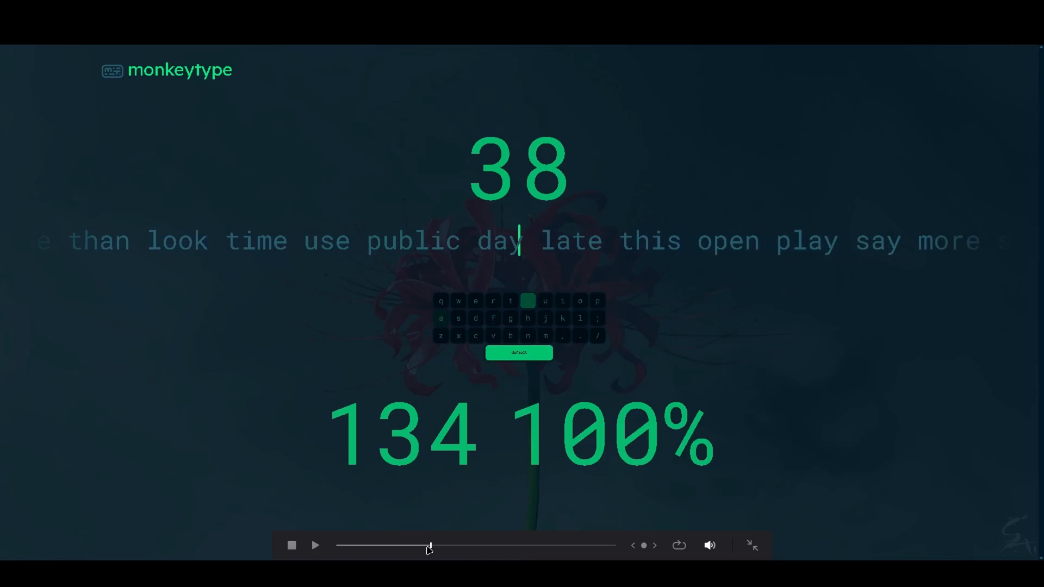
Resume the full-screen playback for a moment and leave the full-screen view.
{"action": "scroll", "coordinate": [524, 479], "scroll_direction": "down", "scroll_amount": 1}
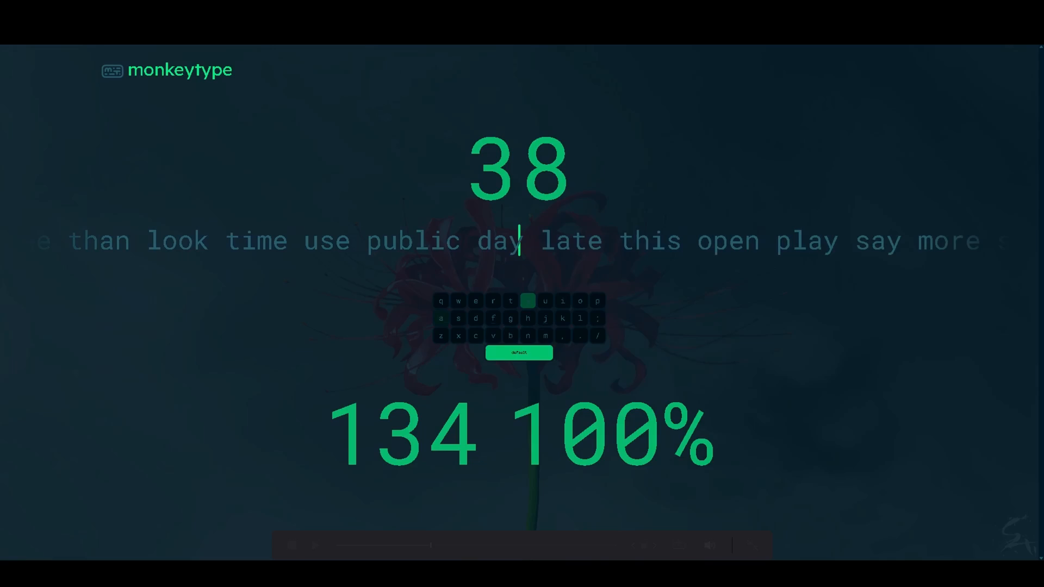
{"action": "left_click", "coordinate": [566, 313]}
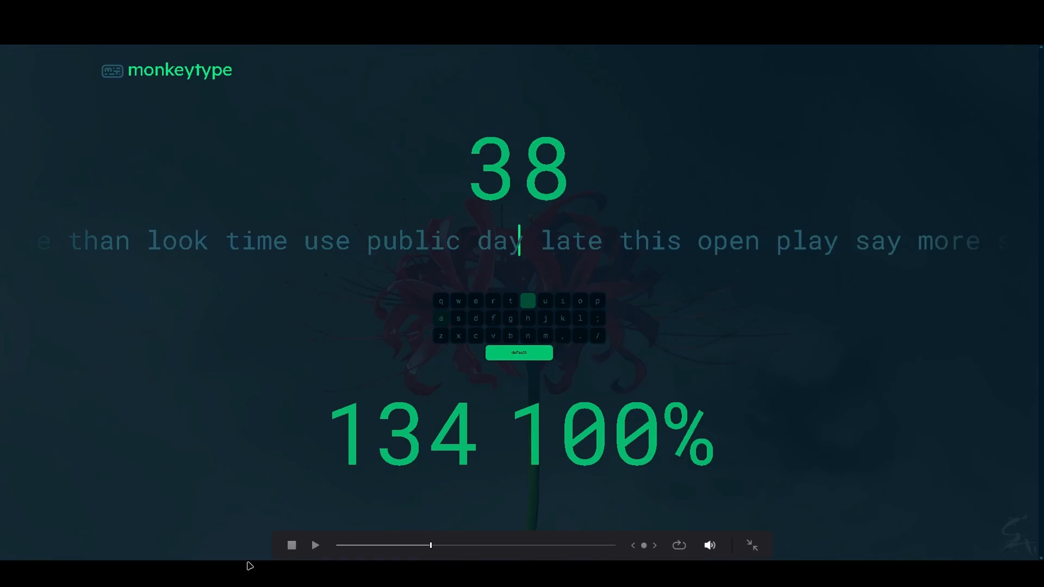
{"action": "left_click", "coordinate": [319, 542]}
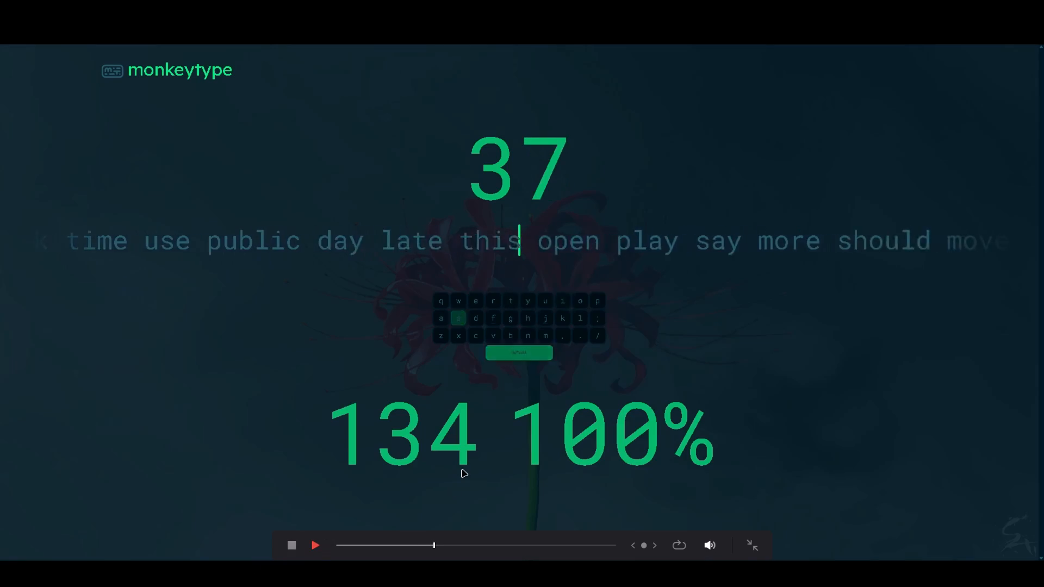
{"action": "key", "text": "Escape"}
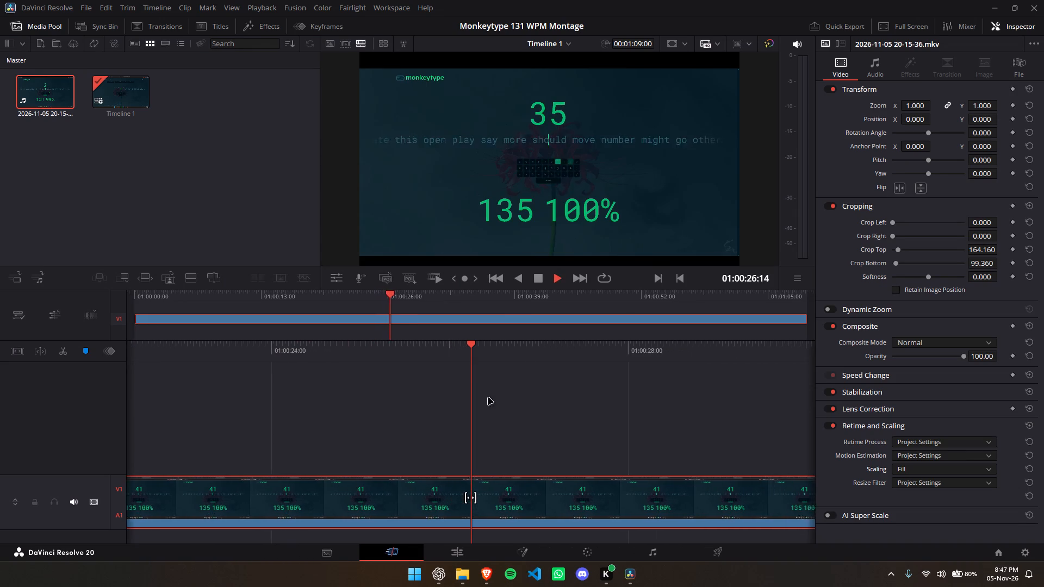
Return the playhead to the timeline start.
{"action": "key", "text": "Home"}
{"action": "key", "text": "Home"}
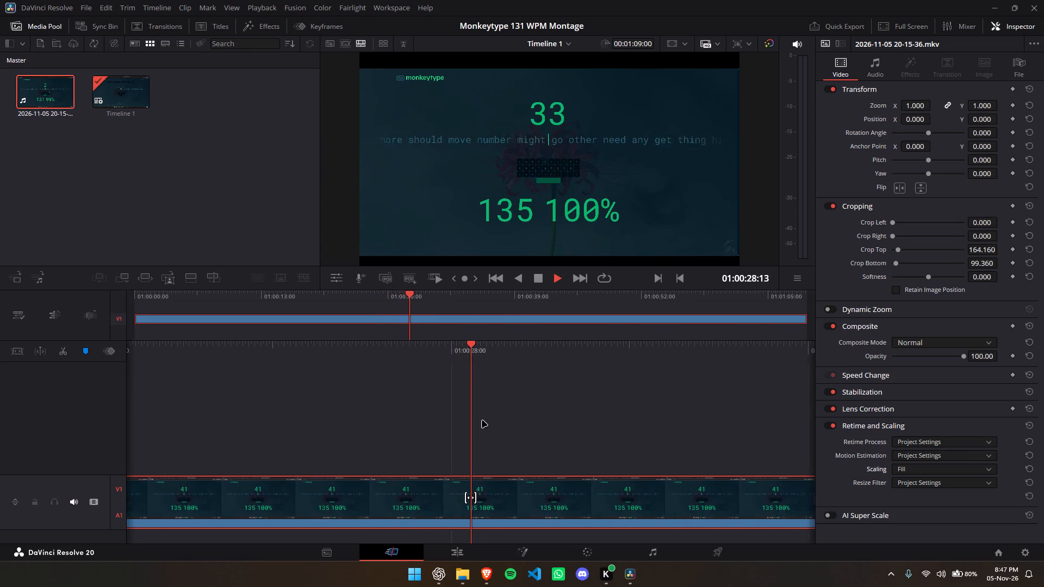
{"action": "key", "text": "Home"}
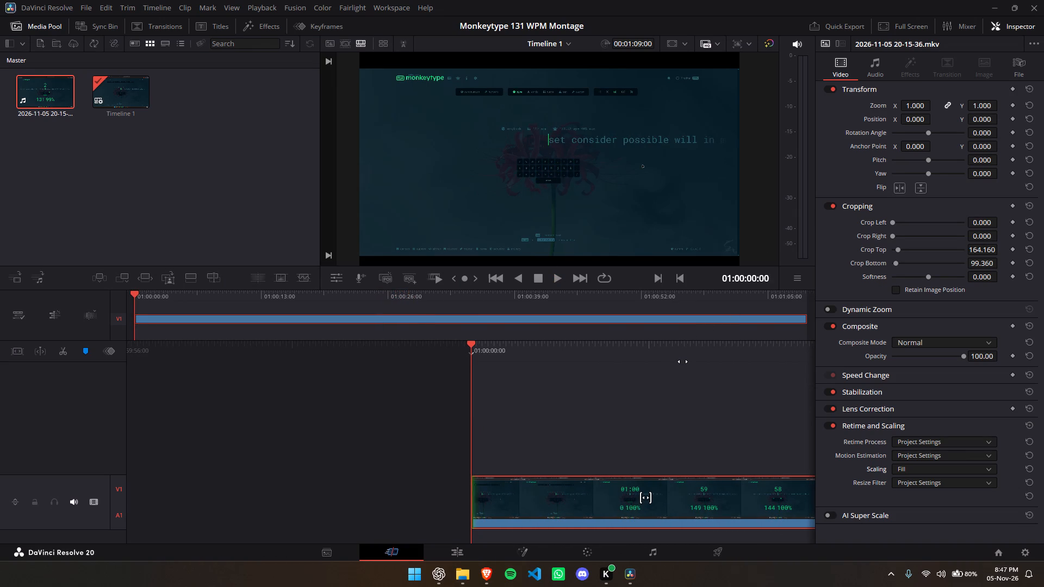
Replace the timeline clip with the source recording from the media pool, repeating the replace edit several times.
{"action": "key", "text": "F11"}
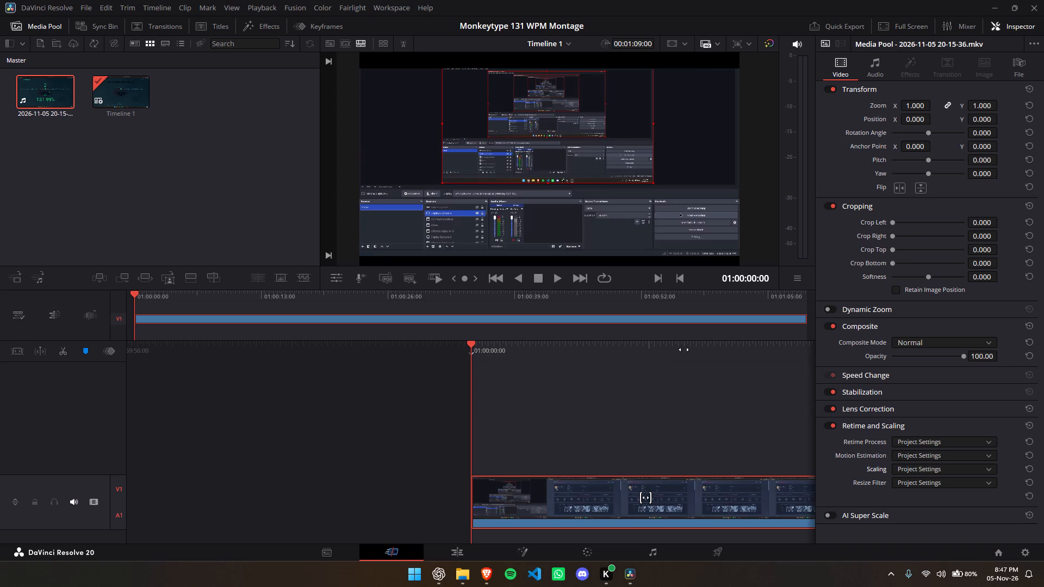
{"action": "key", "text": "F11"}
{"action": "key", "text": "F11"}
{"action": "key", "text": "F11"}
{"action": "key", "text": "F11"}
{"action": "key", "text": "F11"}
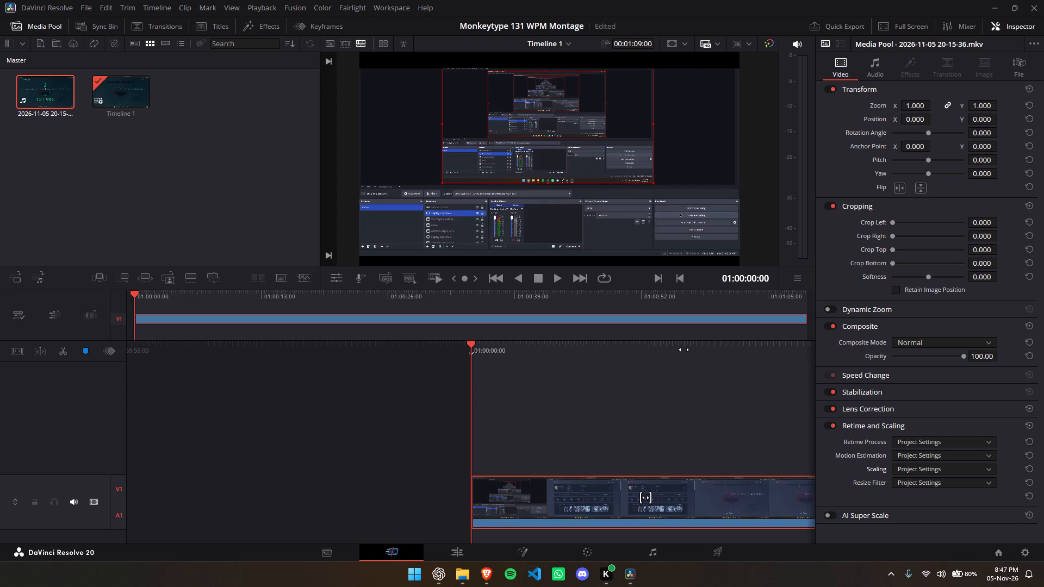
{"action": "key", "text": "F11"}
{"action": "key", "text": "F11"}
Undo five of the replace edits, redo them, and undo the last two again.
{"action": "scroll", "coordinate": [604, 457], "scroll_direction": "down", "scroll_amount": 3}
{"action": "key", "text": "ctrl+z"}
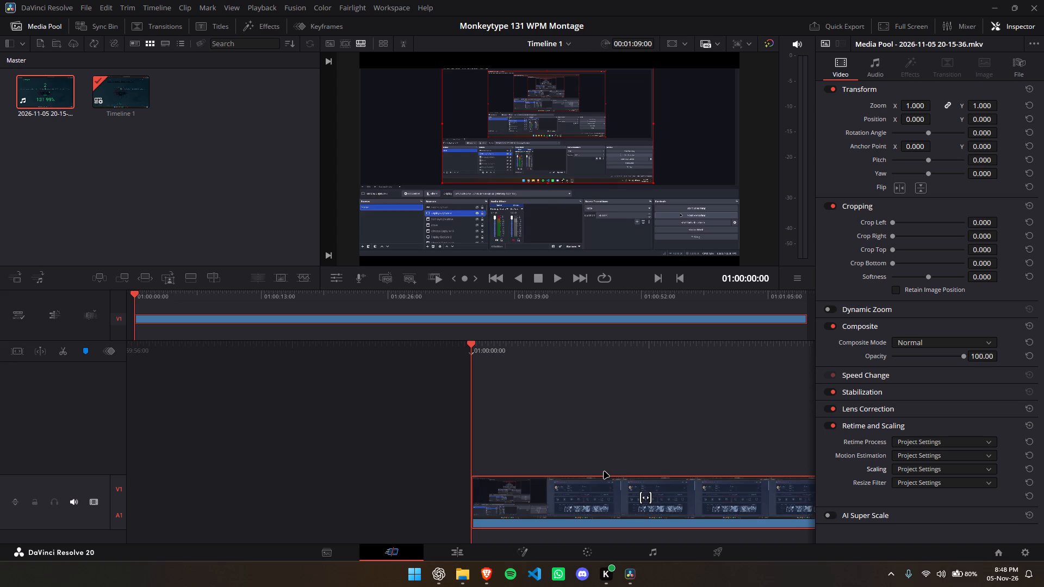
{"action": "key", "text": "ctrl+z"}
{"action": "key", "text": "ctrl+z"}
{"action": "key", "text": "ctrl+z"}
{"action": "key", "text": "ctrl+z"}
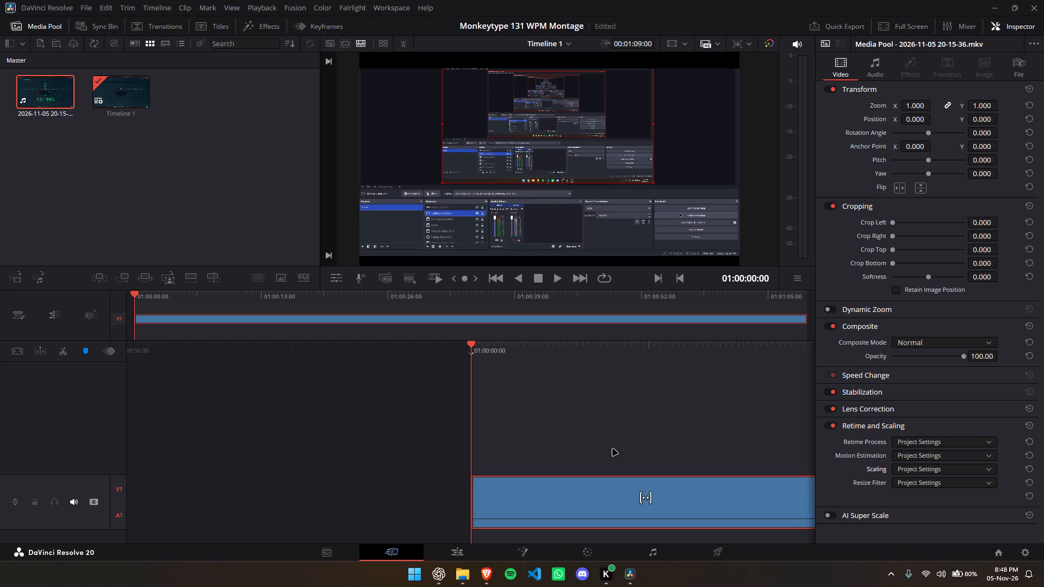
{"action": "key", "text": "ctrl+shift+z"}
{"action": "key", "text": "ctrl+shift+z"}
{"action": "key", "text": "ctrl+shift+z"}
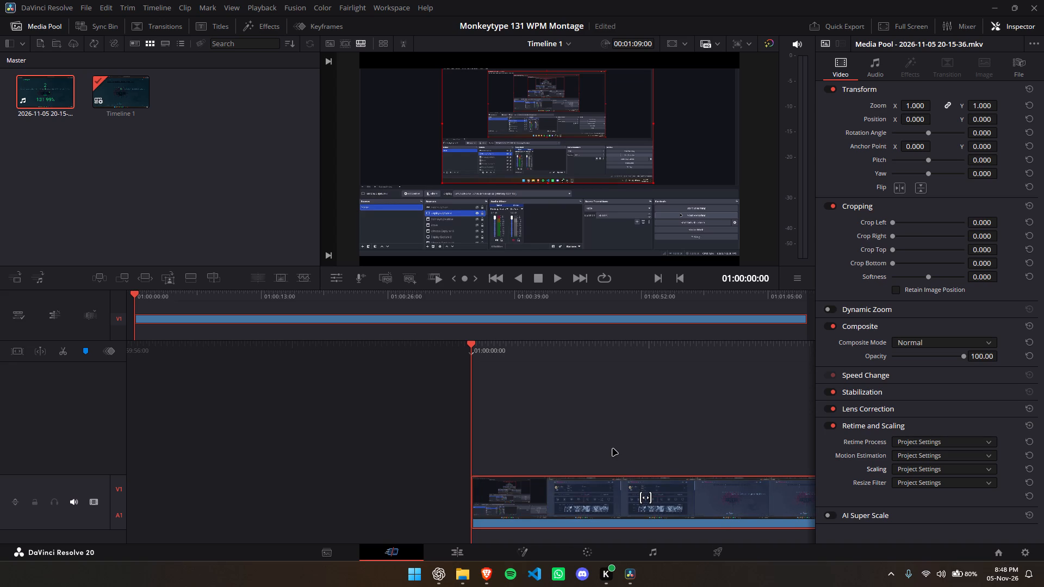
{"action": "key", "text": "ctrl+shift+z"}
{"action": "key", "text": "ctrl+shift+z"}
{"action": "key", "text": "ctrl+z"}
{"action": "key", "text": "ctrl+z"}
Play the replaced clip from the timeline start to about 01:00:06:01.
{"action": "left_click", "coordinate": [548, 170]}
{"action": "key", "text": "space"}
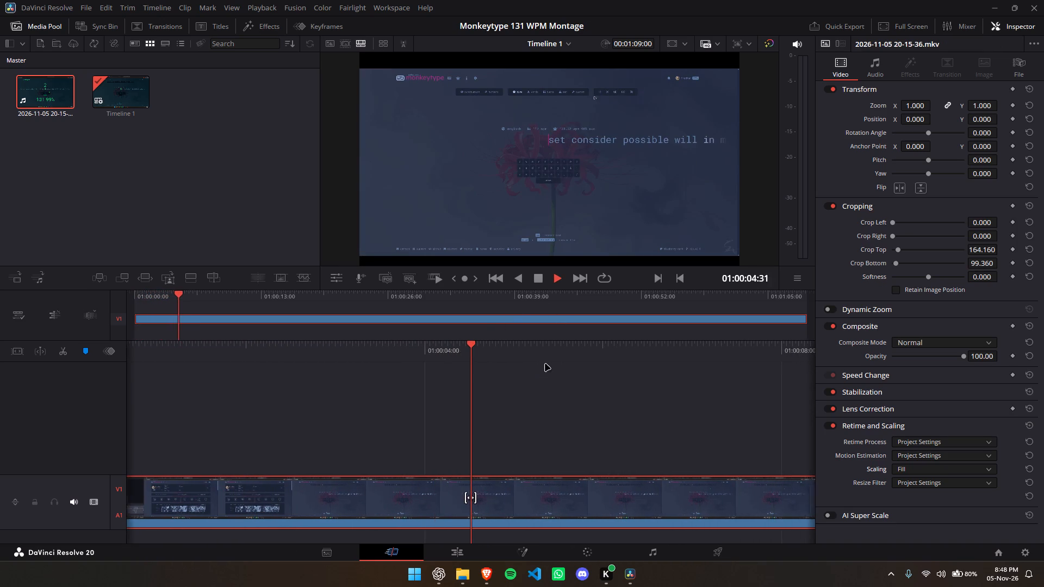
{"action": "key", "text": "space"}
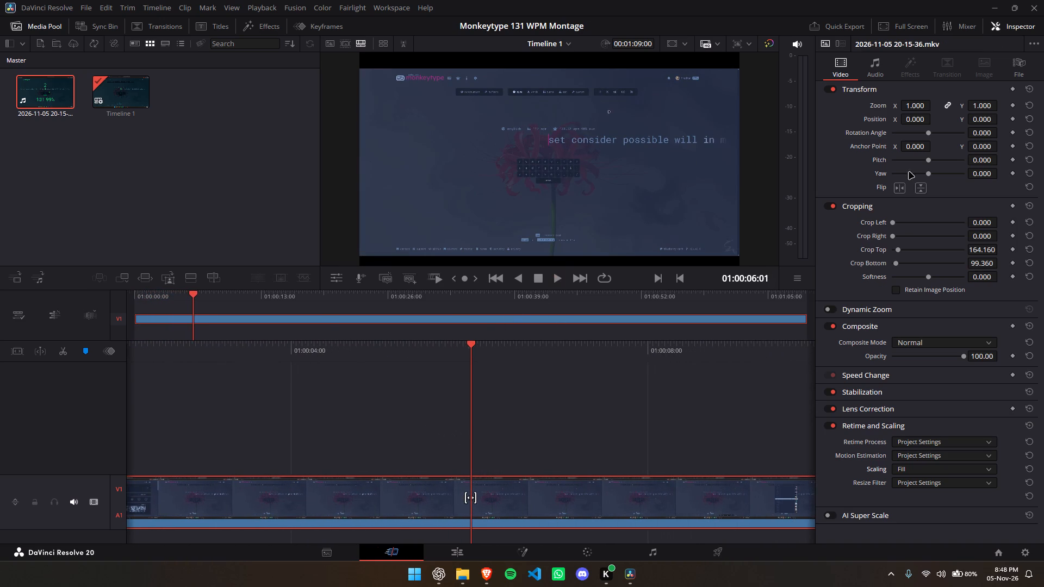
Hide the Inspector to widen the viewer and timeline.
{"action": "left_click", "coordinate": [1029, 29]}
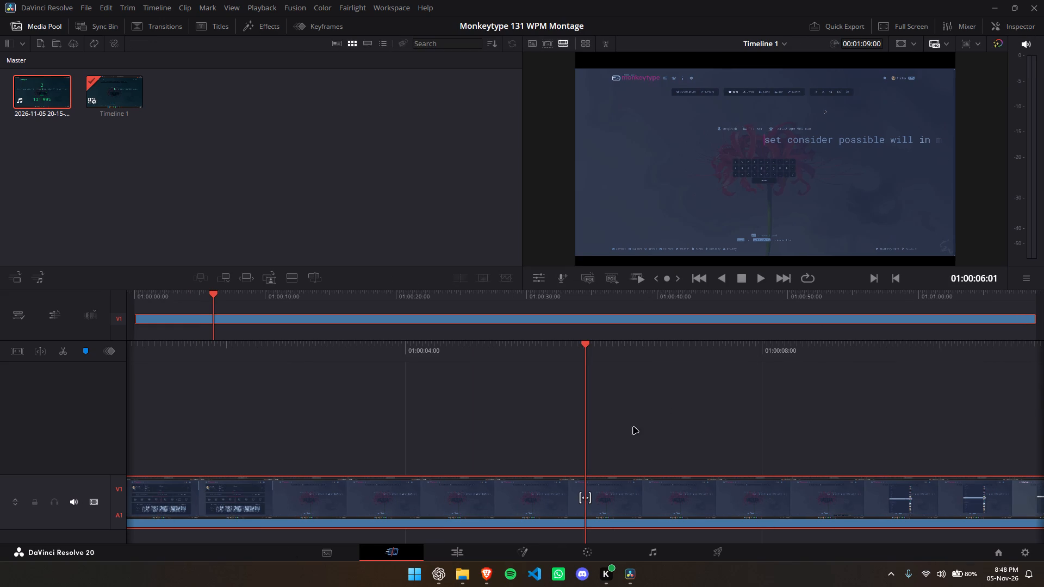
Scrub the playhead back to the start of the timeline.
{"action": "left_click_drag", "start_coordinate": [587, 343], "coordinate": [952, 370]}
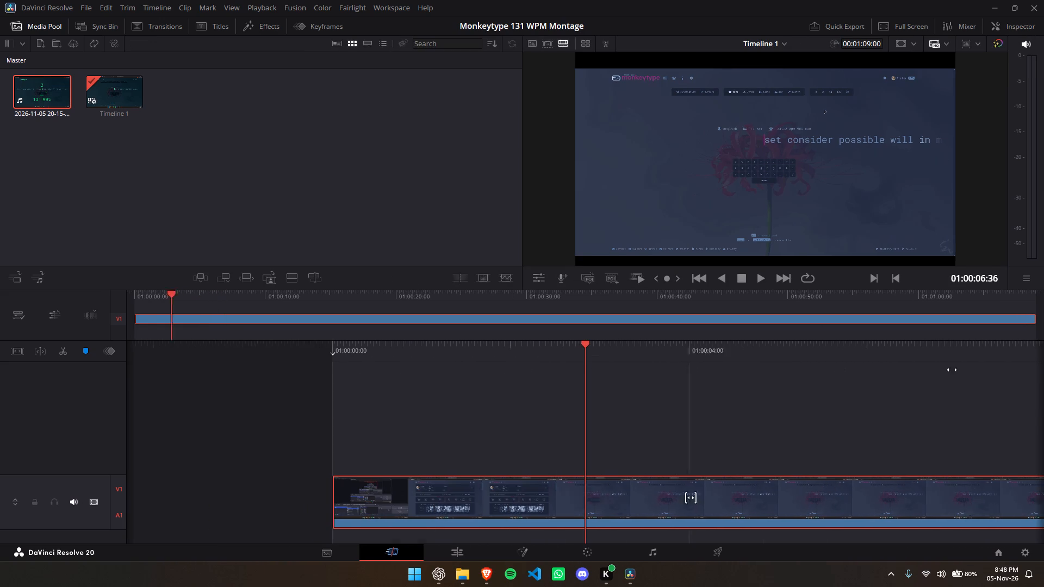
{"action": "left_click_drag", "start_coordinate": [952, 370], "coordinate": [1014, 370]}
{"action": "left_click_drag", "start_coordinate": [581, 347], "coordinate": [864, 351]}
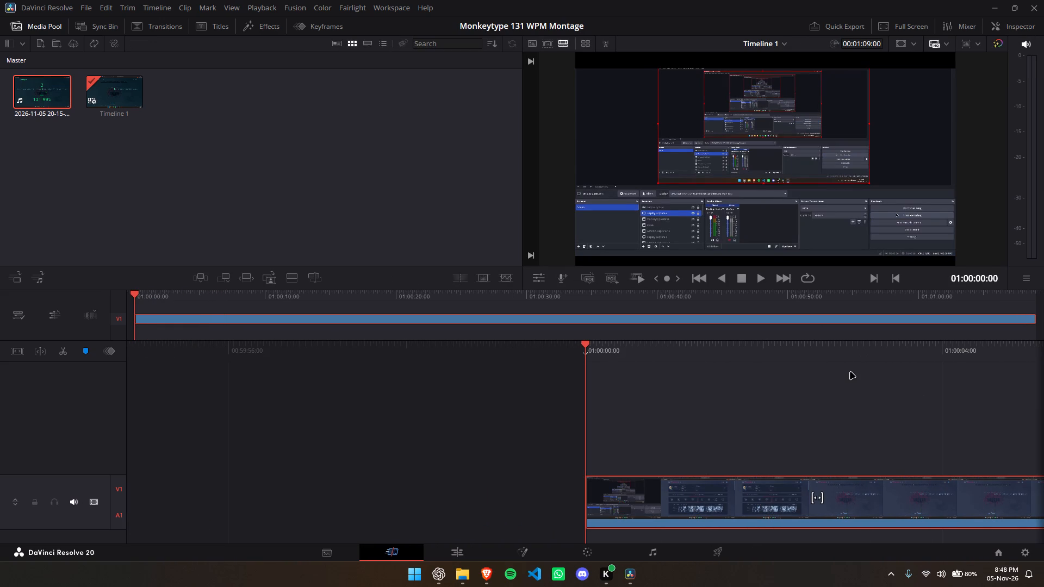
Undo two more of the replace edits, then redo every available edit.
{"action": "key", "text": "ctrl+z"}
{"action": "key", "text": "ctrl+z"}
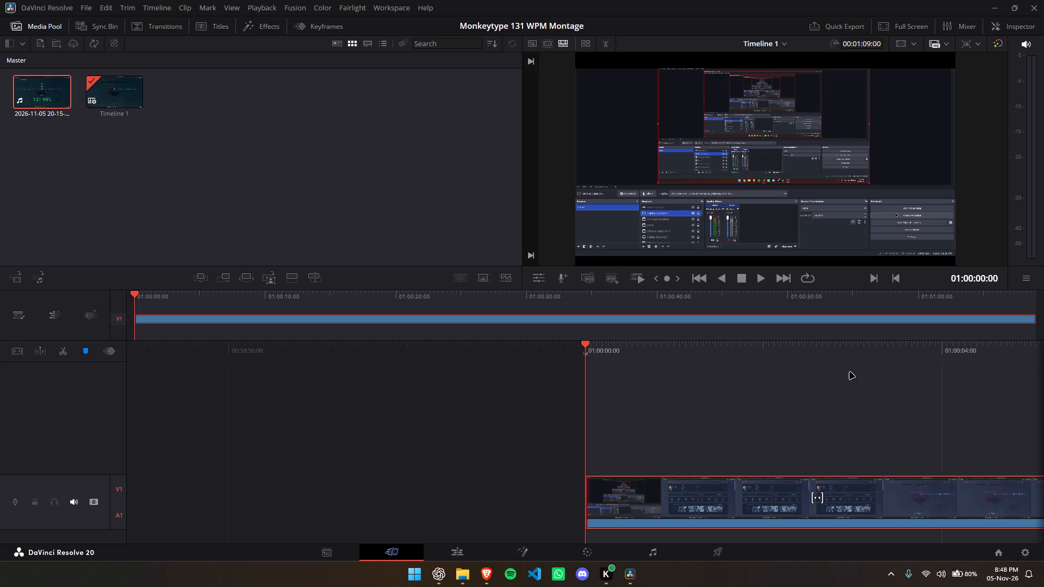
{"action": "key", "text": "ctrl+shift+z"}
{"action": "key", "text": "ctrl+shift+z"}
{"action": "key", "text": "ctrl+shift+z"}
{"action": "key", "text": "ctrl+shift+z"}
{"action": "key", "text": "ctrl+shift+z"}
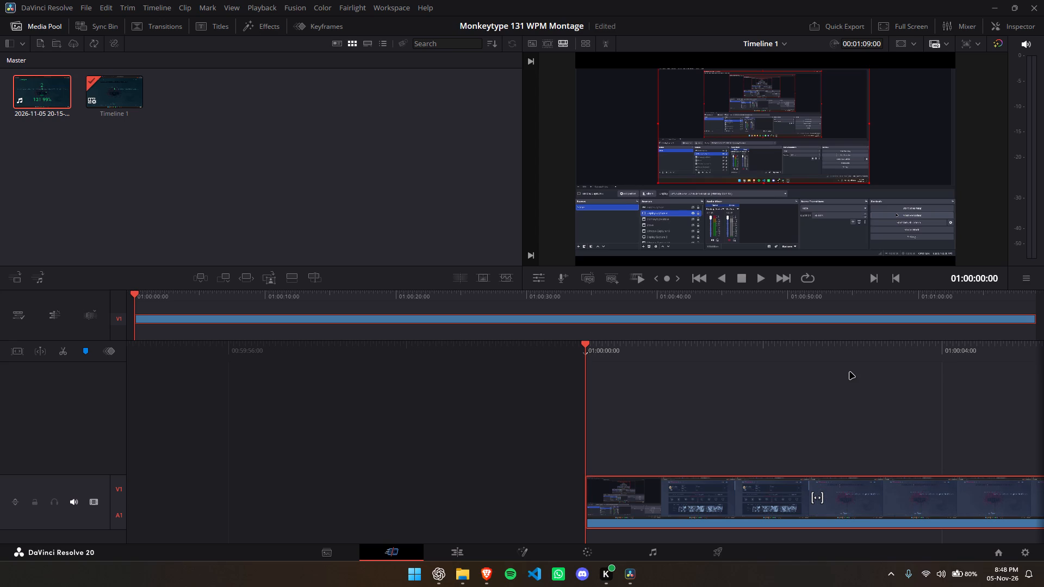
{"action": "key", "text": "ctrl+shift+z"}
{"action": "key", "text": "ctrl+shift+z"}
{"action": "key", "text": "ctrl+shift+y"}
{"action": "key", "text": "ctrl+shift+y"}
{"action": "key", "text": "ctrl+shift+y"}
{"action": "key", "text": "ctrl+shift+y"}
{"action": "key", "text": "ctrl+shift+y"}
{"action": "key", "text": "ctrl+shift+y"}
Undo the replace edits until the trimmed Monkeytype footage is back on the timeline.
{"action": "key", "text": "ctrl+z"}
{"action": "key", "text": "ctrl+z"}
{"action": "key", "text": "ctrl+z"}
{"action": "key", "text": "ctrl+z"}
{"action": "key", "text": "ctrl+z"}
{"action": "key", "text": "ctrl+z"}
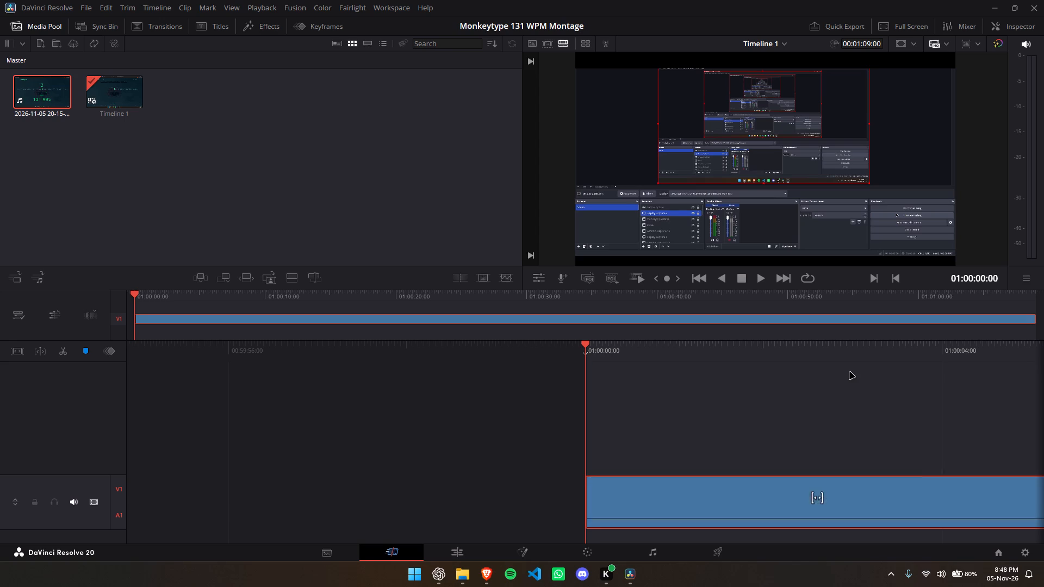
{"action": "key", "text": "ctrl+z"}
{"action": "key", "text": "ctrl+z"}
{"action": "key", "text": "ctrl+z"}
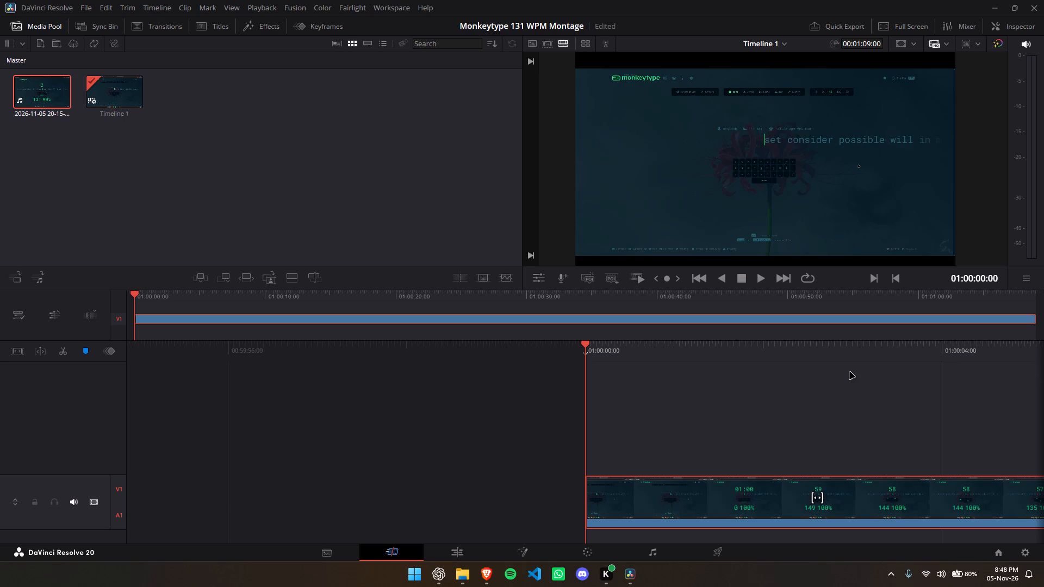
Play the clip's opening seconds from the timeline start to about 01:00:04:41 and return to the start.
{"action": "key", "text": "space"}
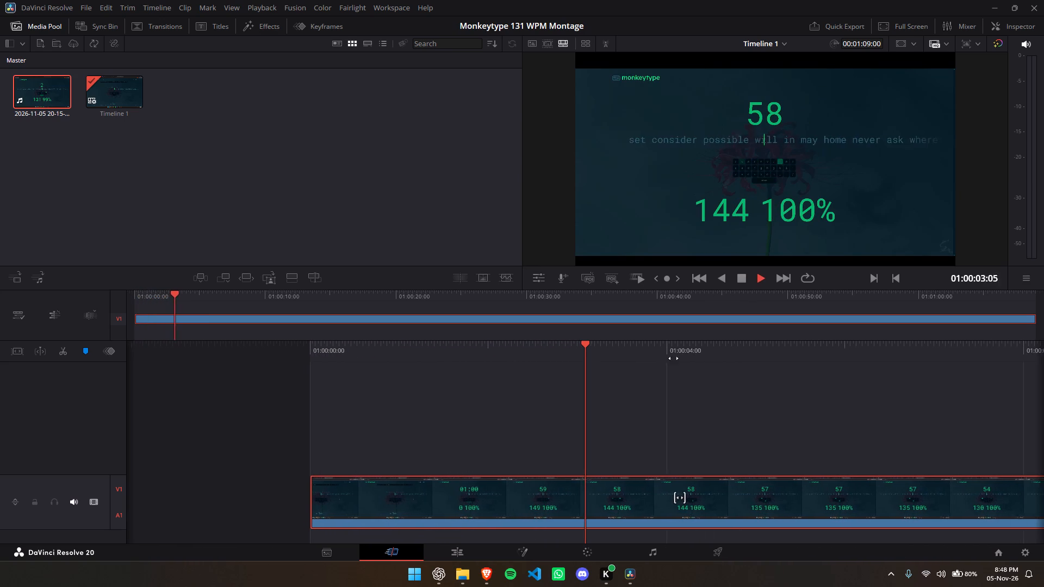
{"action": "key", "text": "space"}
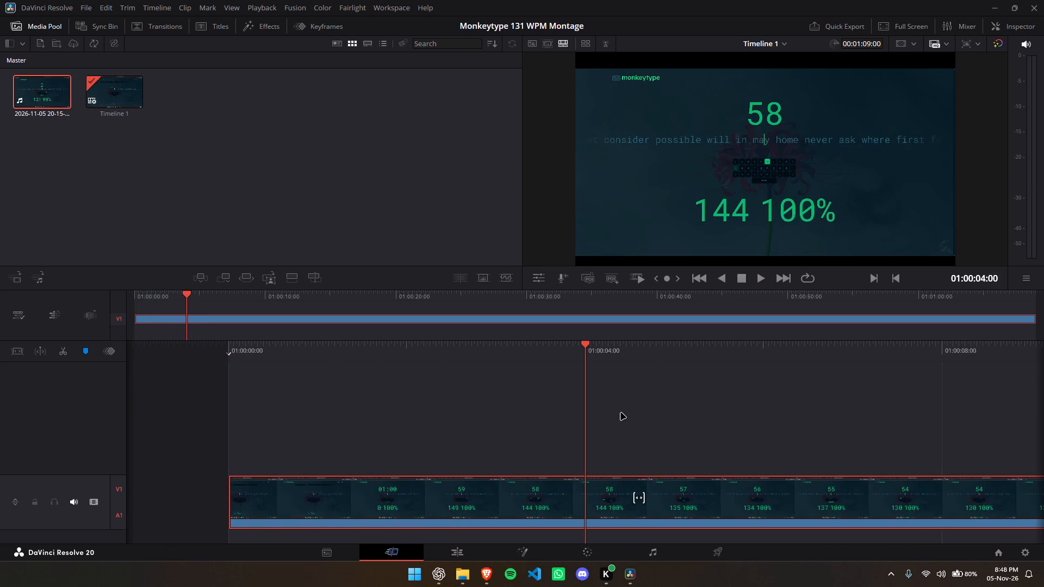
{"action": "key", "text": "Home"}
{"action": "key", "text": "Home"}
{"action": "key", "text": "Home"}
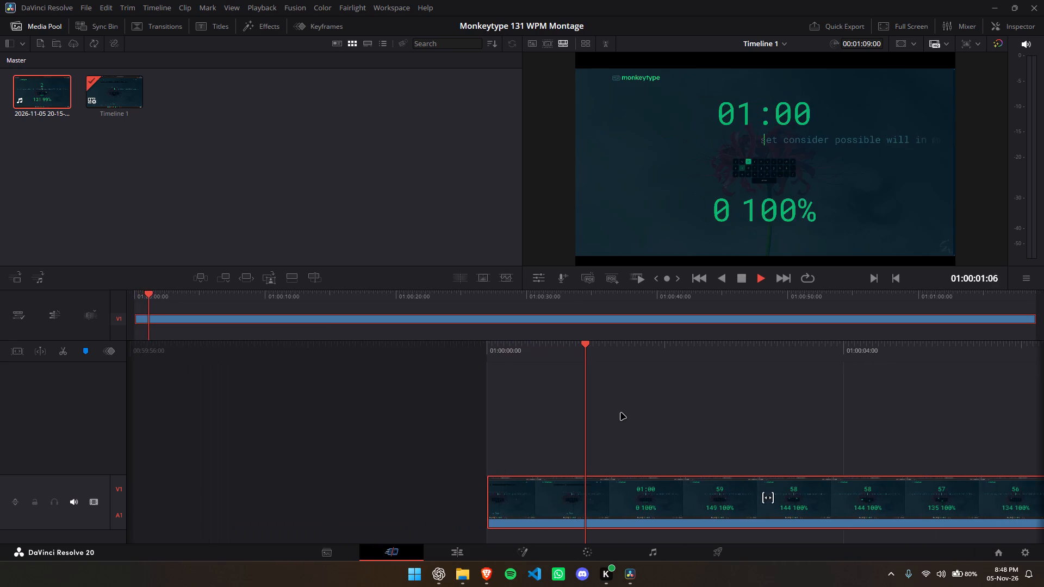
{"action": "key", "text": "Home"}
{"action": "key", "text": "Home"}
{"action": "key", "text": "space"}
{"action": "key", "text": "space"}
{"action": "key", "text": "Home"}
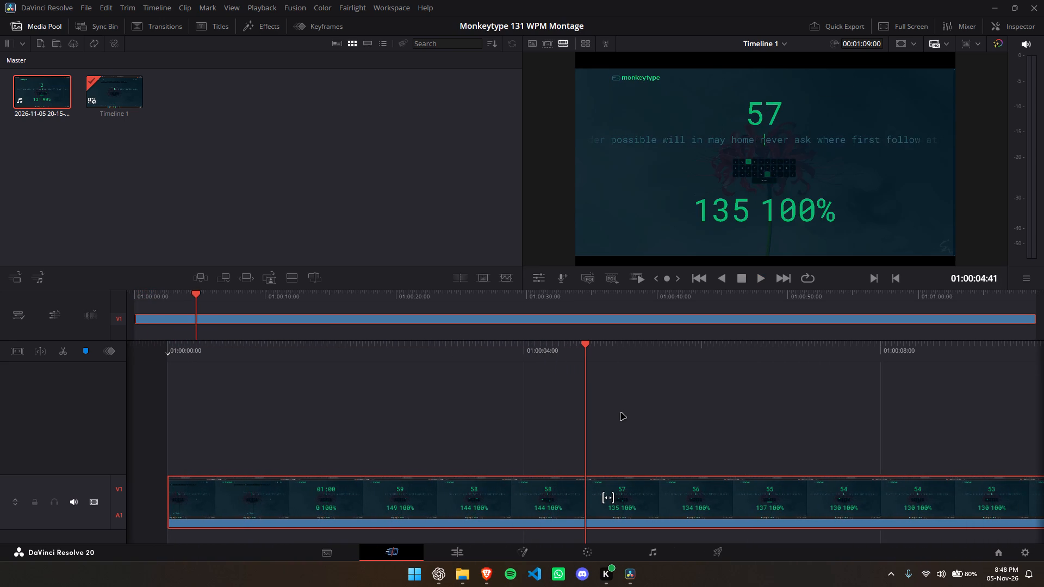
{"action": "key", "text": "Home"}
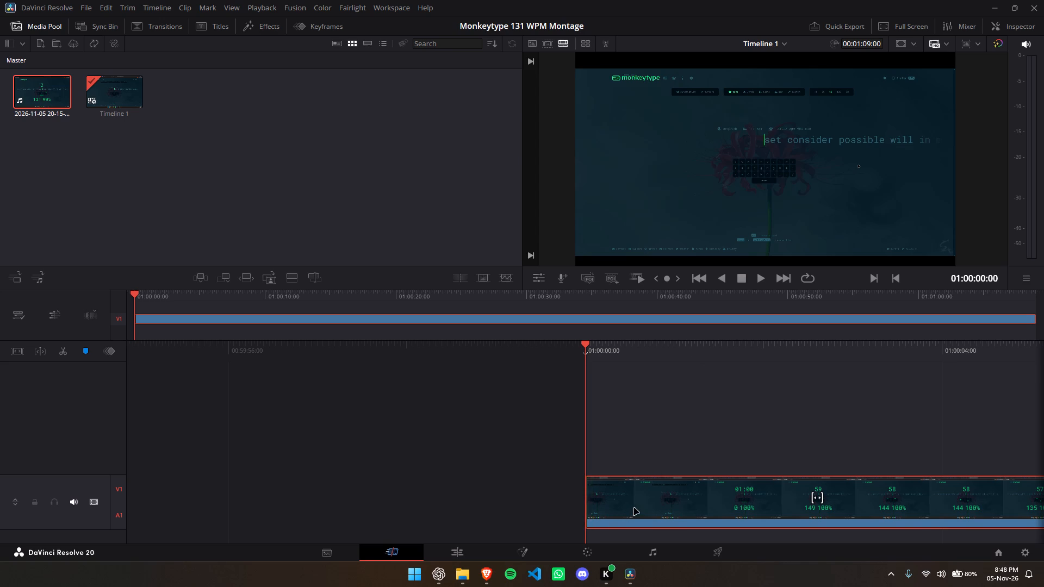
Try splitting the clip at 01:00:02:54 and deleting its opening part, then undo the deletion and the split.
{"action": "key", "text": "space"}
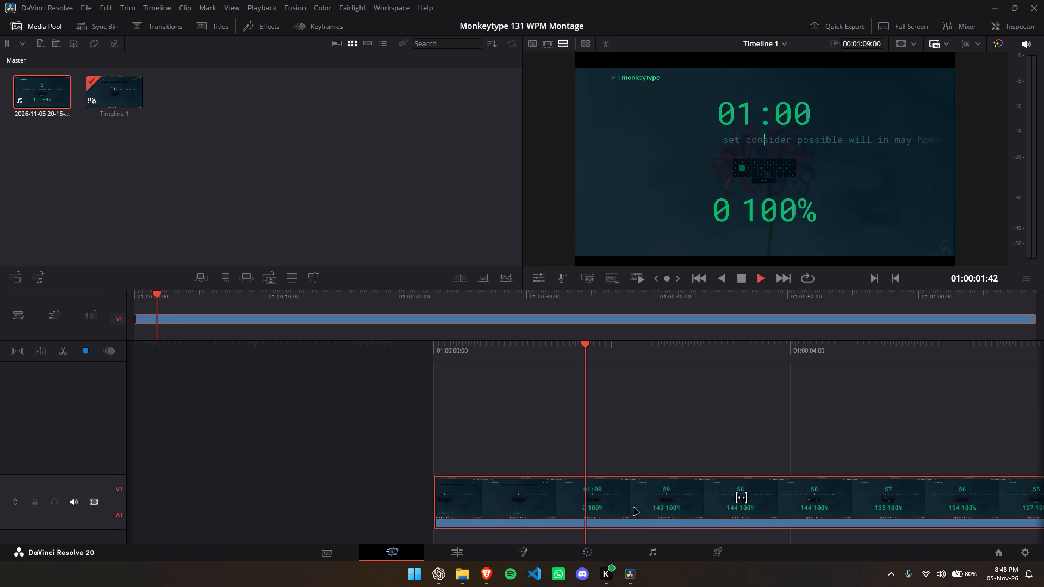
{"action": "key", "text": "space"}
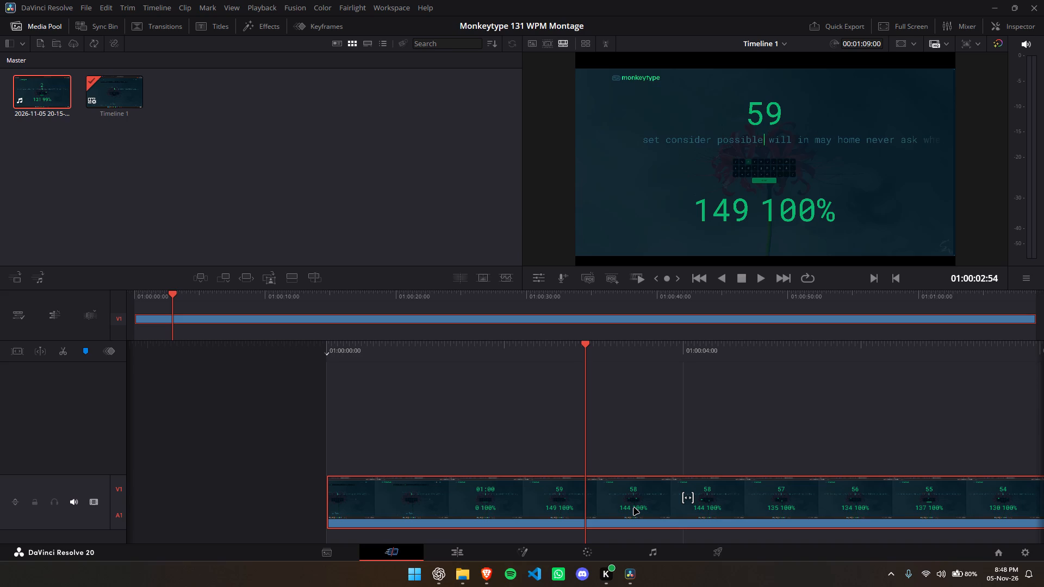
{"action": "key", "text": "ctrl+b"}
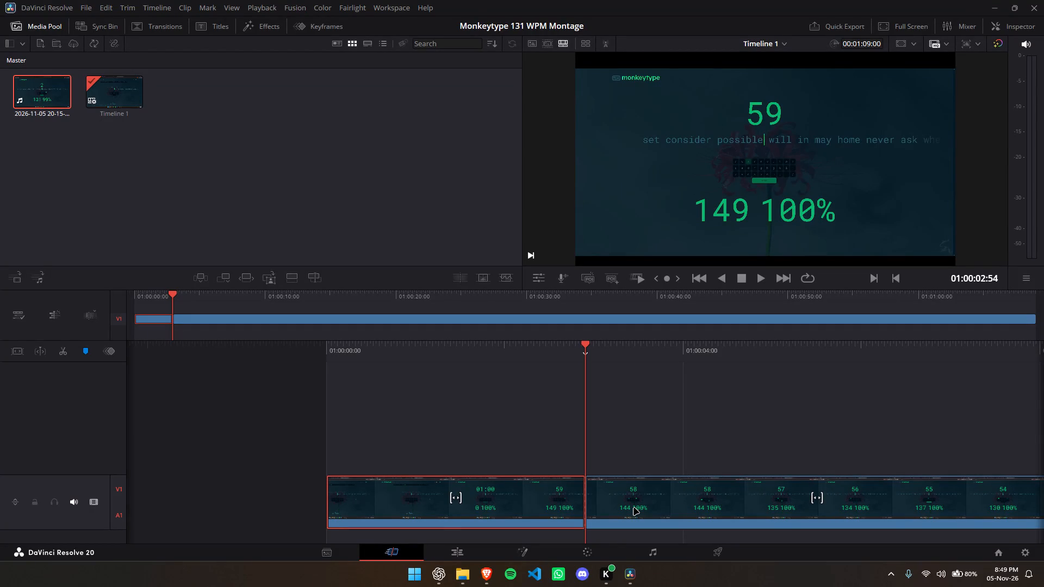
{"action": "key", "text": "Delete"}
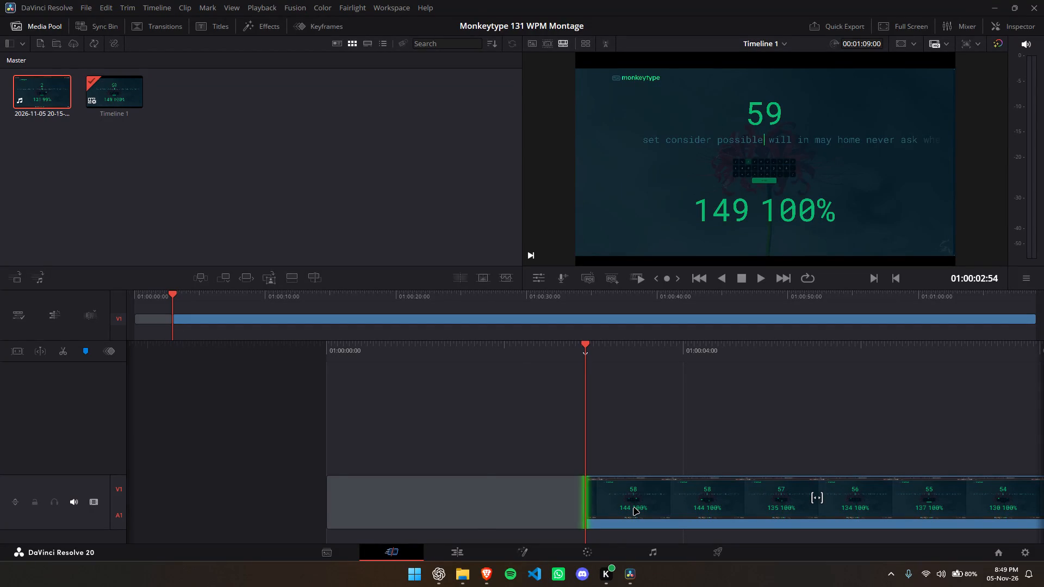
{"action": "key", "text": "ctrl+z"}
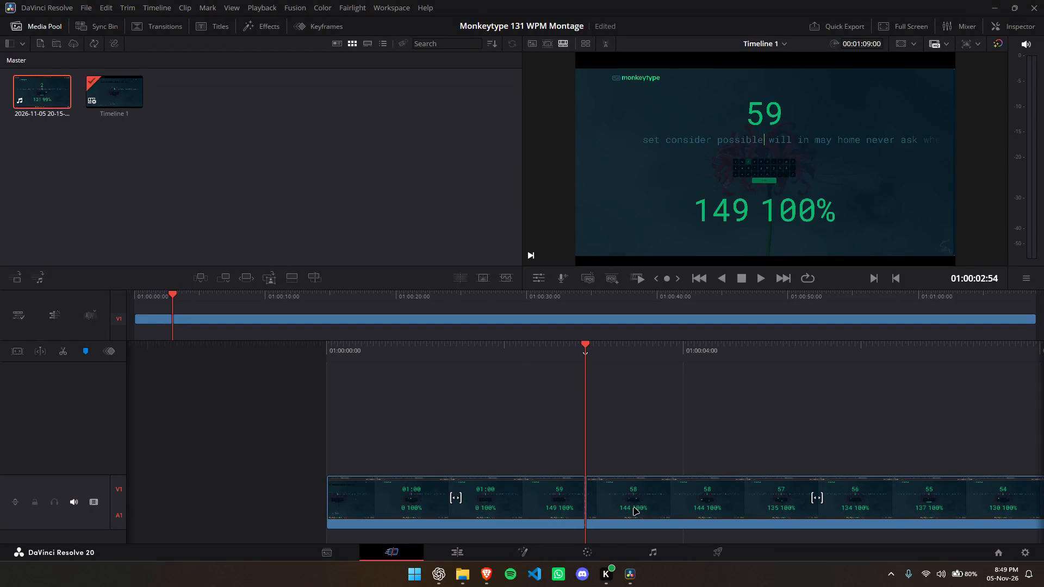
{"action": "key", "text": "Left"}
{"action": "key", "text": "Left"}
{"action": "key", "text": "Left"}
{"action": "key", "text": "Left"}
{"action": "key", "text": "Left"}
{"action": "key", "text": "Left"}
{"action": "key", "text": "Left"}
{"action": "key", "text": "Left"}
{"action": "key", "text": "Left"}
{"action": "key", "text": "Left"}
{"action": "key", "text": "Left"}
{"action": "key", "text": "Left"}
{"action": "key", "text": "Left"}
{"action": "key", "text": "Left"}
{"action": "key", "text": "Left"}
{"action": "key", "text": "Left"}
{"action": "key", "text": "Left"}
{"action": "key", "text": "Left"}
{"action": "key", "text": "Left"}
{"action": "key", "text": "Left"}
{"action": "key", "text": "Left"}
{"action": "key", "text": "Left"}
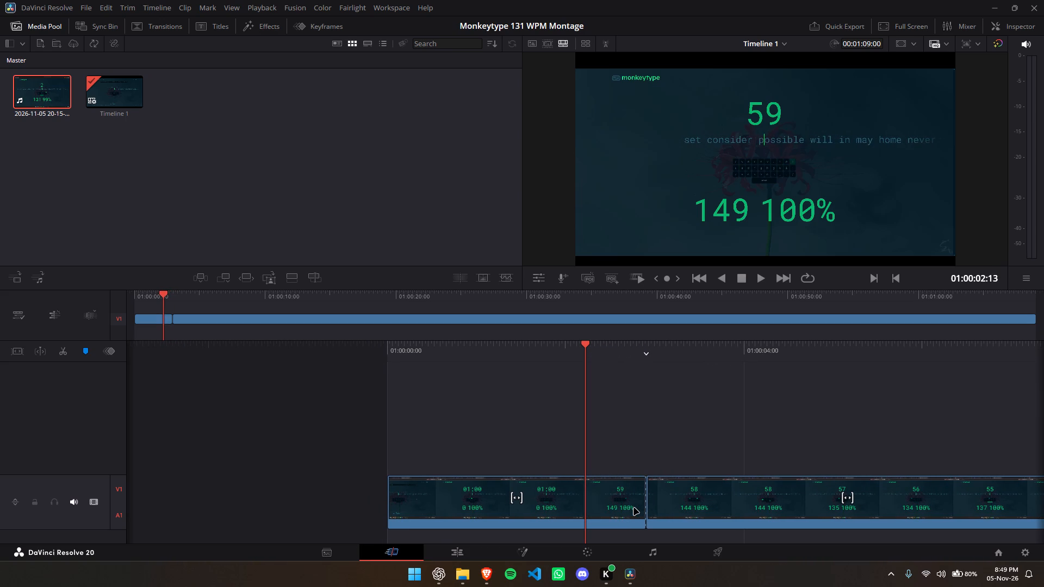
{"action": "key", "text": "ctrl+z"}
Step the playhead back to the start of the timeline at 01:00:00:00.
{"action": "key", "text": "ctrl+Left"}
{"action": "key", "text": "ctrl+Left"}
{"action": "key", "text": "ctrl+Left"}
{"action": "key", "text": "ctrl+Left"}
{"action": "key", "text": "ctrl+Left"}
{"action": "key", "text": "ctrl+Left"}
{"action": "key", "text": "ctrl+Left"}
{"action": "key", "text": "ctrl+Left"}
{"action": "key", "text": "ctrl+Left"}
{"action": "key", "text": "ctrl+Left"}
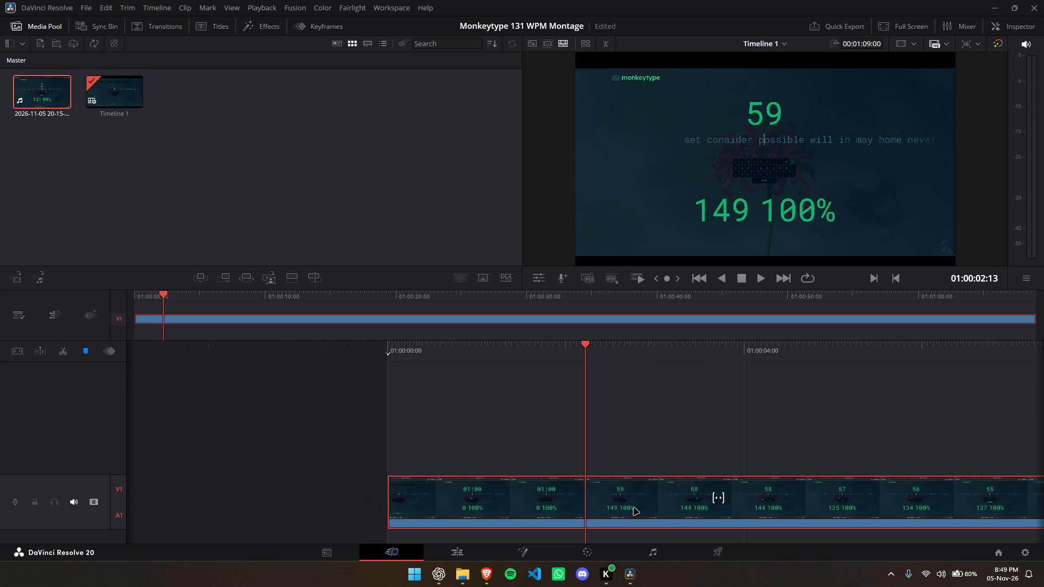
{"action": "key", "text": "ctrl+Left"}
{"action": "key", "text": "Left"}
{"action": "key", "text": "Left"}
{"action": "key", "text": "Left"}
{"action": "key", "text": "Left"}
{"action": "key", "text": "Left"}
{"action": "key", "text": "Left"}
{"action": "key", "text": "Left"}
{"action": "key", "text": "Left"}
{"action": "key", "text": "Left"}
{"action": "key", "text": "Left"}
{"action": "key", "text": "Left"}
{"action": "key", "text": "Left"}
{"action": "key", "text": "Left"}
{"action": "key", "text": "Left"}
{"action": "key", "text": "Left"}
{"action": "key", "text": "Left"}
{"action": "key", "text": "Left"}
{"action": "key", "text": "Left"}
{"action": "key", "text": "Left"}
{"action": "key", "text": "Left"}
{"action": "key", "text": "Left"}
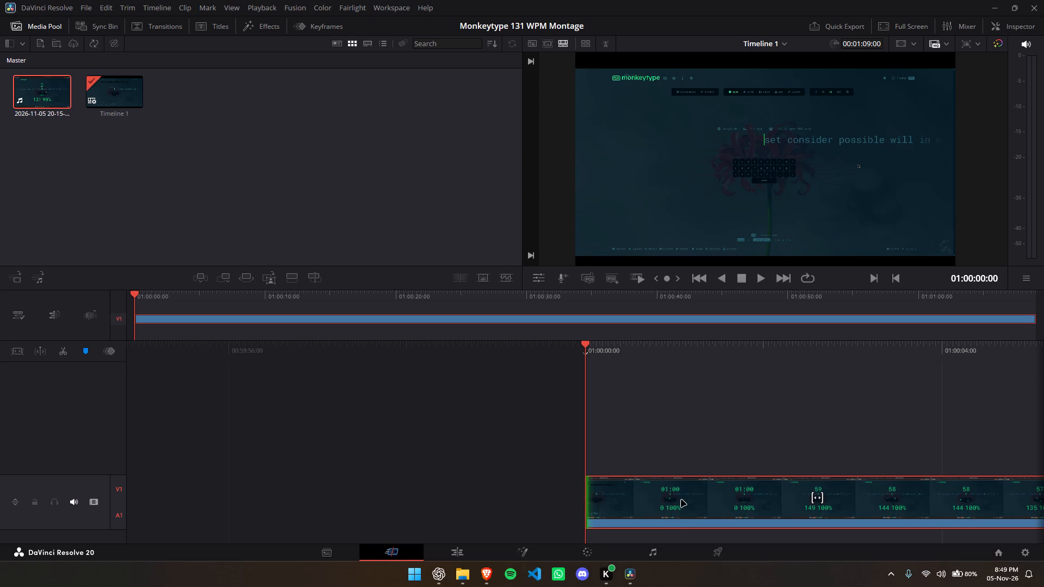
Show the Inspector for the timeline clip and set its Scaling to Fill.
{"action": "left_click", "coordinate": [1010, 30]}
{"action": "left_click", "coordinate": [629, 499]}
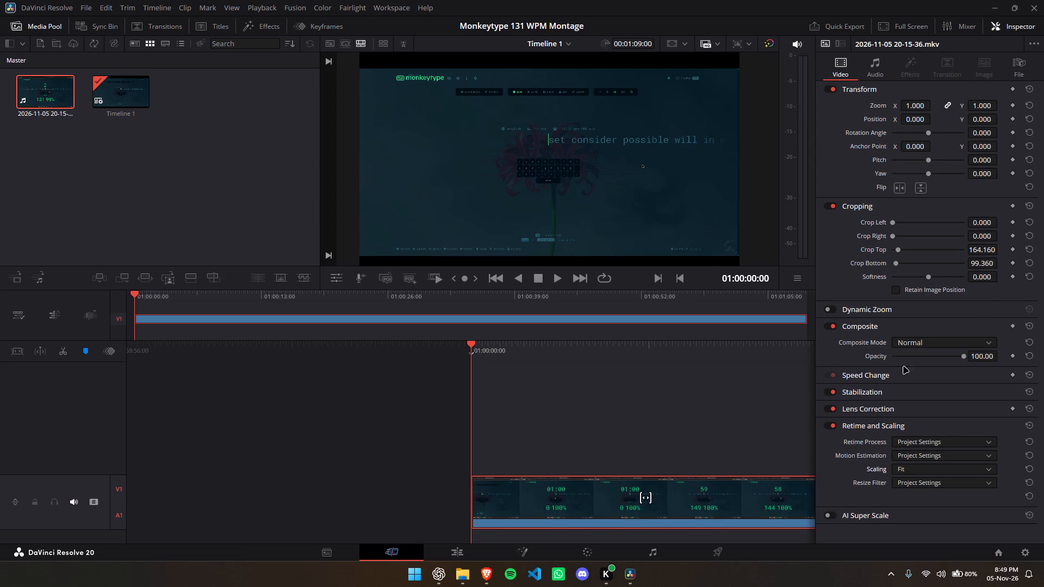
{"action": "left_click", "coordinate": [939, 469]}
{"action": "left_click", "coordinate": [929, 508]}
{"action": "left_click", "coordinate": [961, 473]}
{"action": "left_click", "coordinate": [941, 515]}
{"action": "left_click", "coordinate": [1028, 469]}
{"action": "left_click", "coordinate": [991, 471]}
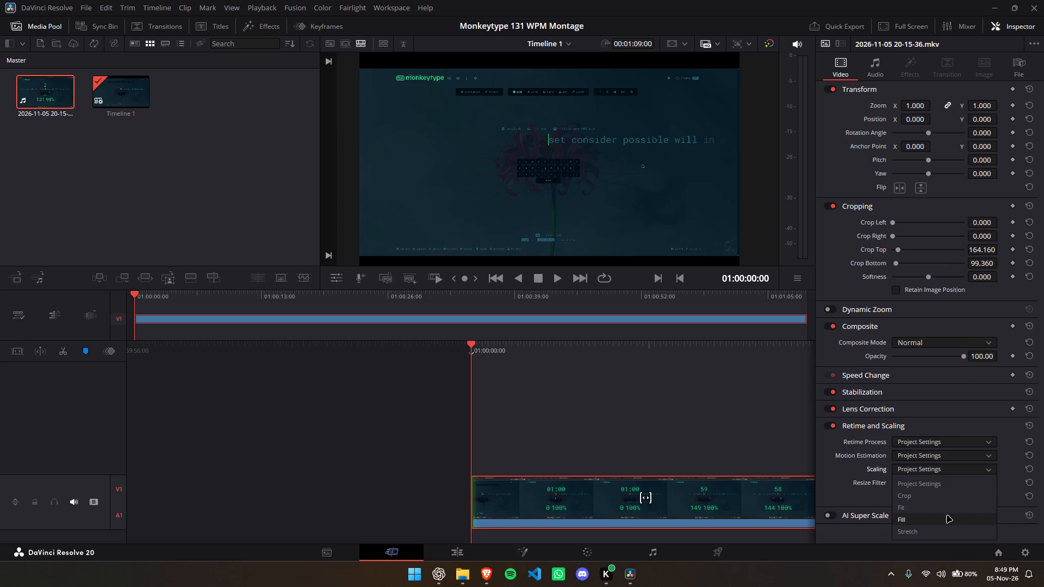
{"action": "left_click", "coordinate": [947, 516]}
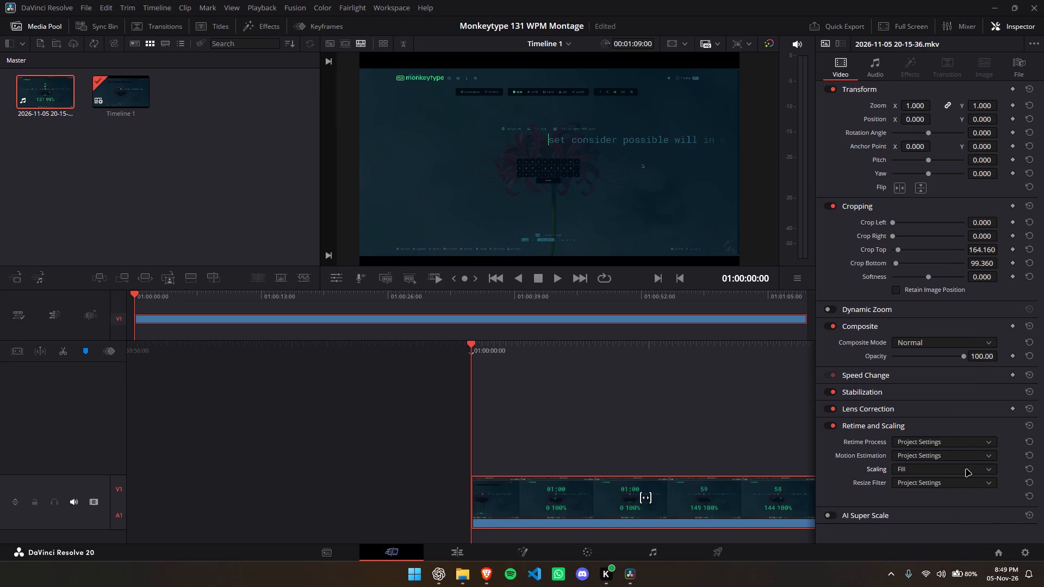
Play the clip from the timeline start to about 01:00:06:27 to check the Fill scaling.
{"action": "left_click", "coordinate": [581, 513]}
{"action": "key", "text": "space"}
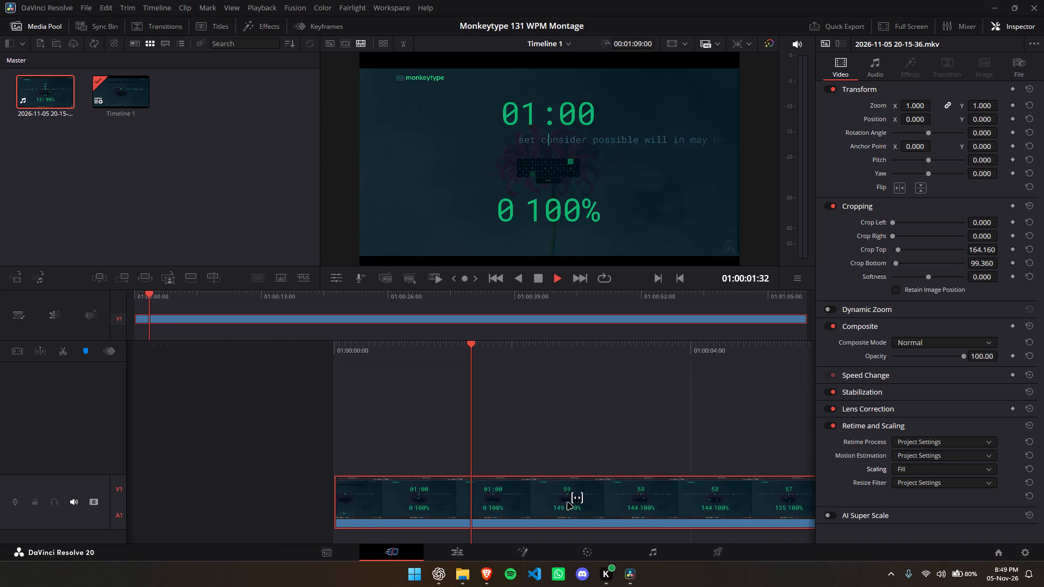
{"action": "key", "text": "space"}
{"action": "key", "text": "space"}
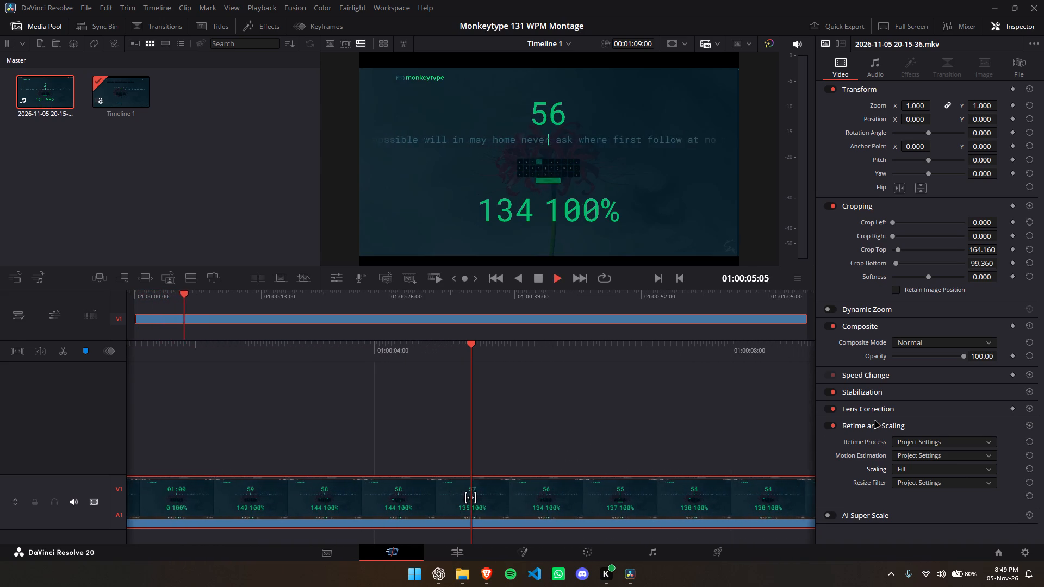
{"action": "scroll", "coordinate": [875, 421], "scroll_direction": "down", "scroll_amount": 1}
{"action": "key", "text": "space"}
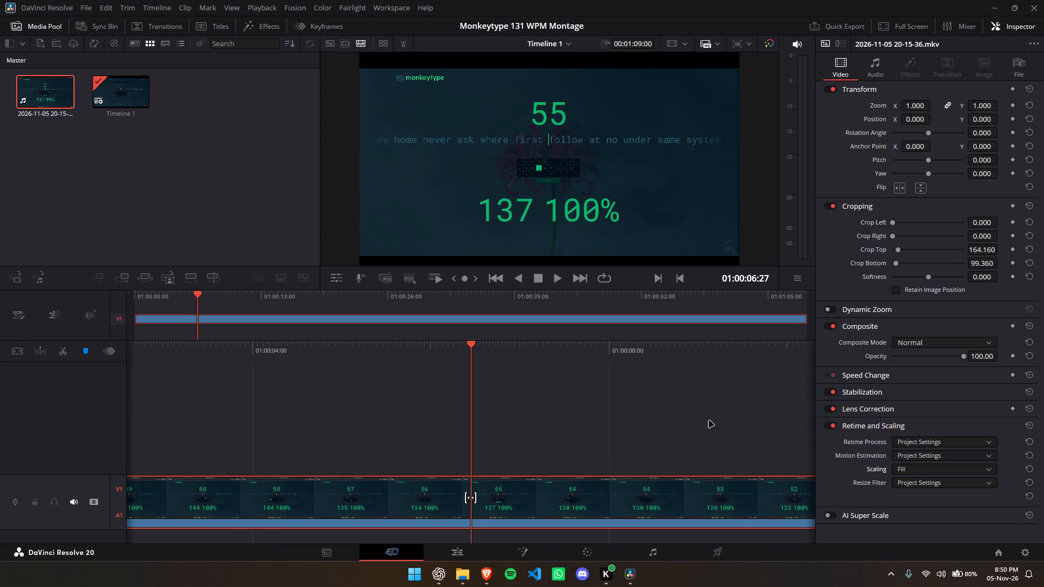
Take a screenshot of the editing window with Snipping Tool.
{"action": "key", "text": "Print"}
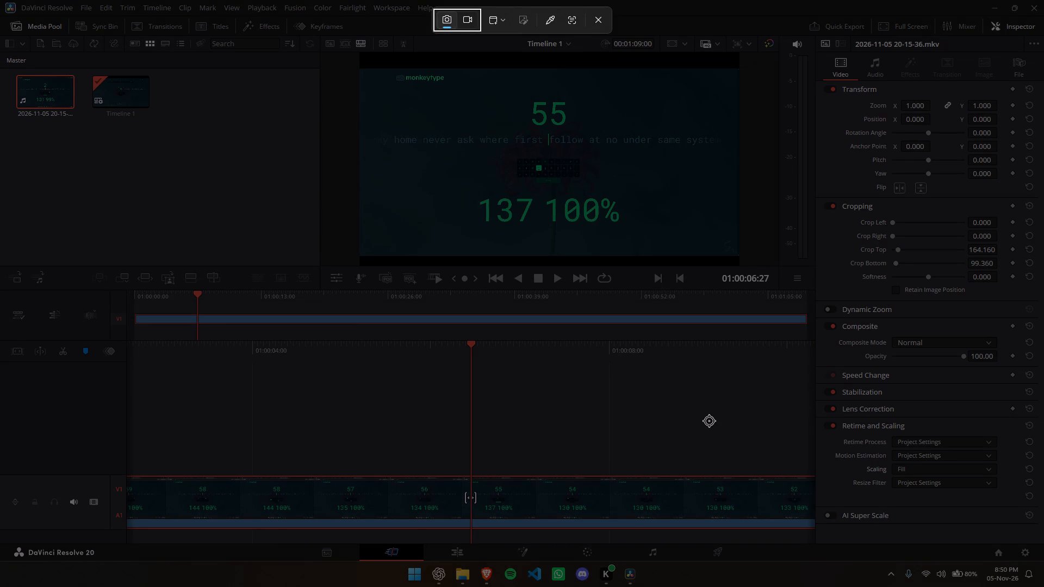
{"action": "left_click", "coordinate": [709, 421]}
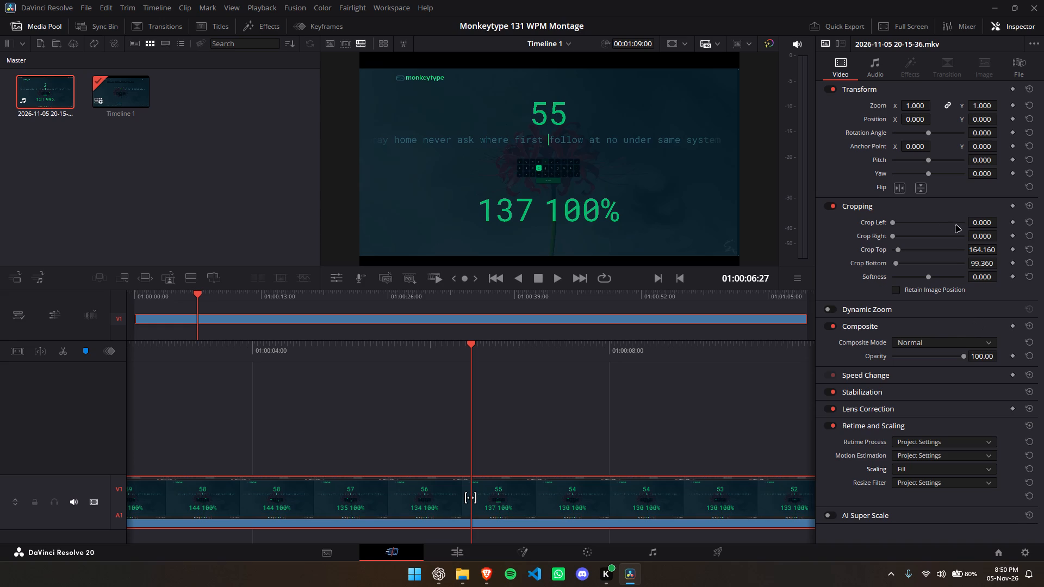
Reset the clip's right, top and bottom crop values to 0.
{"action": "left_click", "coordinate": [1033, 237]}
{"action": "left_click", "coordinate": [1031, 248]}
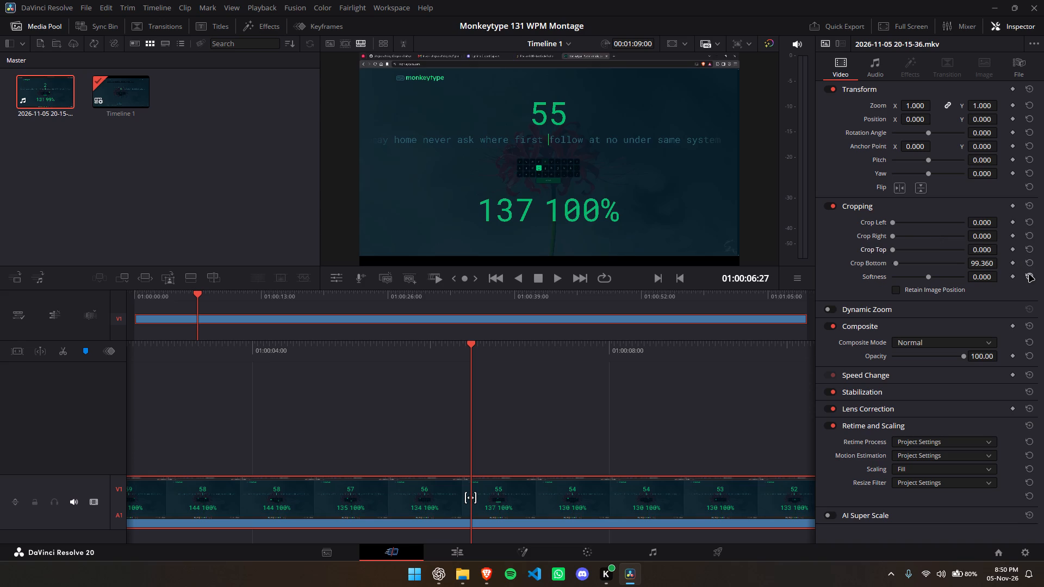
{"action": "left_click", "coordinate": [1029, 266]}
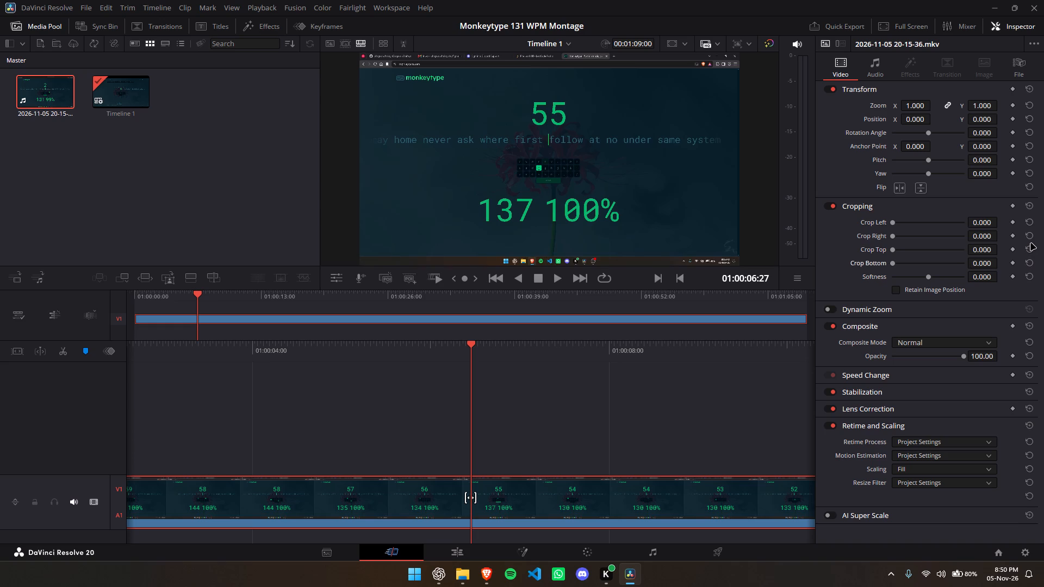
Choose Fill again as the uncropped clip's Scaling mode.
{"action": "left_click", "coordinate": [975, 471]}
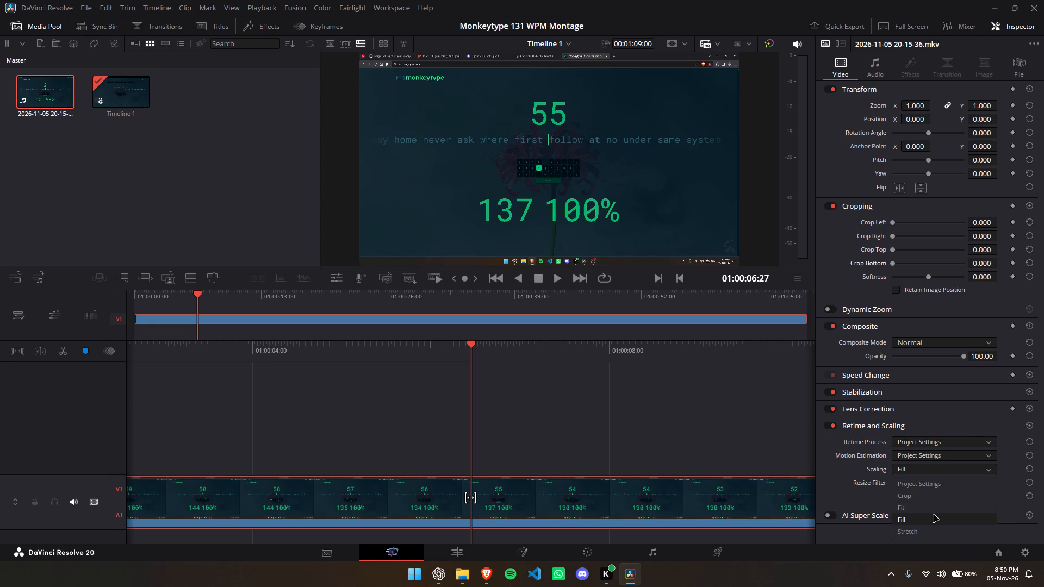
{"action": "left_click", "coordinate": [934, 515]}
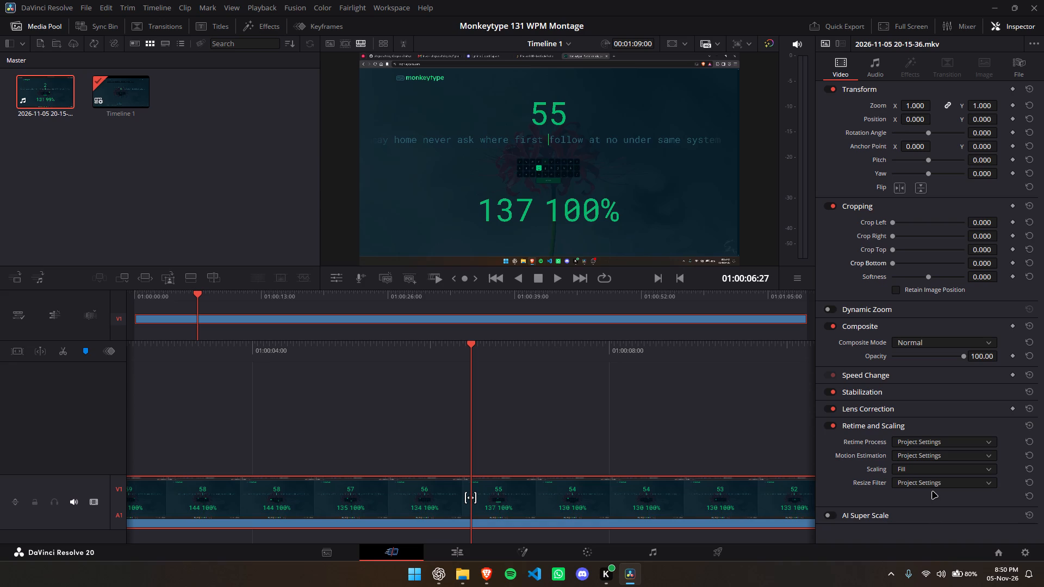
{"action": "left_click", "coordinate": [693, 236]}
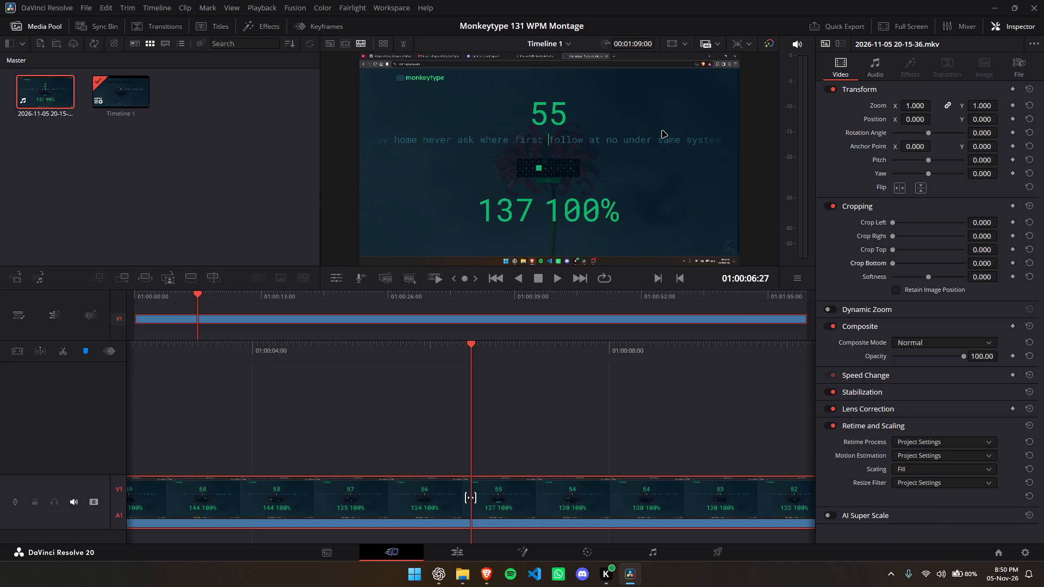
{"action": "left_click", "coordinate": [661, 129]}
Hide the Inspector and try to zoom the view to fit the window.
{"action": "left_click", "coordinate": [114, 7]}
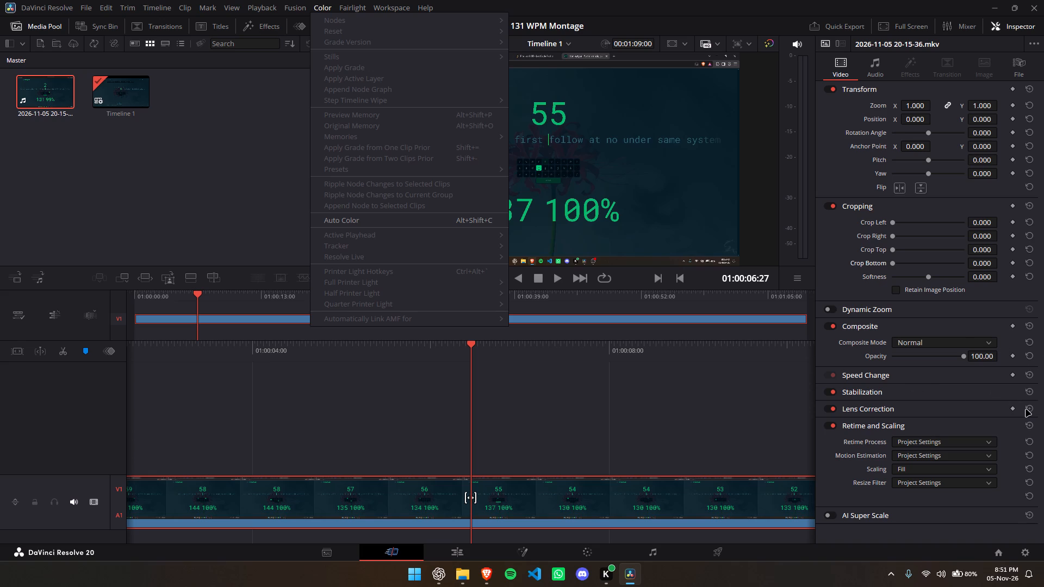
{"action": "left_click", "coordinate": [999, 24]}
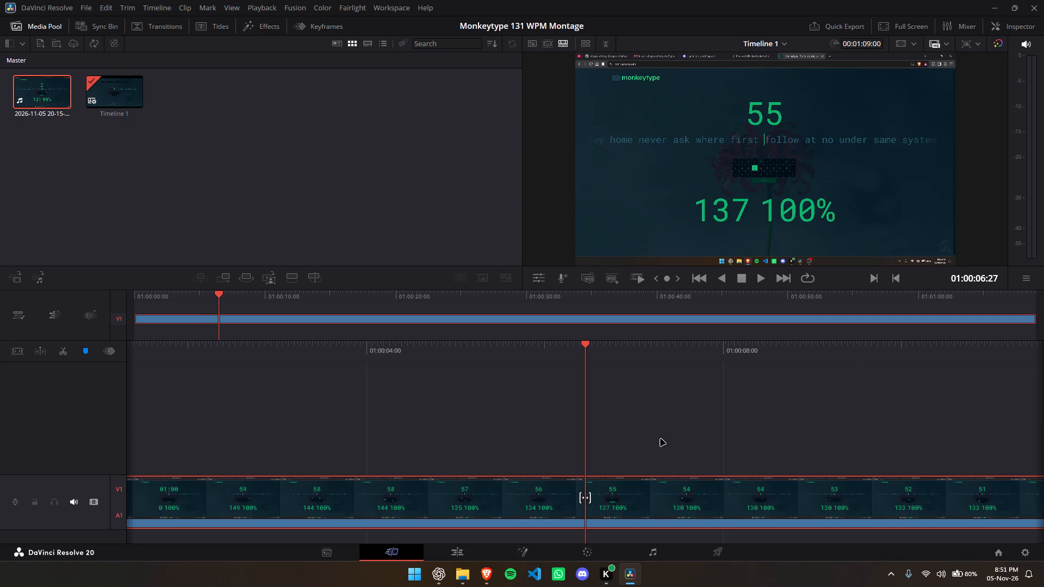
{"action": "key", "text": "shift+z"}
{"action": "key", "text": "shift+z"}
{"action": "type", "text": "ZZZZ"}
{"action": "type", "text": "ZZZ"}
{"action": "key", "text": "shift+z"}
Move the playhead back to the start of the timeline at 01:00:00:00.
{"action": "left_click_drag", "start_coordinate": [587, 345], "coordinate": [1037, 413]}
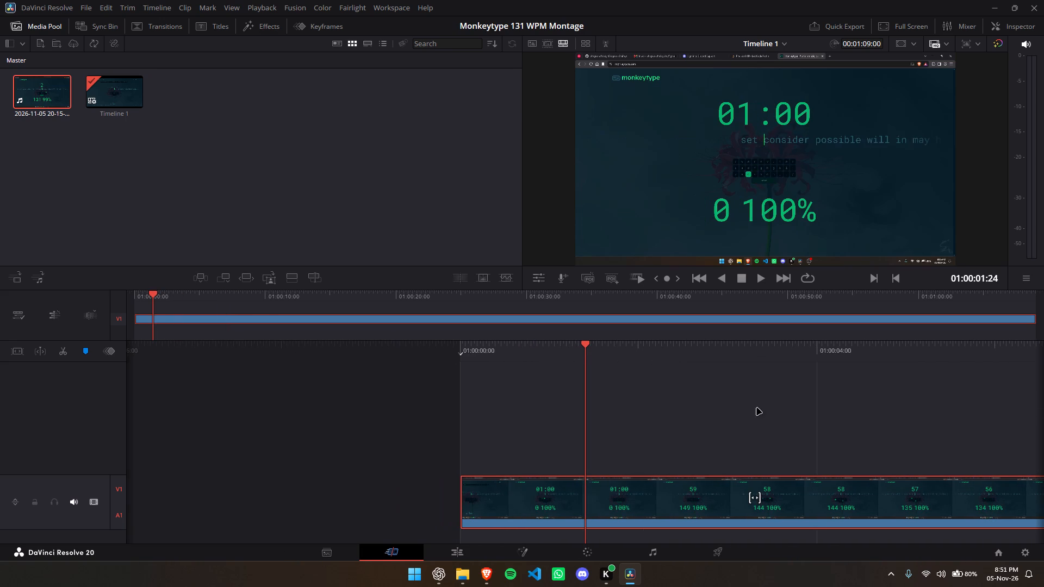
{"action": "left_click_drag", "start_coordinate": [584, 345], "coordinate": [821, 365]}
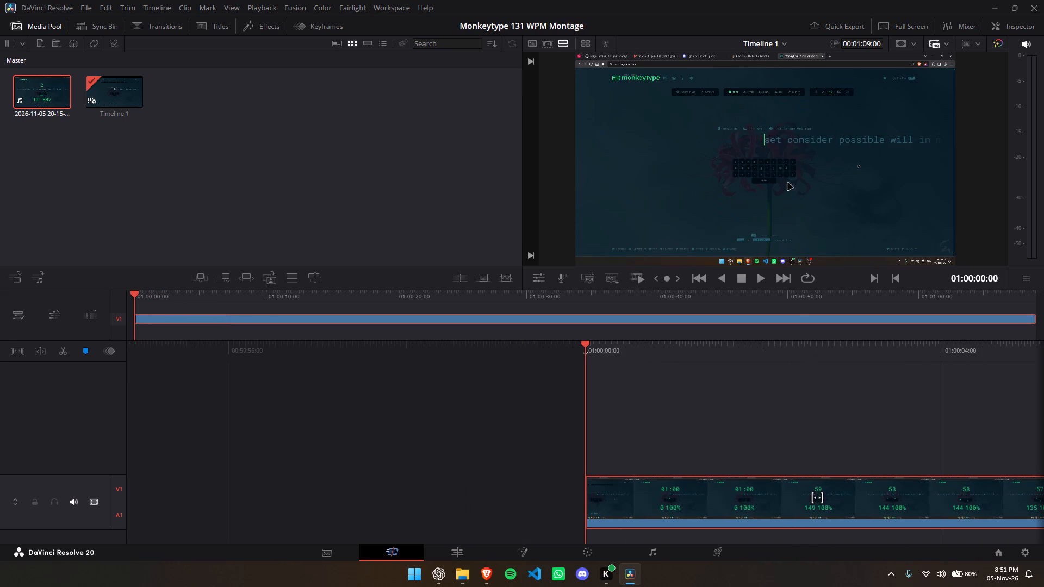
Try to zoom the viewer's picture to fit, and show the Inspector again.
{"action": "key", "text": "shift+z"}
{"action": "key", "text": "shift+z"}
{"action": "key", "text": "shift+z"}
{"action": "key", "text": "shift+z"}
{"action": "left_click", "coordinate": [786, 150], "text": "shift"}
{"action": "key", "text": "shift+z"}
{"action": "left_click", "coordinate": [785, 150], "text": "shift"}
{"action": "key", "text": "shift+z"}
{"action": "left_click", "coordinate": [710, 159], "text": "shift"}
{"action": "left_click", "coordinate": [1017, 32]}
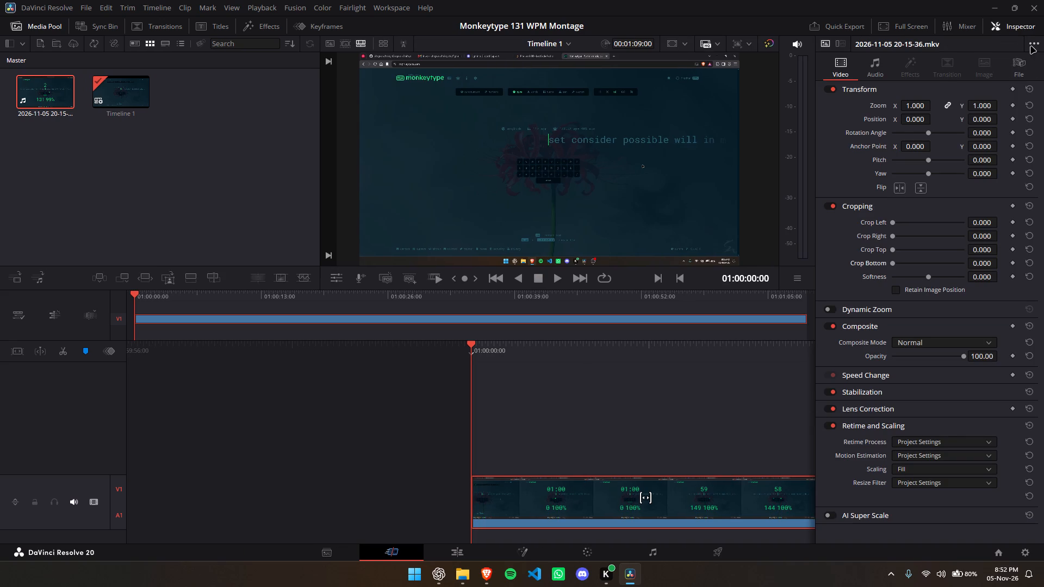
Reset the clip's Zoom, Position and Rotation Angle to their defaults.
{"action": "left_click", "coordinate": [1031, 47]}
{"action": "left_click", "coordinate": [1031, 47]}
{"action": "scroll", "coordinate": [967, 175], "scroll_direction": "down", "scroll_amount": 2}
{"action": "left_click", "coordinate": [1029, 105]}
{"action": "left_click", "coordinate": [1031, 117]}
{"action": "left_click", "coordinate": [1031, 133]}
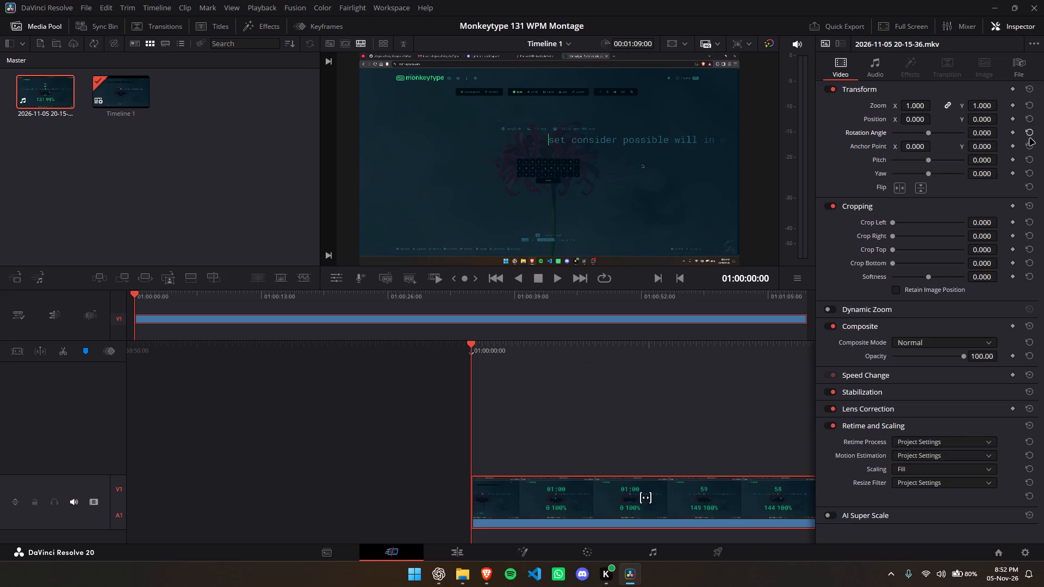
{"action": "scroll", "coordinate": [942, 309], "scroll_direction": "down", "scroll_amount": 3}
{"action": "left_click", "coordinate": [937, 472]}
{"action": "left_click", "coordinate": [937, 472]}
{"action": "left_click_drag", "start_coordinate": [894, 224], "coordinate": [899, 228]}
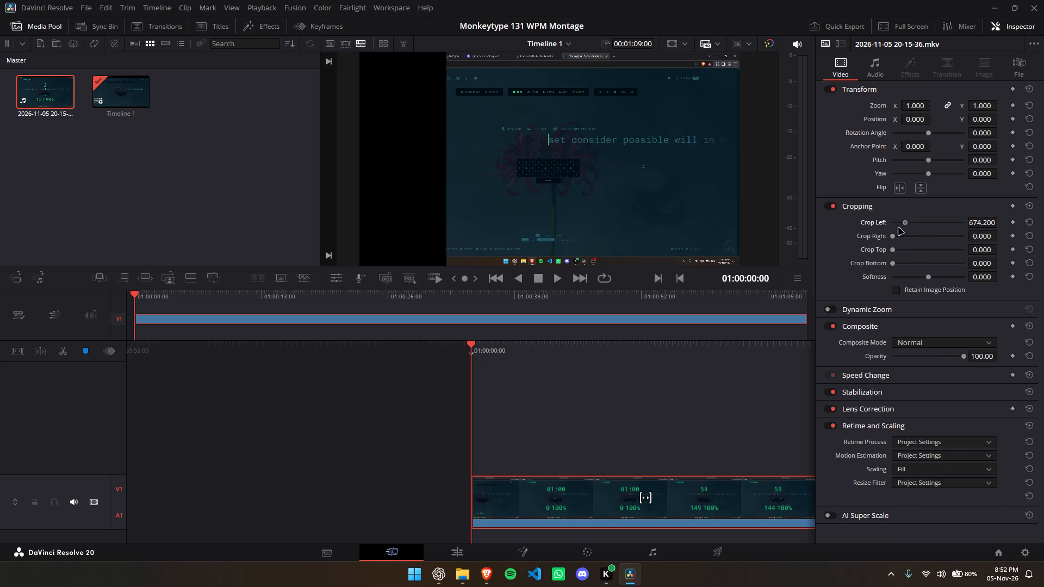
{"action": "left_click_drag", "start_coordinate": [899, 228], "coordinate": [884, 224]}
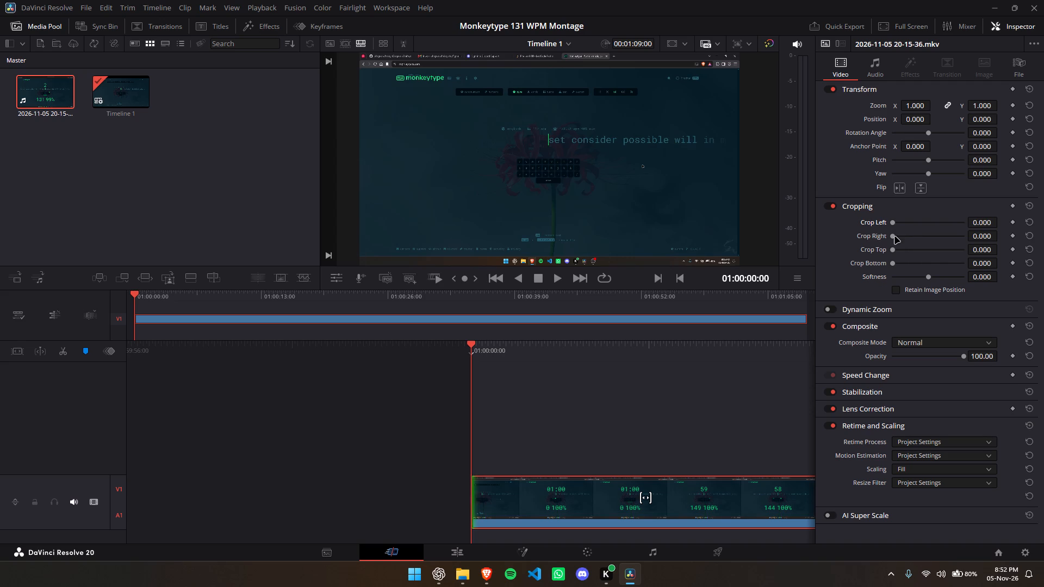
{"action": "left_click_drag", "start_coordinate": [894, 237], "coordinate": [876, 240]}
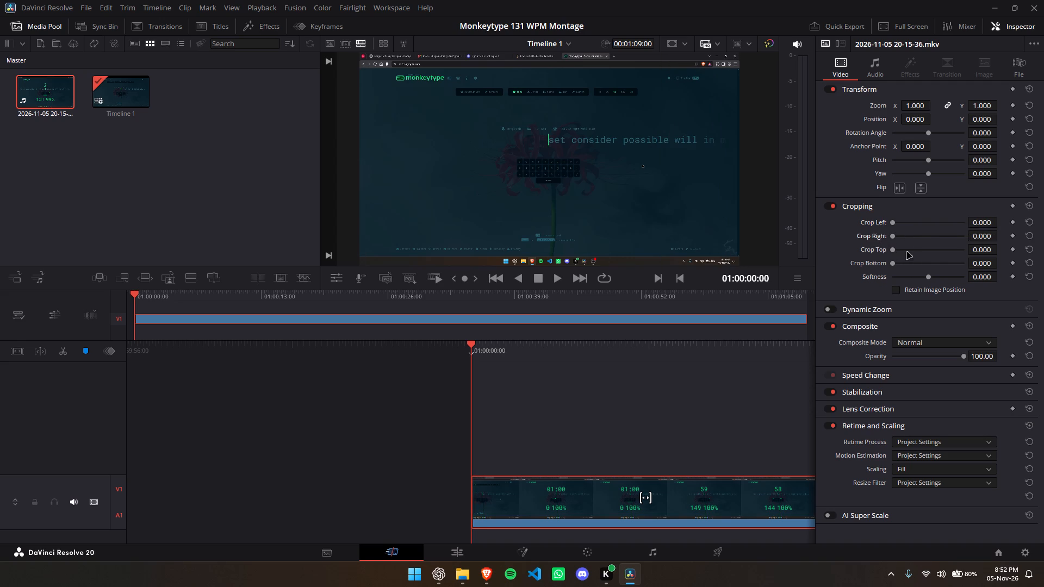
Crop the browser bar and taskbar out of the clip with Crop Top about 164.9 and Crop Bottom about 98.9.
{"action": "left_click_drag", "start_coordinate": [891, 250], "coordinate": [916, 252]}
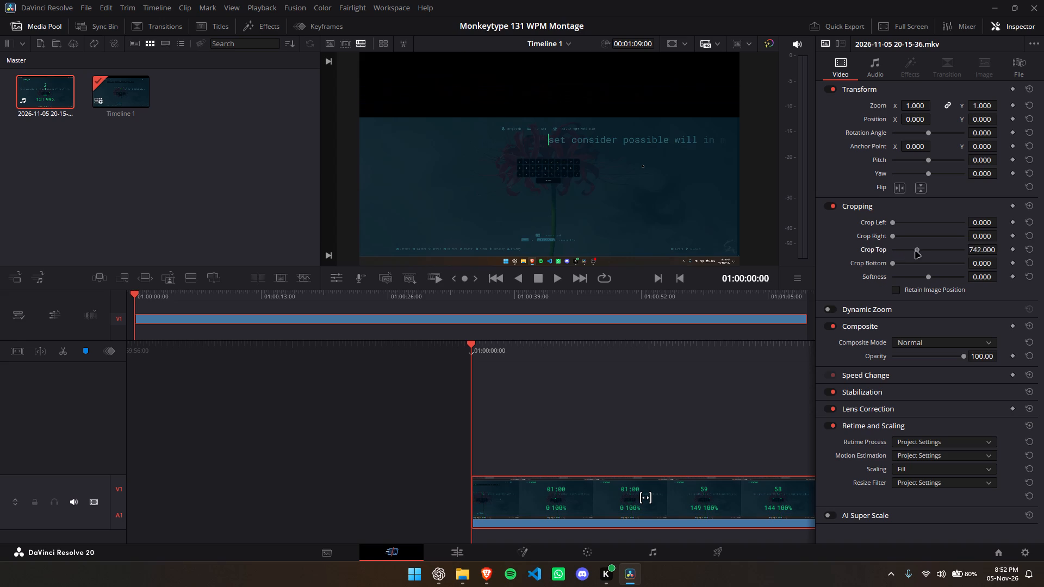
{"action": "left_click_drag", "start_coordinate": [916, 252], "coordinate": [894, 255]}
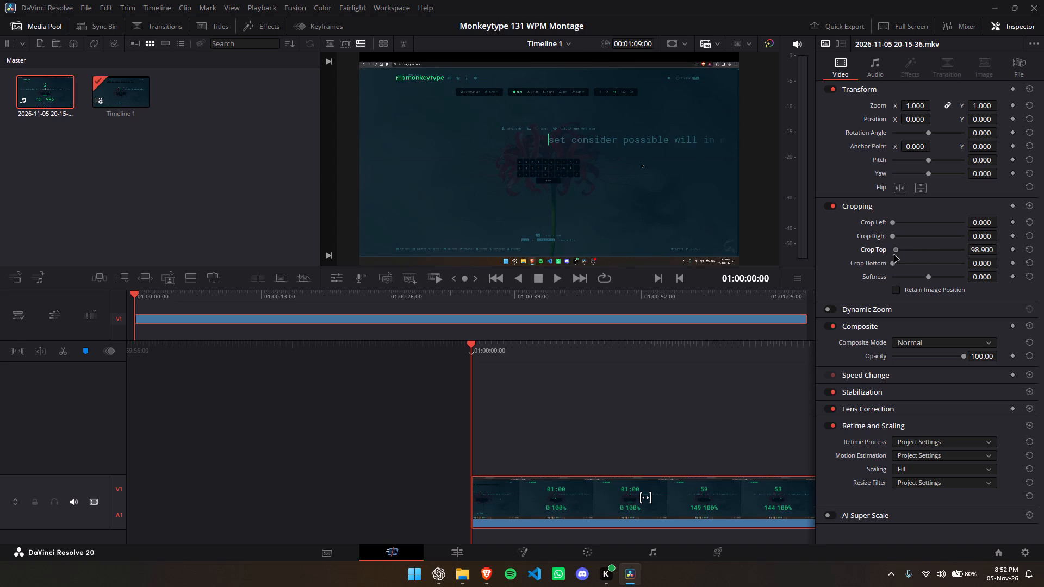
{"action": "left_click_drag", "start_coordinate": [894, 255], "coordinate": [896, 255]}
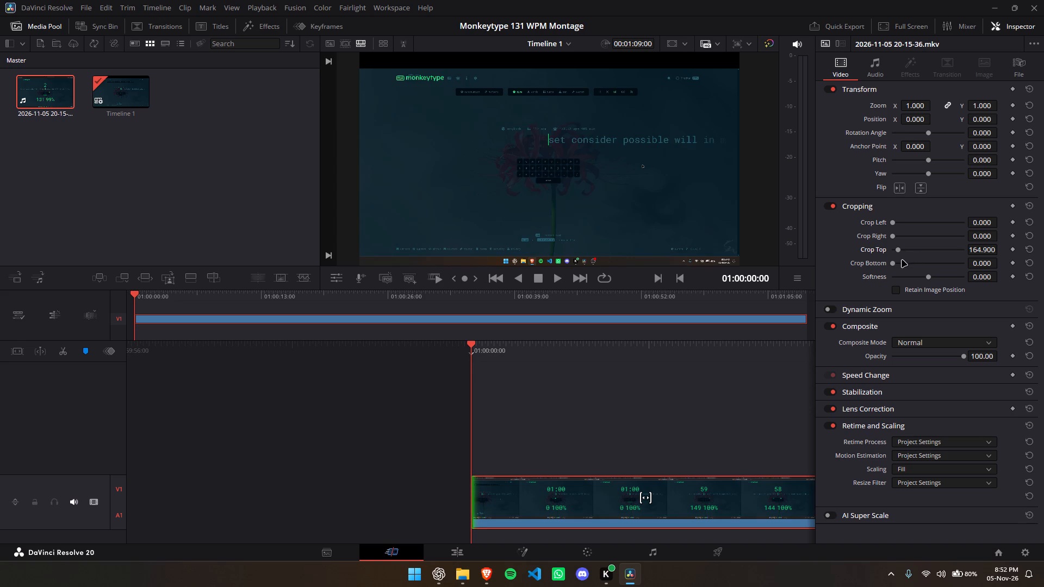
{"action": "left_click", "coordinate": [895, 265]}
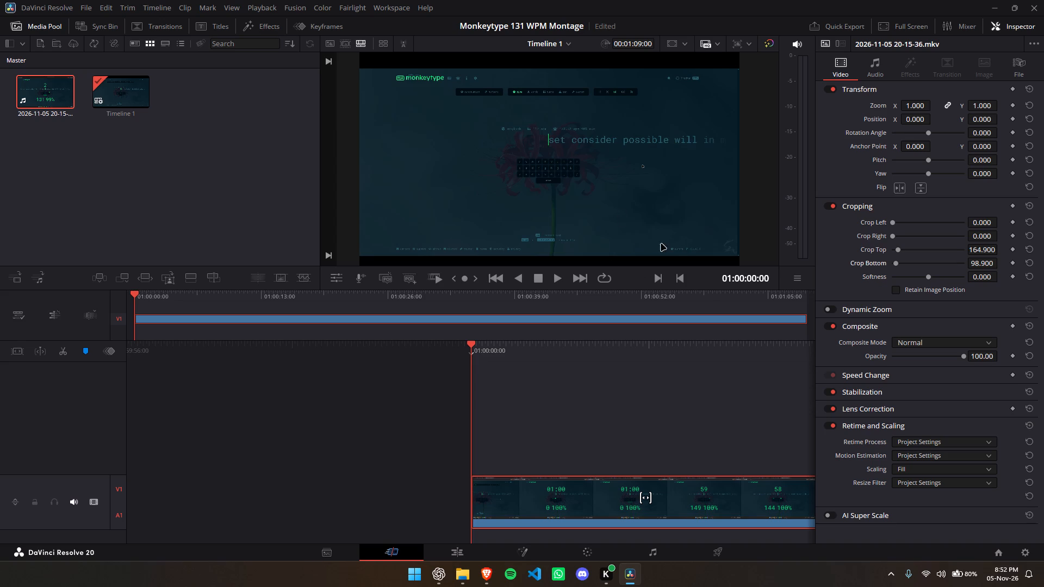
Play the cropped clip from the timeline start to about 01:00:12:41 to check the framing.
{"action": "left_click", "coordinate": [594, 164]}
{"action": "key", "text": "space"}
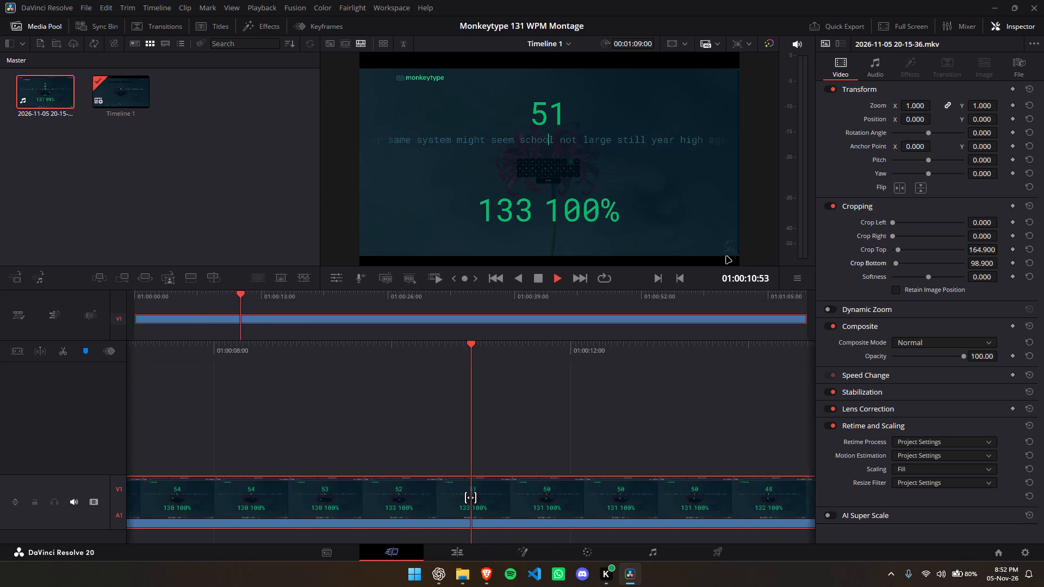
{"action": "key", "text": "space"}
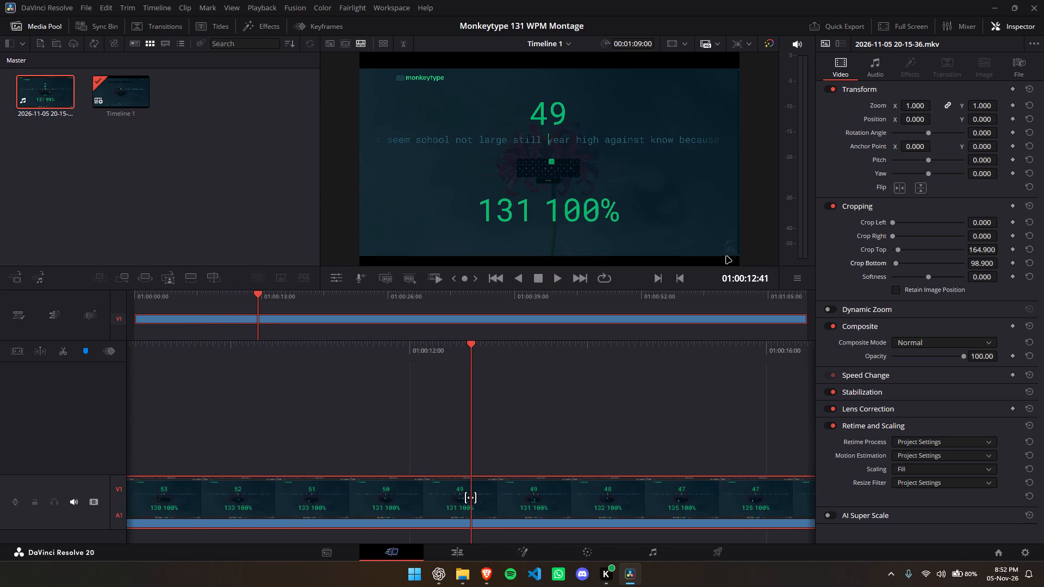
Take a screenshot of the editing window with Snipping Tool, showing the cropped clip and its crop values.
{"action": "key", "text": "Print"}
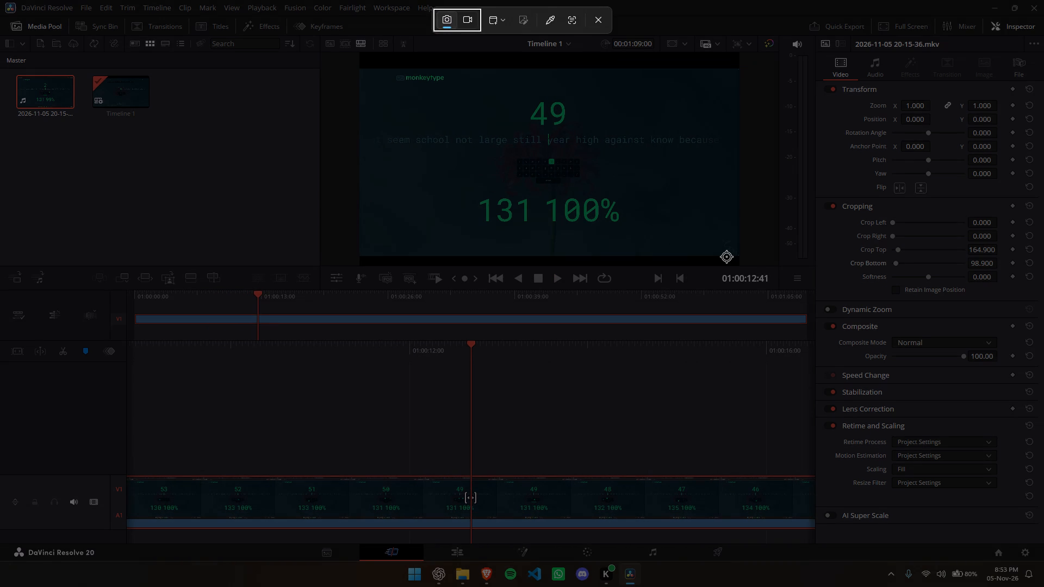
{"action": "left_click", "coordinate": [726, 257]}
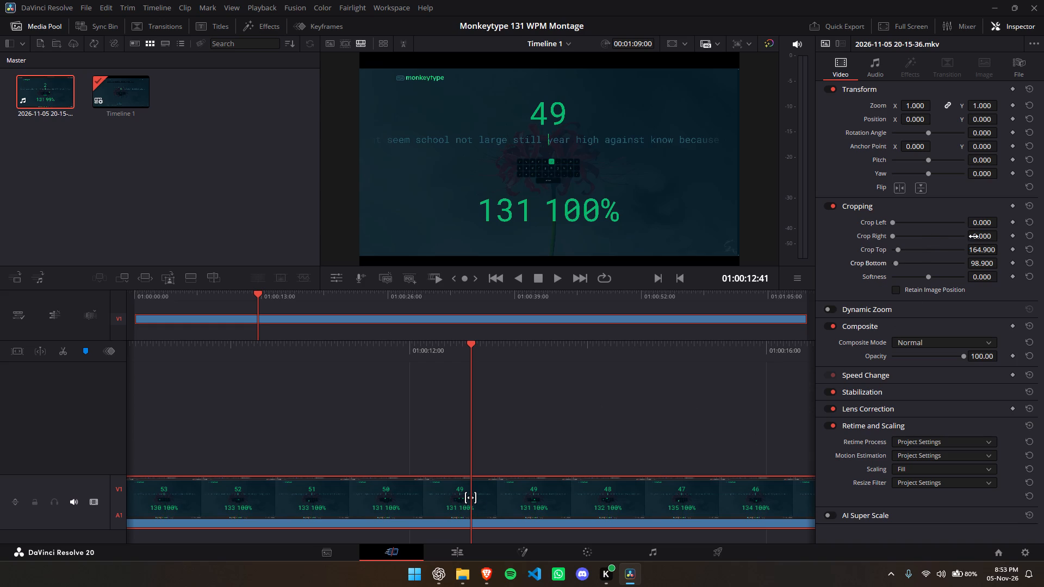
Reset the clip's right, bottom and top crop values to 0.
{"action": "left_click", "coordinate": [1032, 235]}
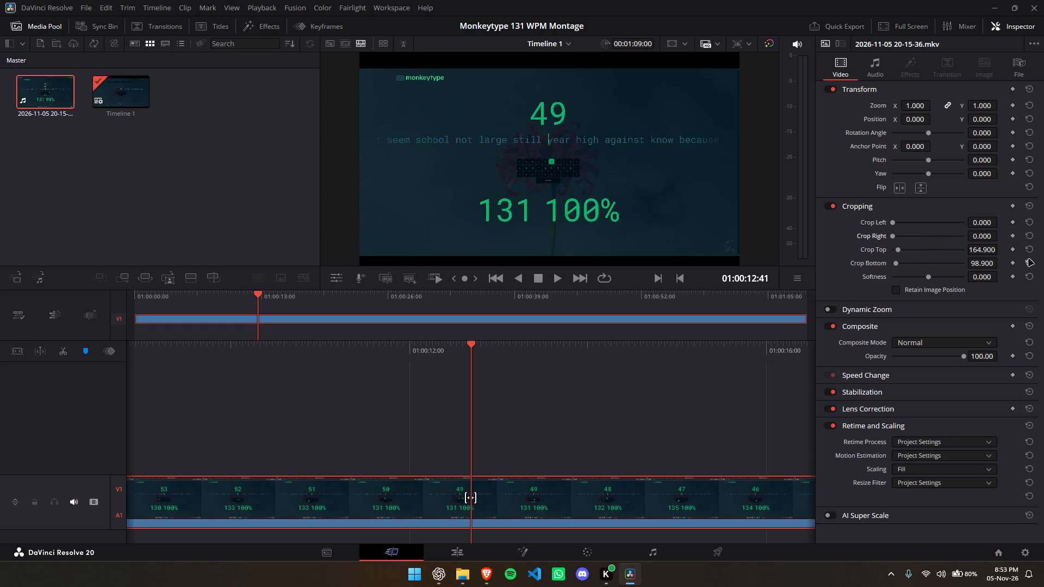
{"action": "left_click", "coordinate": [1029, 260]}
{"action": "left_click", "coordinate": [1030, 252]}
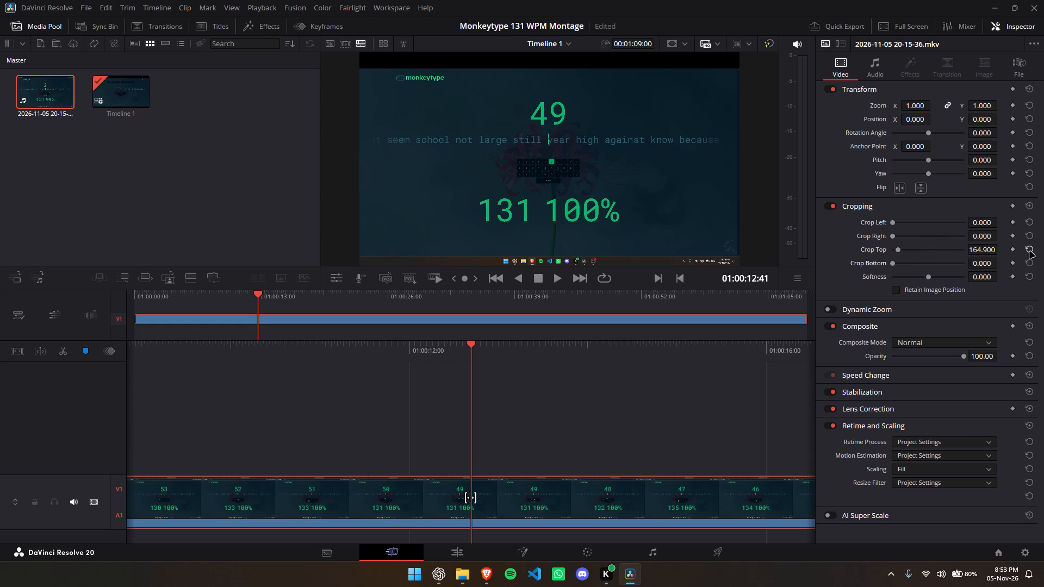
Take a screenshot of the editing window with Snipping Tool, showing the uncropped clip.
{"action": "key", "text": "Print"}
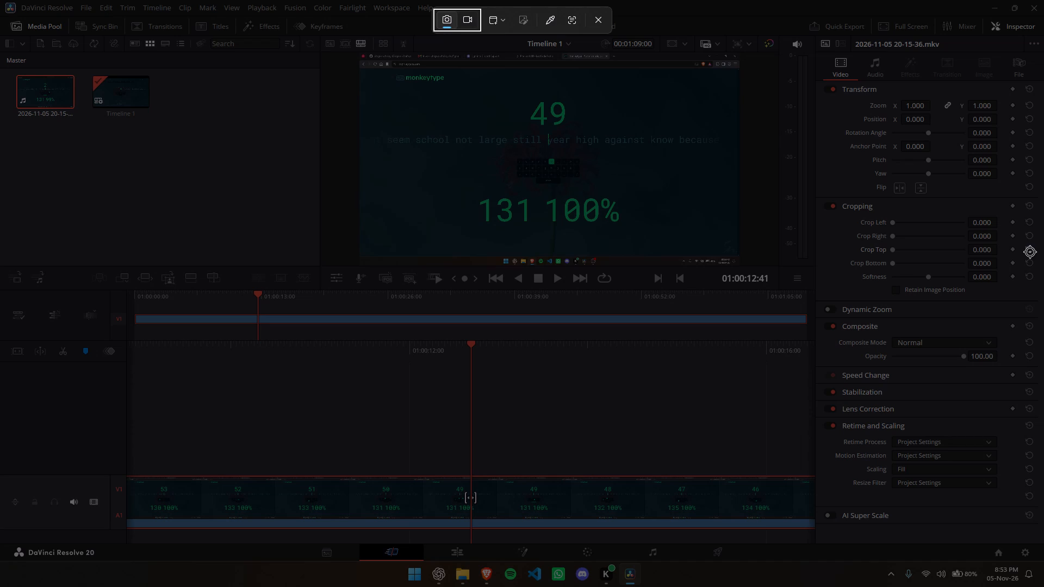
{"action": "left_click", "coordinate": [1030, 251]}
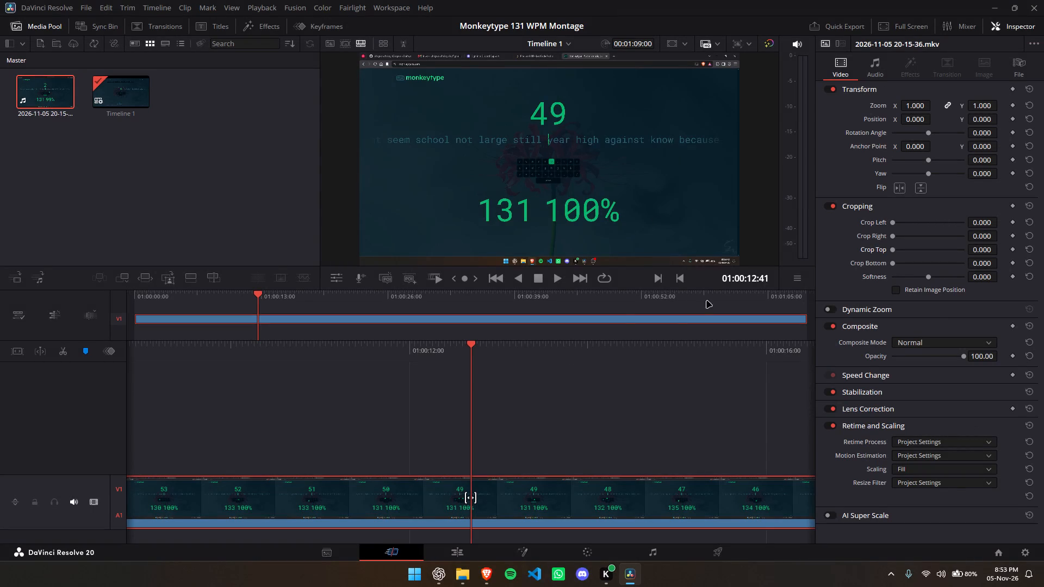
Scrub the playhead back through the uncropped clip to about 01:00:05:30 to review the framing.
{"action": "scroll", "coordinate": [598, 360], "scroll_direction": "down", "scroll_amount": 2}
{"action": "left_click_drag", "start_coordinate": [473, 342], "coordinate": [516, 342]}
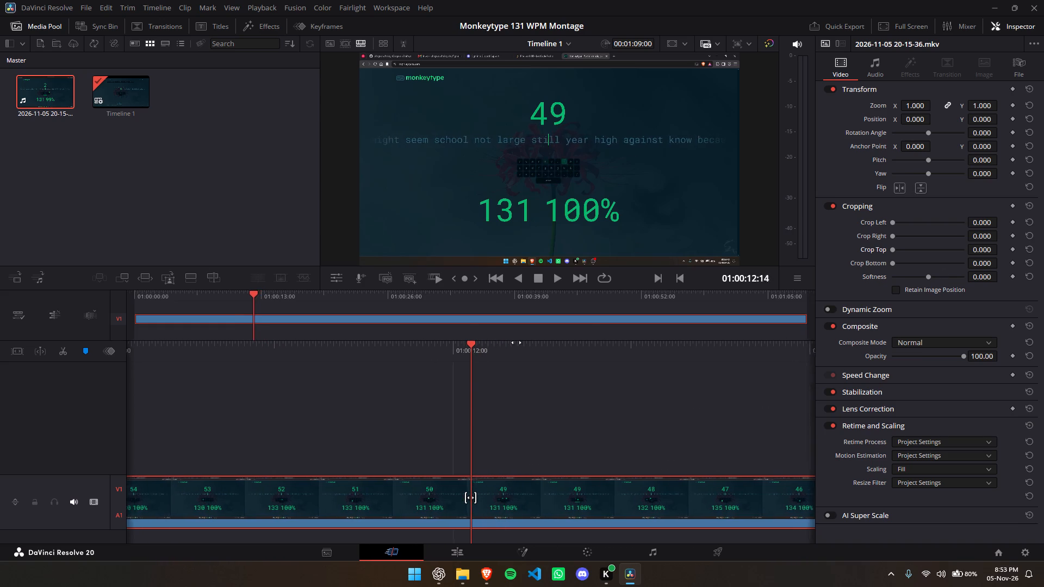
{"action": "left_click_drag", "start_coordinate": [516, 342], "coordinate": [540, 337]}
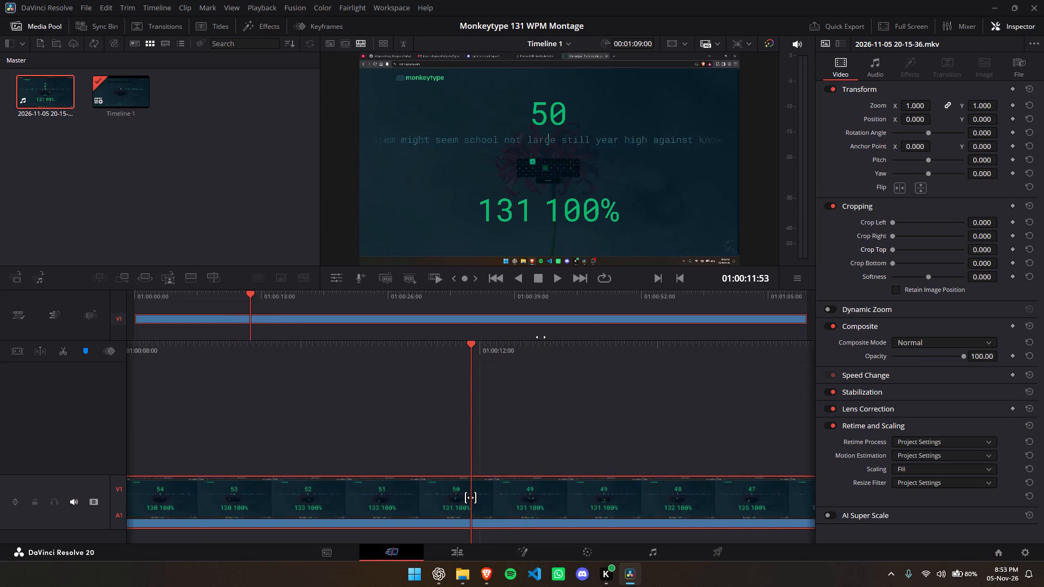
{"action": "left_click_drag", "start_coordinate": [540, 337], "coordinate": [552, 314]}
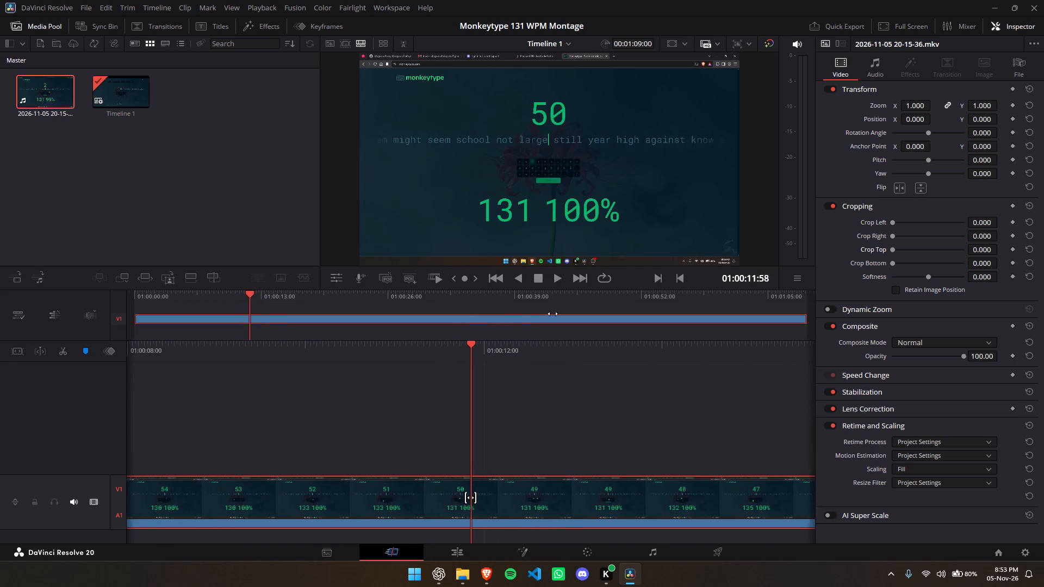
{"action": "left_click_drag", "start_coordinate": [552, 314], "coordinate": [775, 330]}
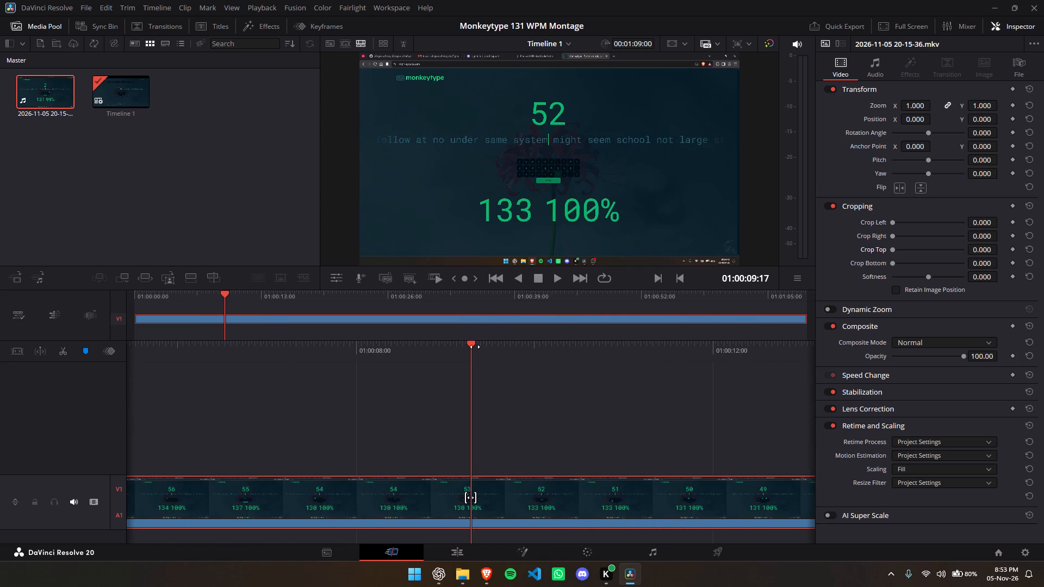
{"action": "left_click_drag", "start_coordinate": [476, 346], "coordinate": [615, 347]}
{"action": "left_click_drag", "start_coordinate": [469, 348], "coordinate": [666, 348]}
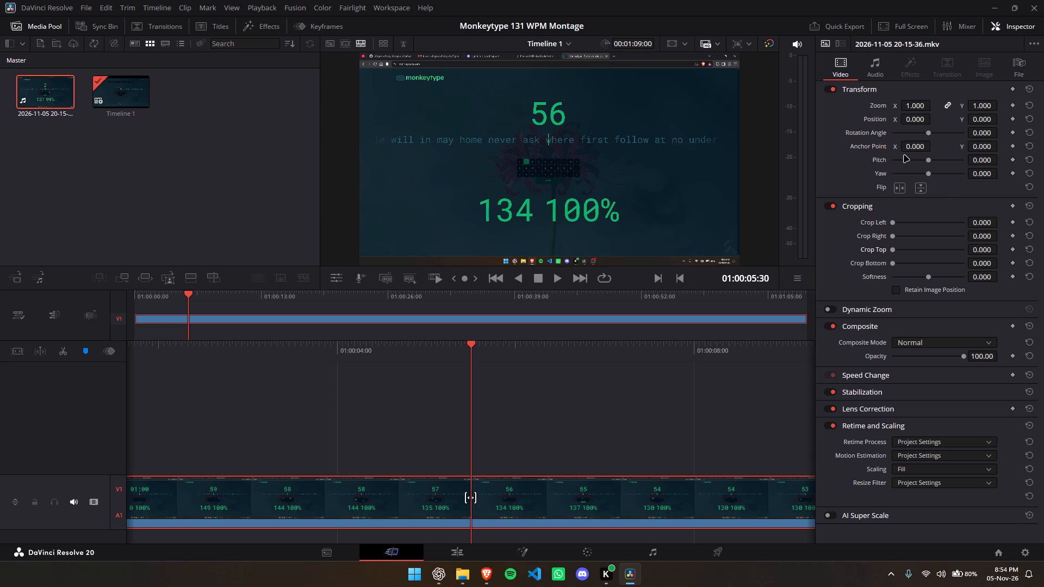
Set the clip's linked X and Y zoom to 1.15.
{"action": "left_click", "coordinate": [913, 107]}
{"action": "type", "text": "1."}
{"action": "type", "text": "15"}
{"action": "key", "text": "Return"}
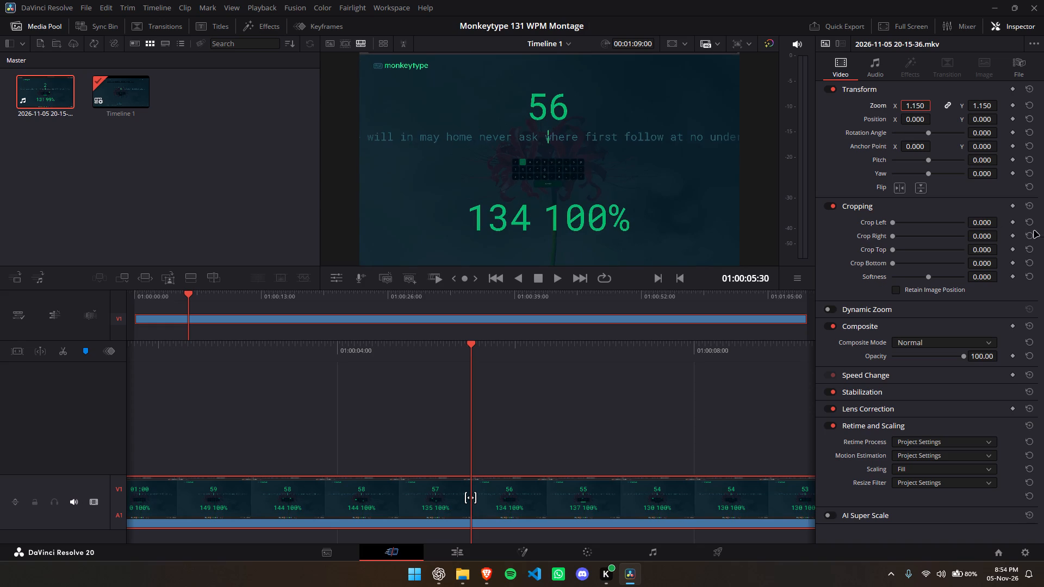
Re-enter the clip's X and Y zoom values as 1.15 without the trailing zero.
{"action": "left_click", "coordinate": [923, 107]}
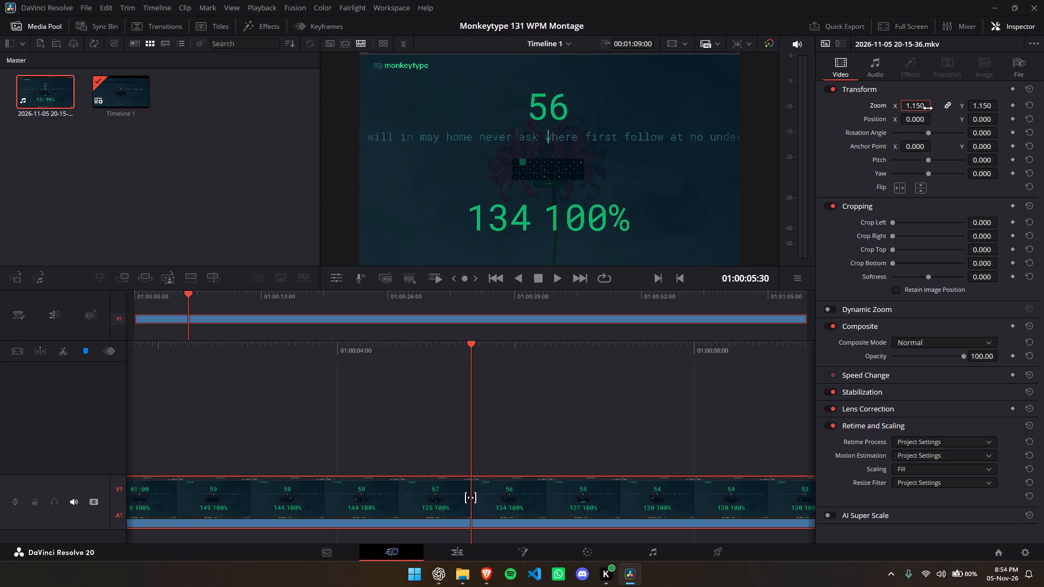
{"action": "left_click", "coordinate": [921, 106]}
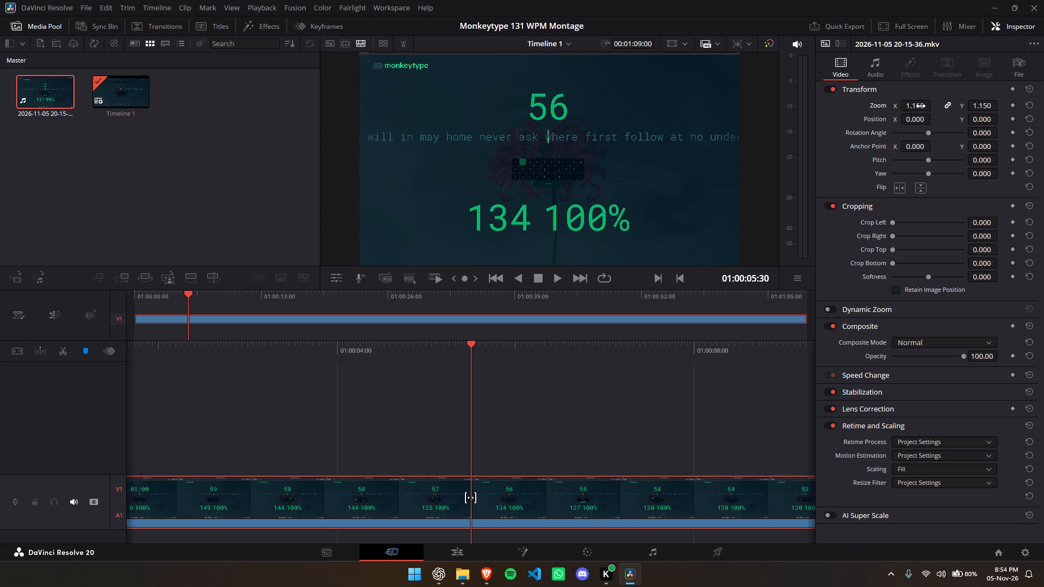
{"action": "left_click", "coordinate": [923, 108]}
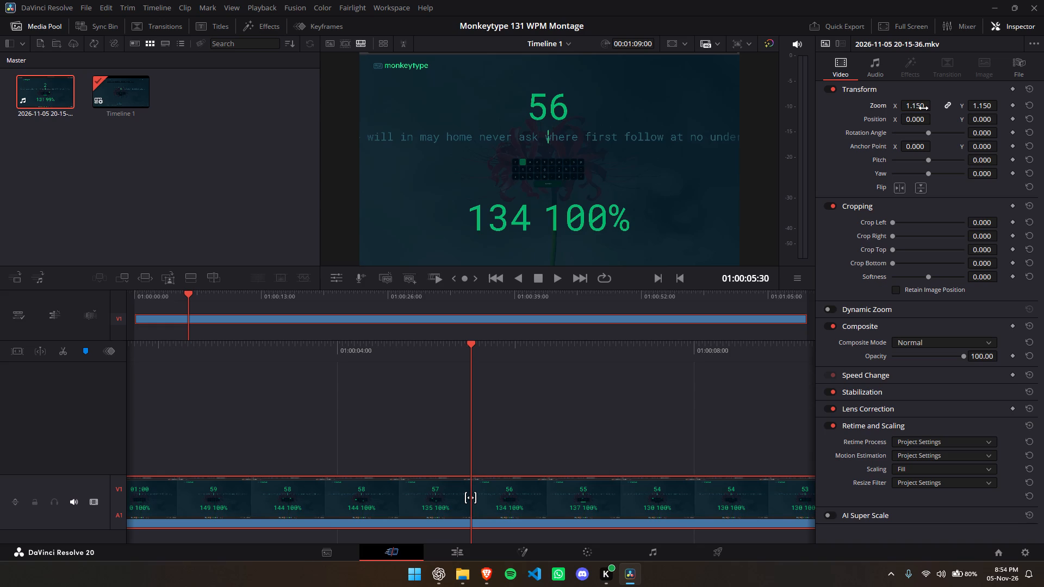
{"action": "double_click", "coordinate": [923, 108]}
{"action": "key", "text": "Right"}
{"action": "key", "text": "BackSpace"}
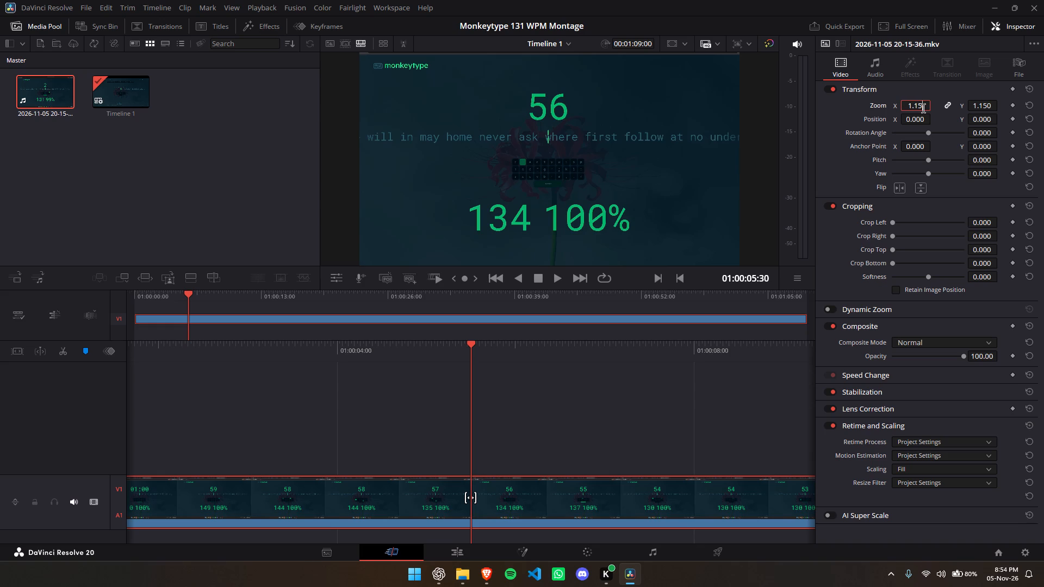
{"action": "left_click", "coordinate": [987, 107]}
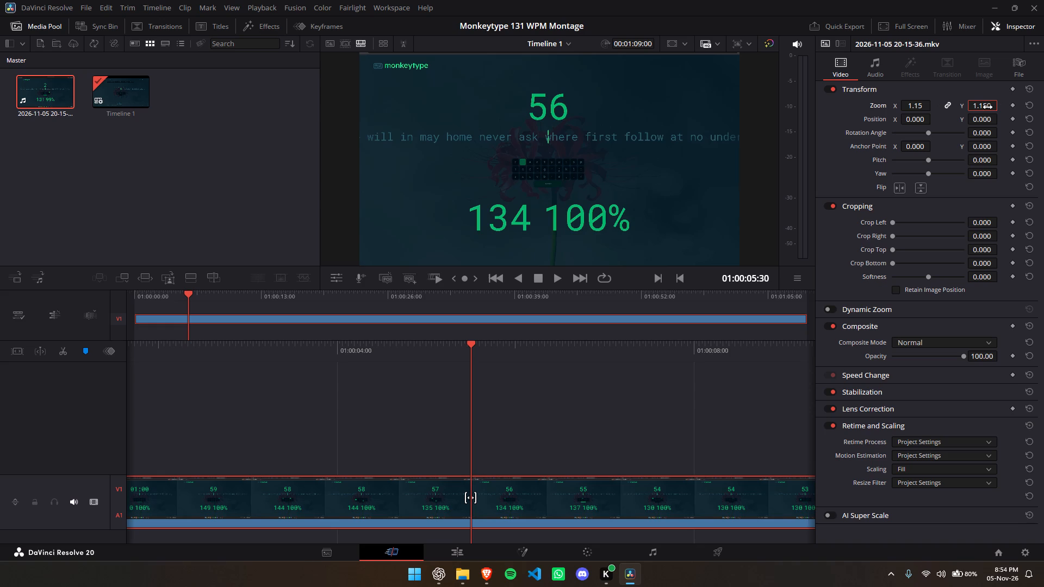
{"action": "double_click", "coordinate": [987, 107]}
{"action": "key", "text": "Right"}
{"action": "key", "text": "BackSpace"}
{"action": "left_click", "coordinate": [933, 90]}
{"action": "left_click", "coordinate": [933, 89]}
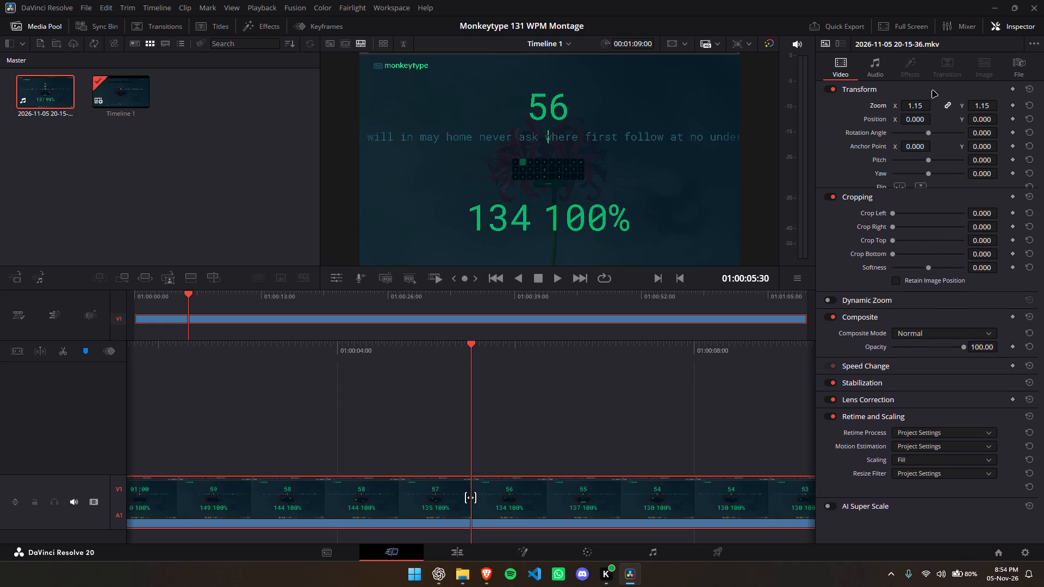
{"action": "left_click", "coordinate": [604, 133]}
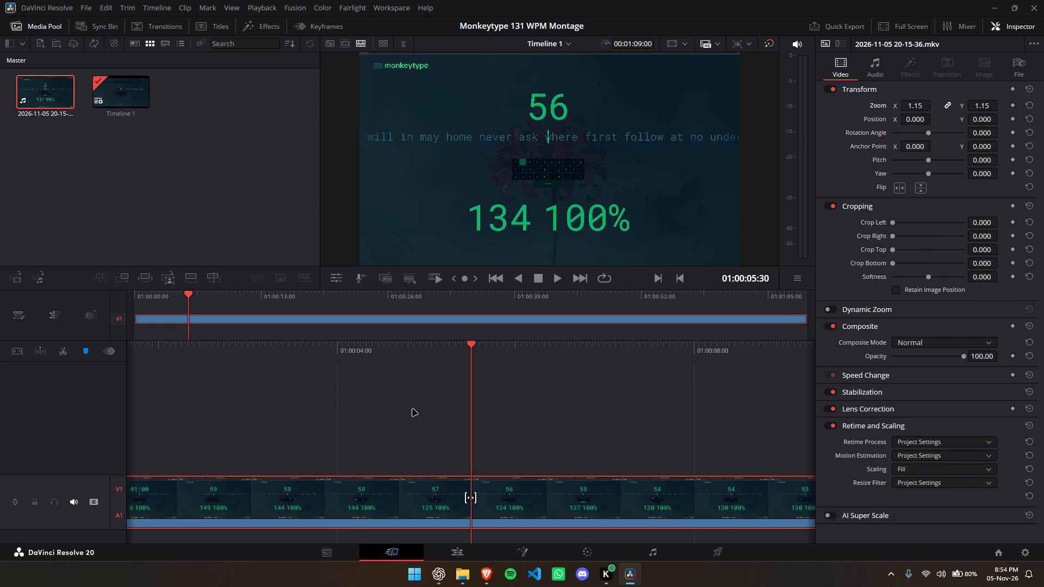
Play the zoomed clip from the start of the timeline to about 01:00:06:35 to check the framing.
{"action": "key", "text": "Home"}
{"action": "key", "text": "Home"}
{"action": "key", "text": "Home"}
{"action": "key", "text": "Home"}
{"action": "key", "text": "Home"}
{"action": "key", "text": "Home"}
{"action": "key", "text": "Home"}
{"action": "key", "text": "Home"}
{"action": "key", "text": "Home"}
{"action": "key", "text": "Home"}
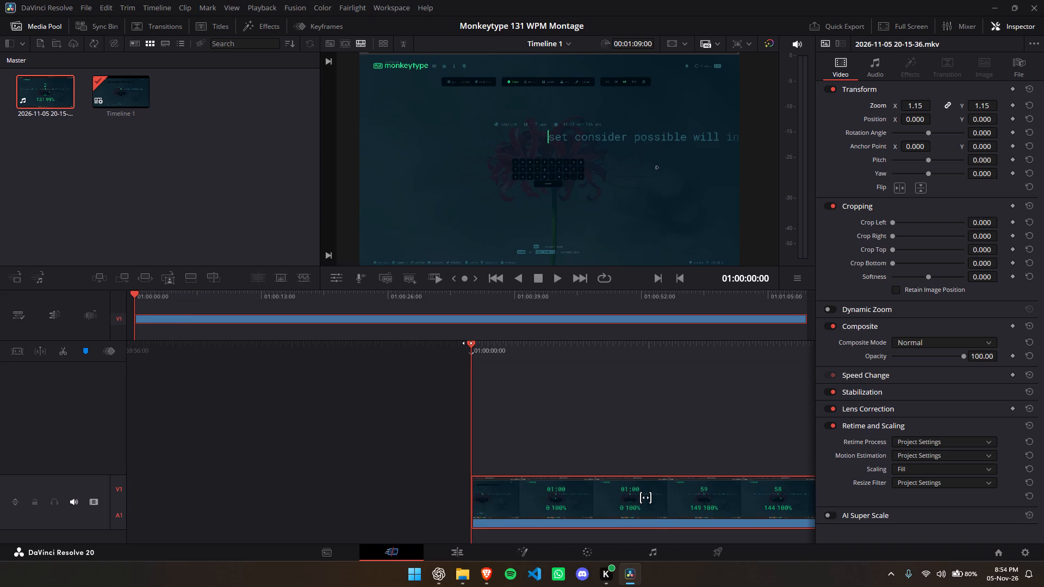
{"action": "key", "text": "space"}
{"action": "key", "text": "space"}
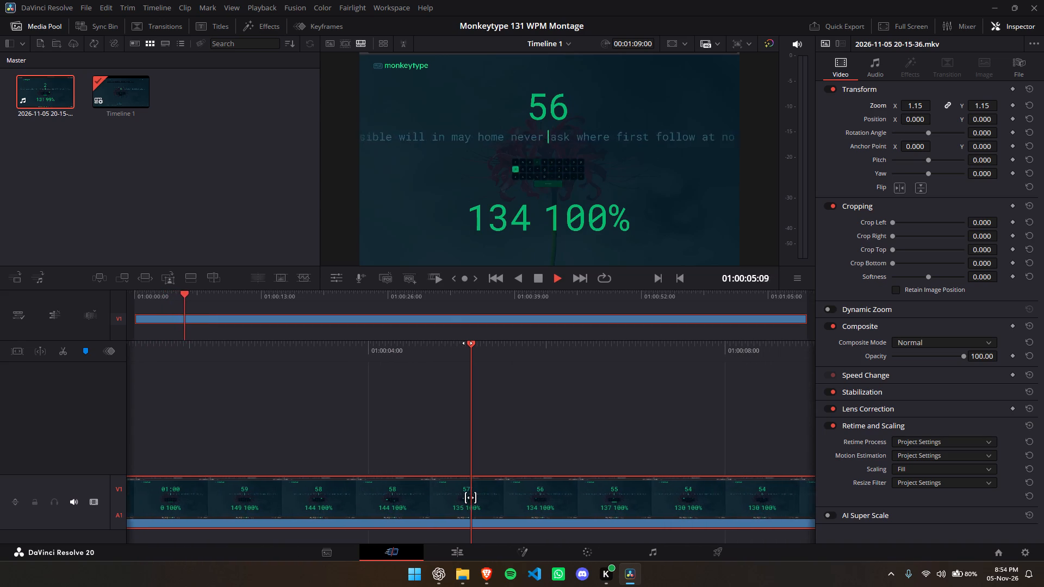
{"action": "key", "text": "space"}
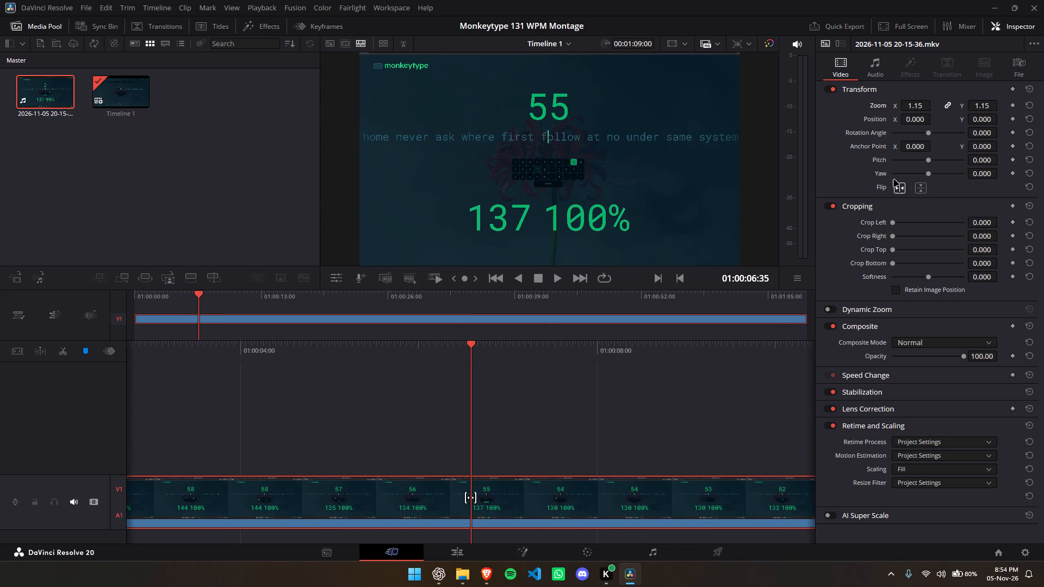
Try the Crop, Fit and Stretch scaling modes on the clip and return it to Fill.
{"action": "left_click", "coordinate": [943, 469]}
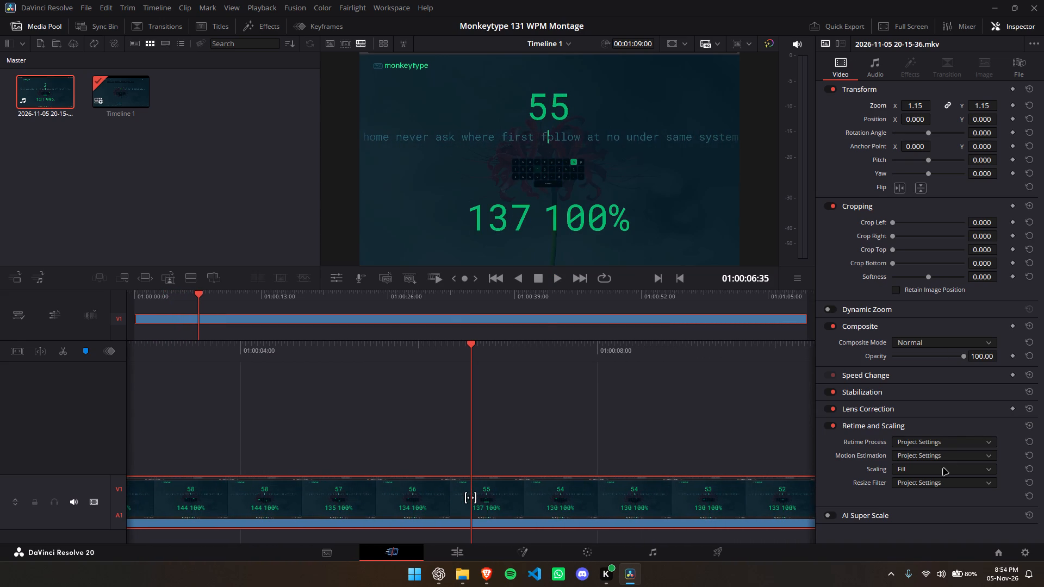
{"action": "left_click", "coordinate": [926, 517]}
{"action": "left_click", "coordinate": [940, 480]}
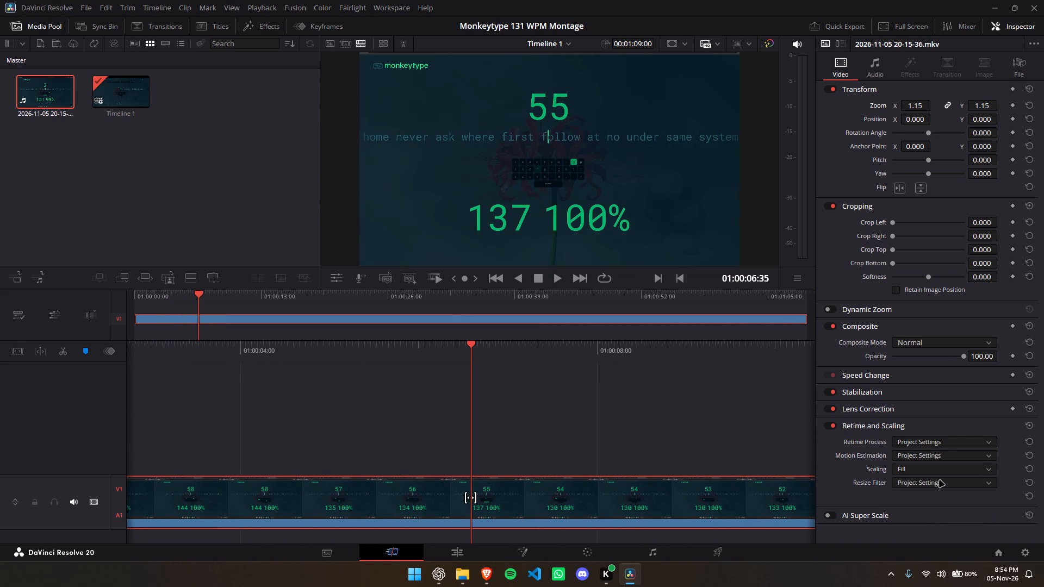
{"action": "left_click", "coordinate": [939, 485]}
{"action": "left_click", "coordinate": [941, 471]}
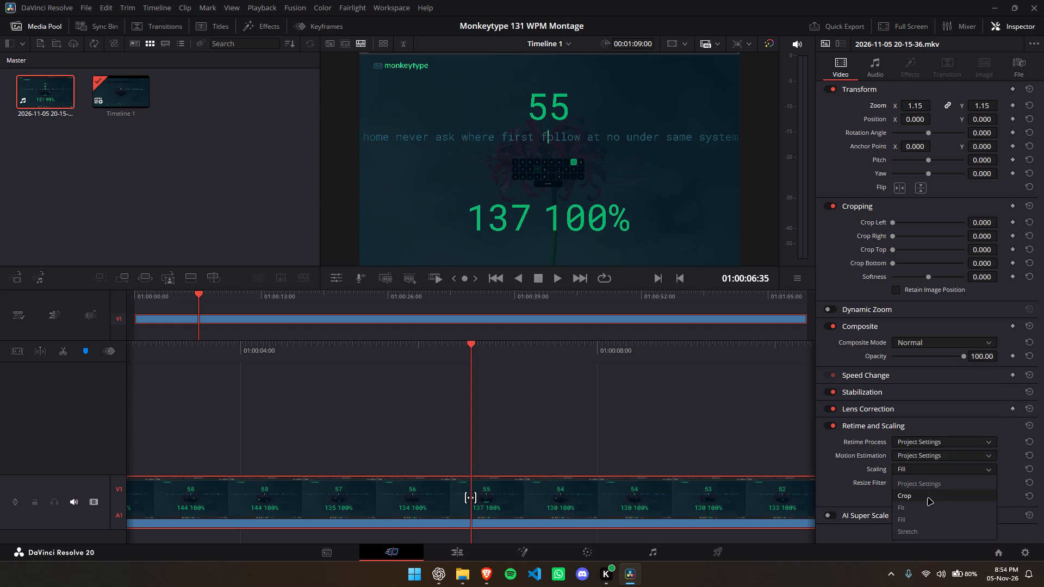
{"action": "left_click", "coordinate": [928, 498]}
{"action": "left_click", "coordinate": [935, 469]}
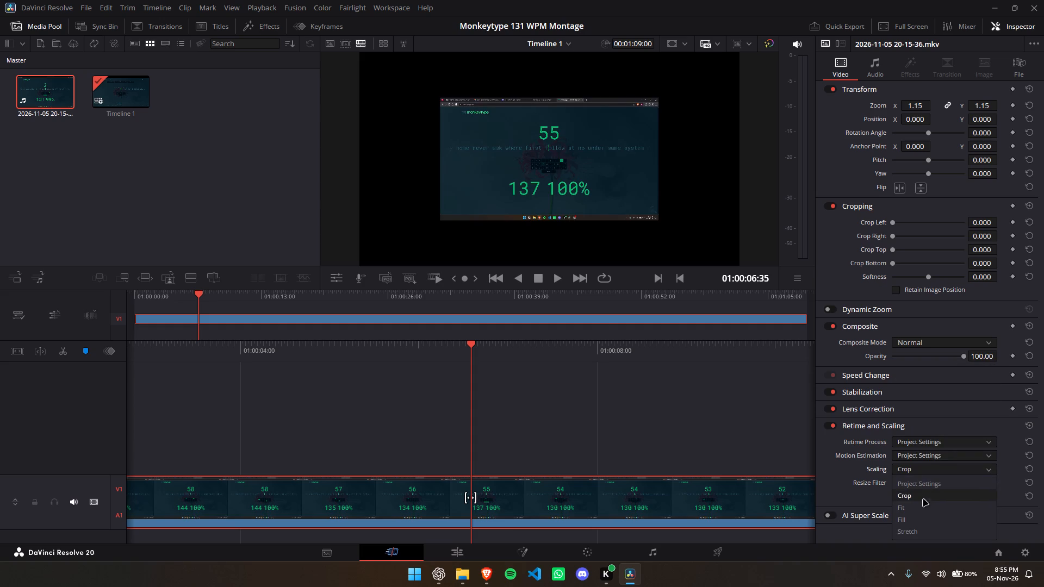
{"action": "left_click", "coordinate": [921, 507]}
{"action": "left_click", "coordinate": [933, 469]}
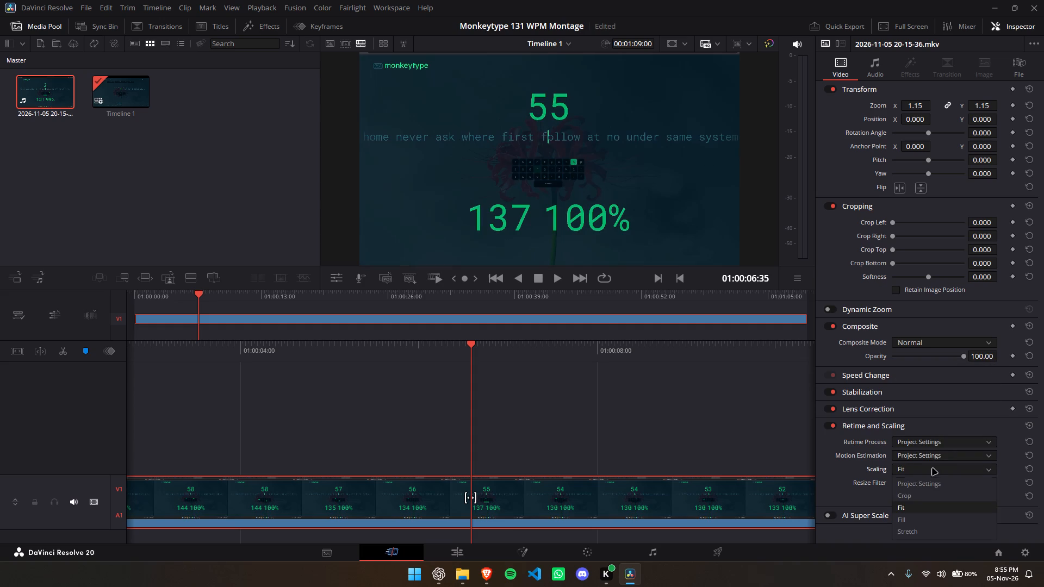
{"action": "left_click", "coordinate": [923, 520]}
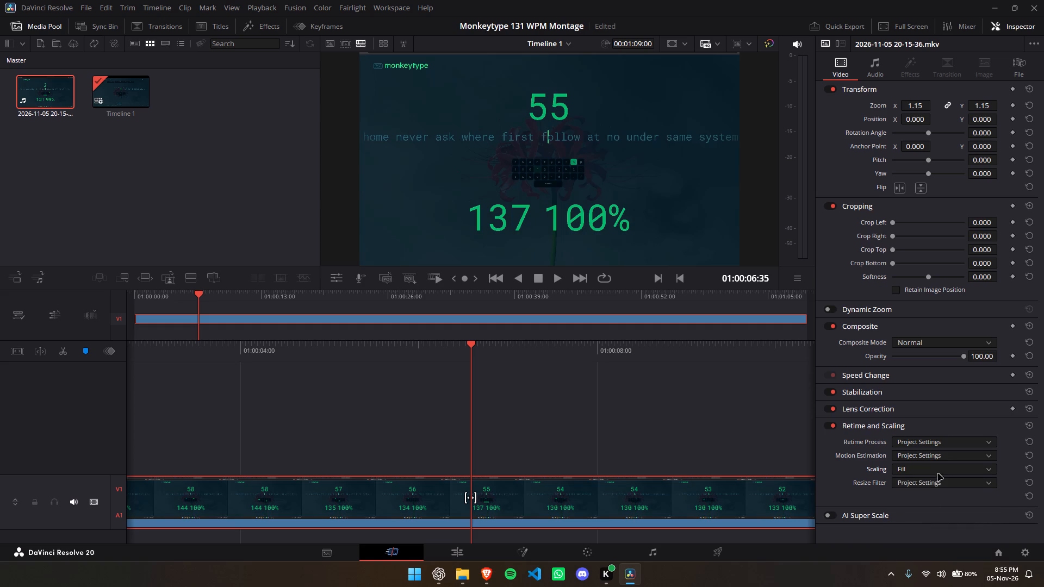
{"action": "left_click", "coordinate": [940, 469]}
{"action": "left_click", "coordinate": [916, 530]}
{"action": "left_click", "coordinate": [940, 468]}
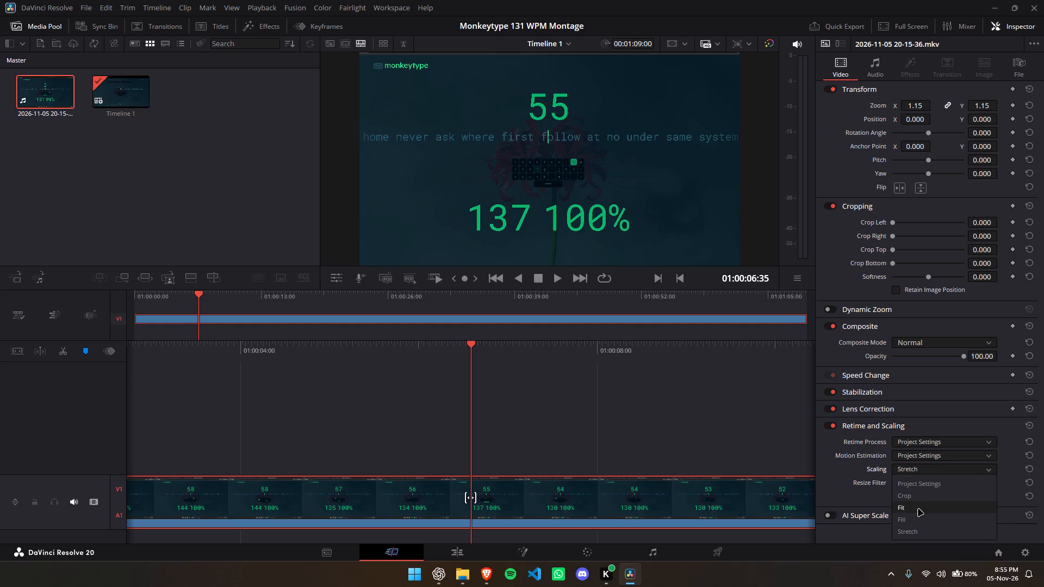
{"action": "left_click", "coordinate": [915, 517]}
Play a short stretch of the clip up to about 01:00:07:23 to check the framing with Fill scaling.
{"action": "left_click", "coordinate": [601, 186]}
{"action": "key", "text": "space"}
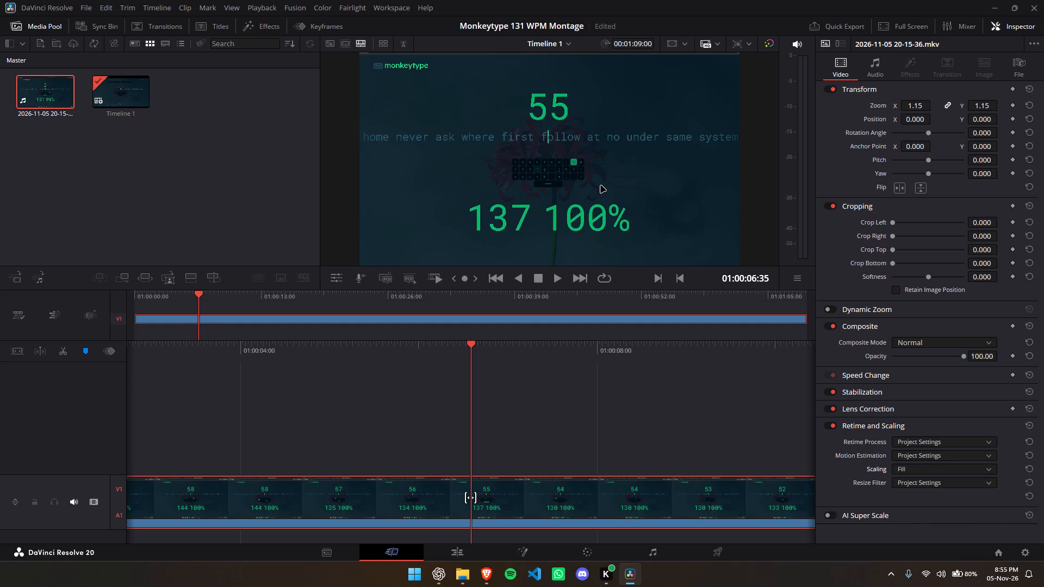
{"action": "key", "text": "space"}
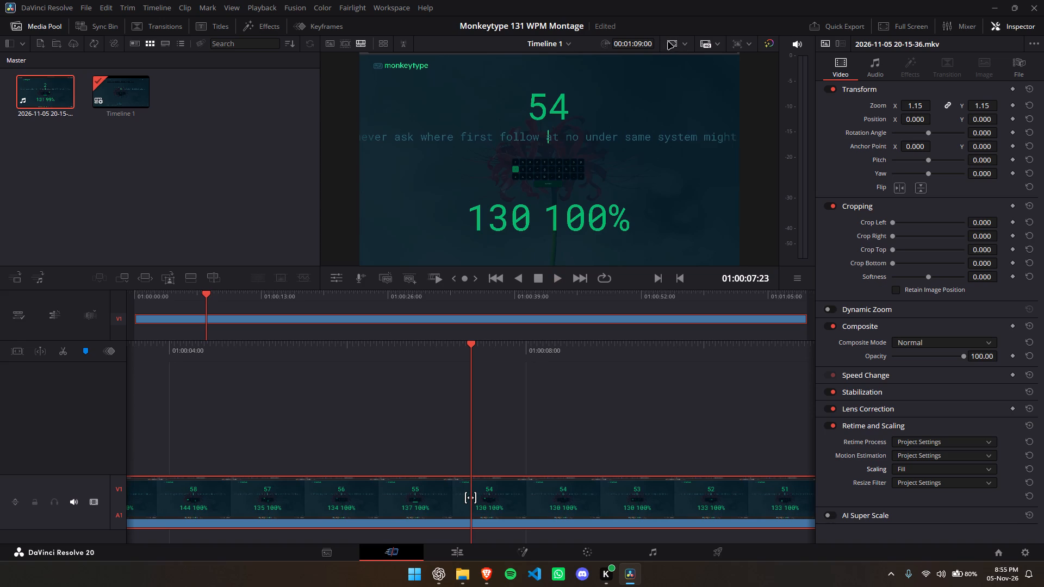
Review the zoomed clip in full screen from its beginning, return to the editing window and pause playback at about 01:00:21:34.
{"action": "left_click", "coordinate": [669, 42]}
{"action": "left_click", "coordinate": [669, 42]}
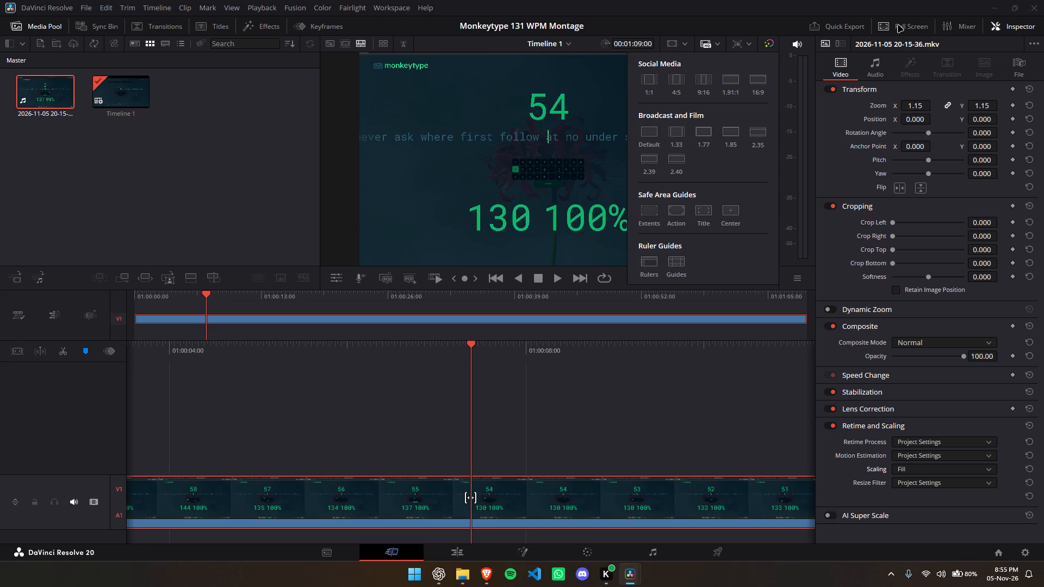
{"action": "left_click", "coordinate": [898, 26]}
{"action": "key", "text": "space"}
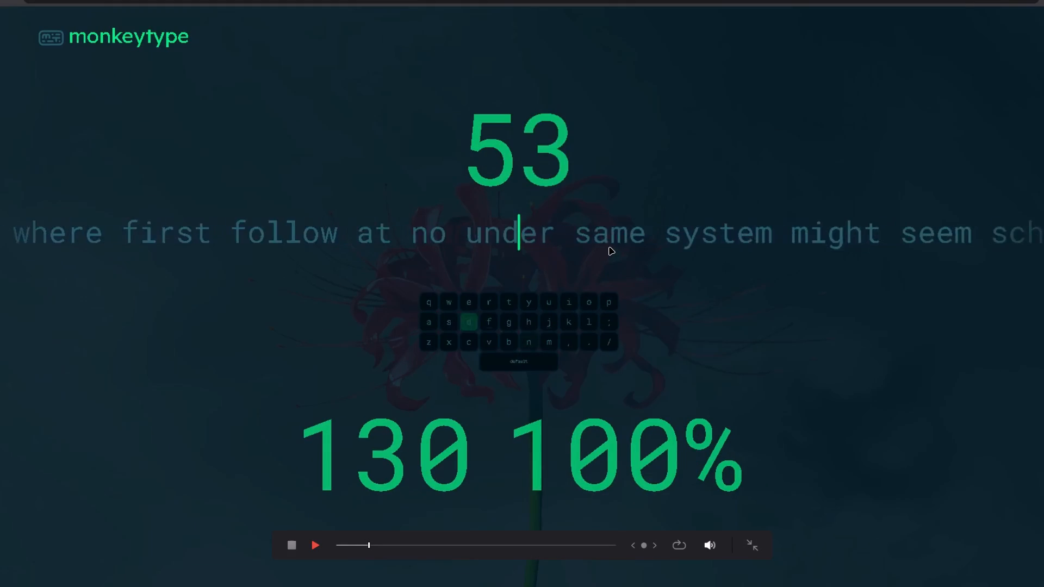
{"action": "key", "text": "Left"}
{"action": "key", "text": "Left"}
{"action": "key", "text": "Left"}
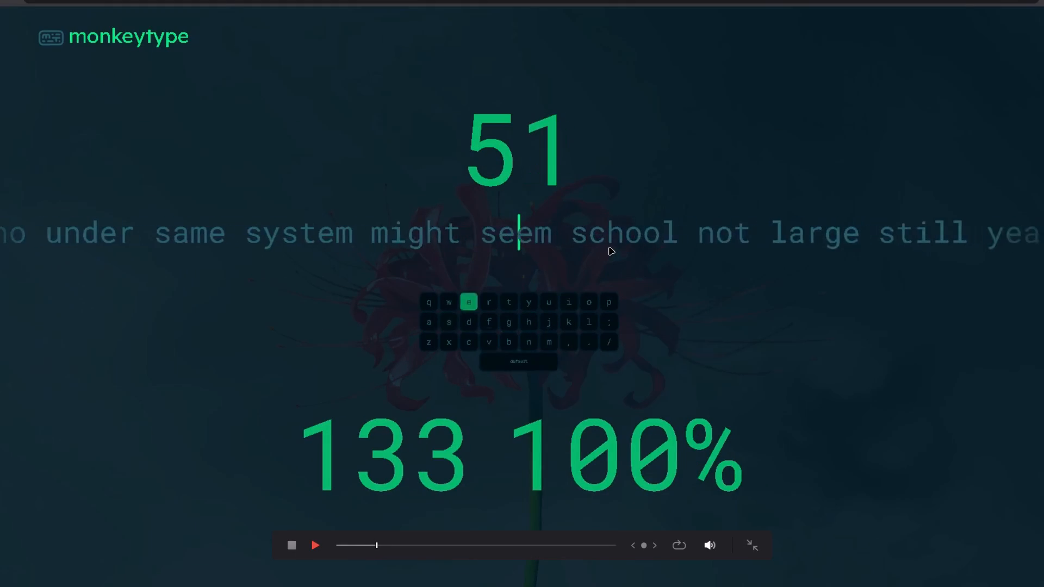
{"action": "left_click_drag", "start_coordinate": [382, 546], "coordinate": [301, 545]}
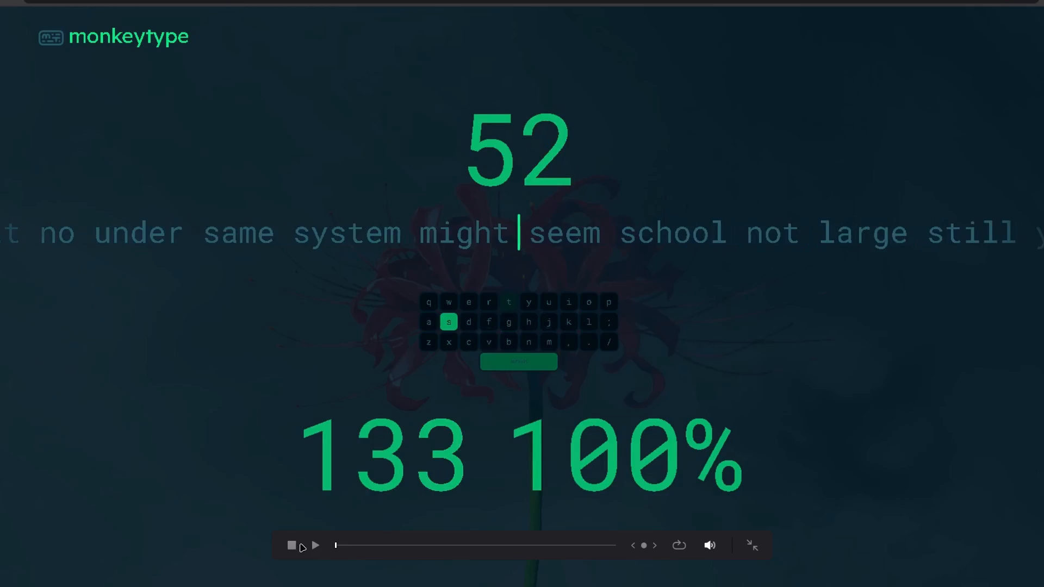
{"action": "left_click_drag", "start_coordinate": [301, 545], "coordinate": [294, 545]}
{"action": "key", "text": "space"}
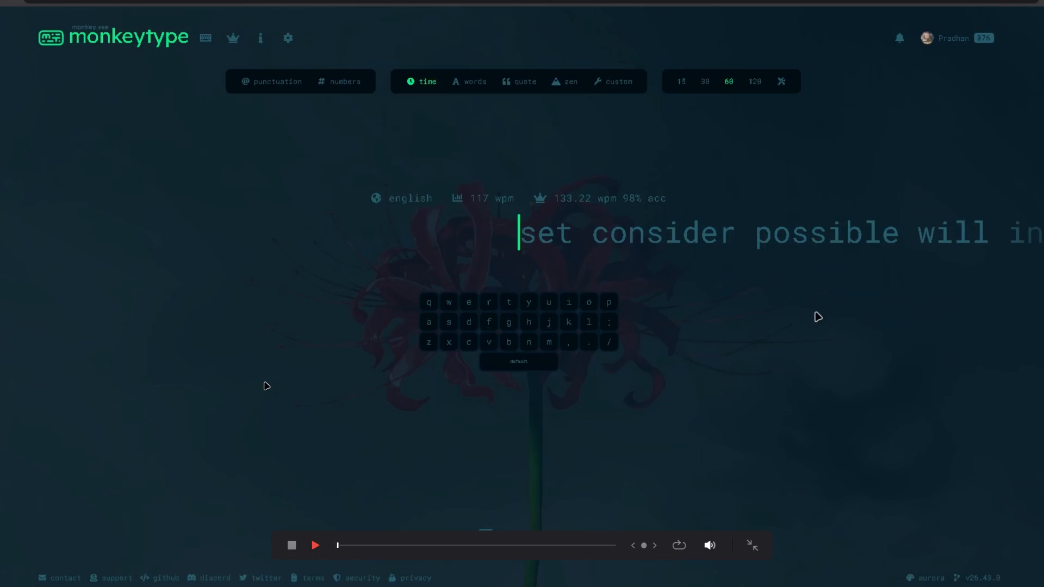
{"action": "key", "text": "space"}
{"action": "left_click", "coordinate": [308, 546]}
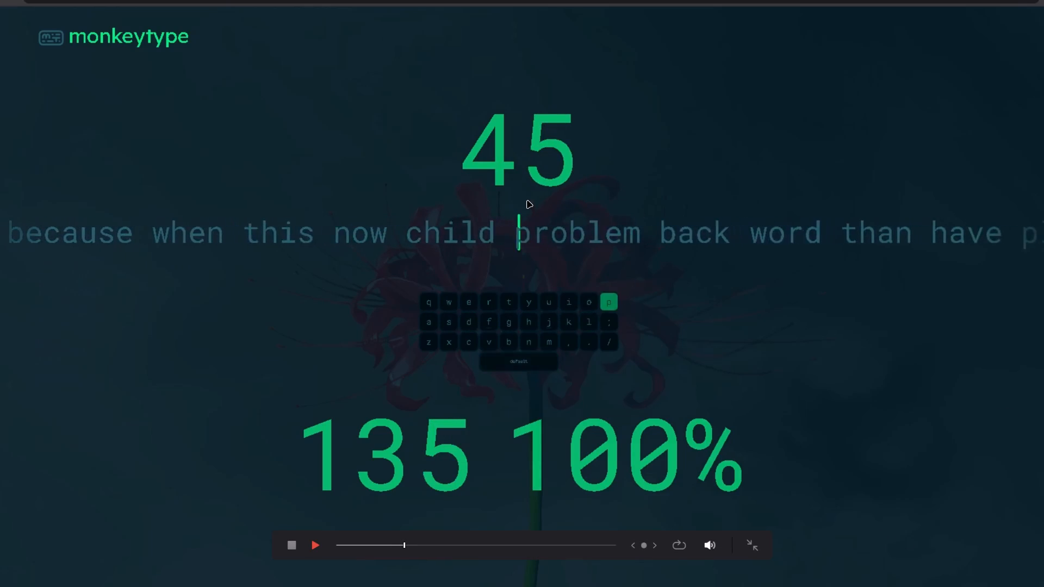
{"action": "key", "text": "f"}
{"action": "key", "text": "Escape"}
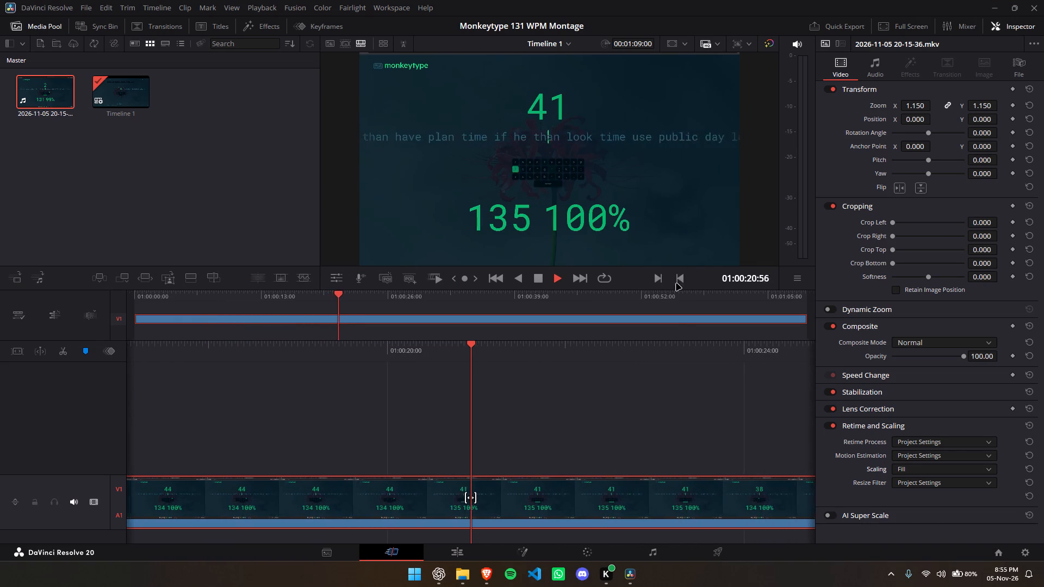
{"action": "key", "text": "space"}
Capture a screenshot of the editing window with playback paused at 01:00:21:34.
{"action": "key", "text": "Print"}
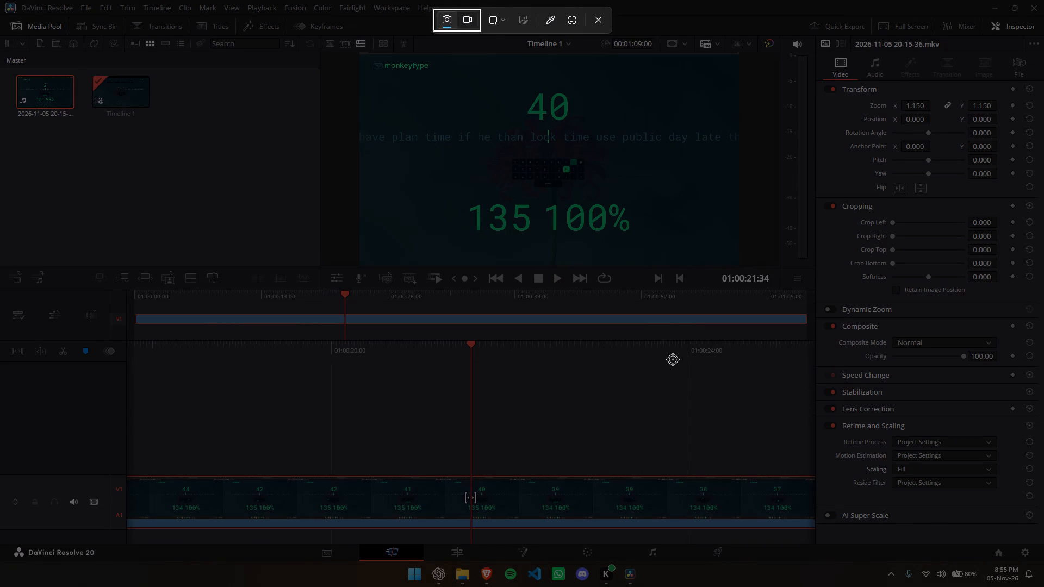
{"action": "left_click", "coordinate": [673, 359]}
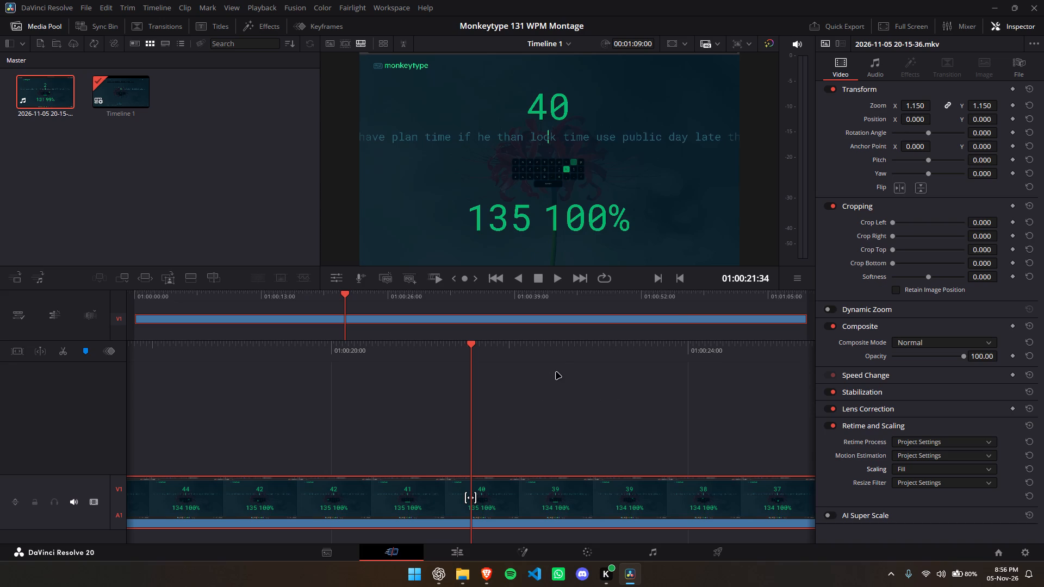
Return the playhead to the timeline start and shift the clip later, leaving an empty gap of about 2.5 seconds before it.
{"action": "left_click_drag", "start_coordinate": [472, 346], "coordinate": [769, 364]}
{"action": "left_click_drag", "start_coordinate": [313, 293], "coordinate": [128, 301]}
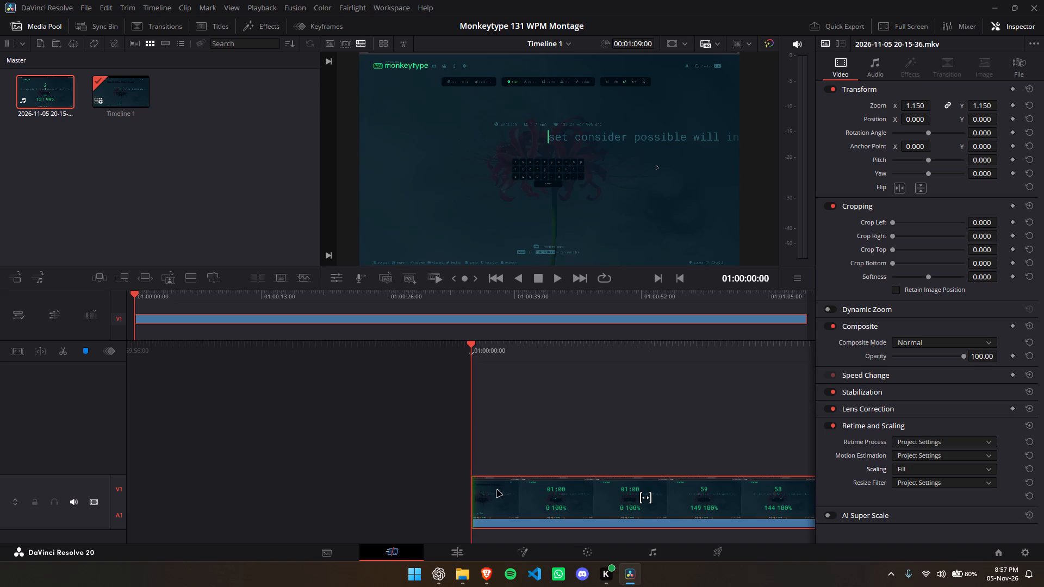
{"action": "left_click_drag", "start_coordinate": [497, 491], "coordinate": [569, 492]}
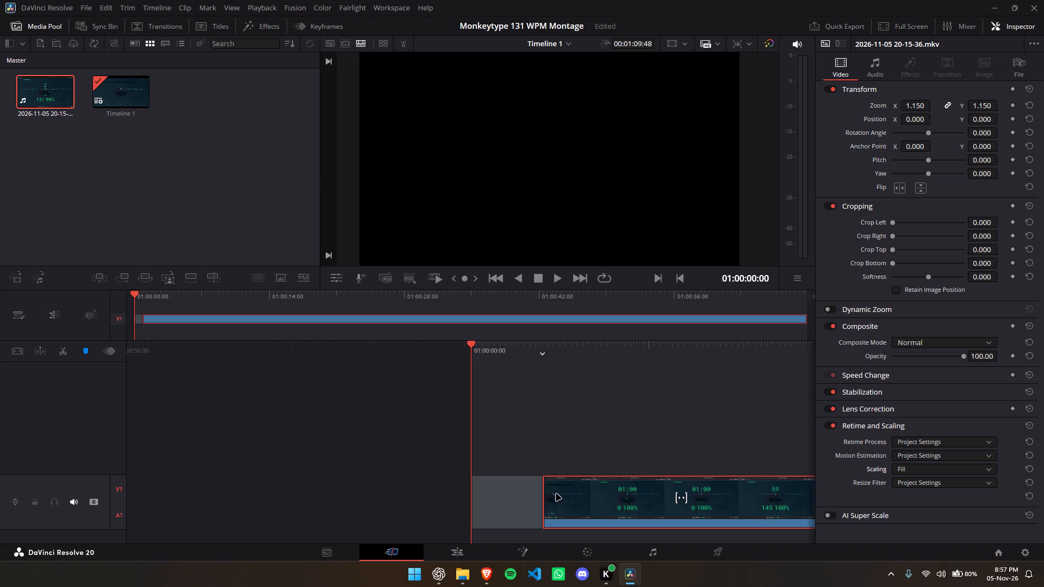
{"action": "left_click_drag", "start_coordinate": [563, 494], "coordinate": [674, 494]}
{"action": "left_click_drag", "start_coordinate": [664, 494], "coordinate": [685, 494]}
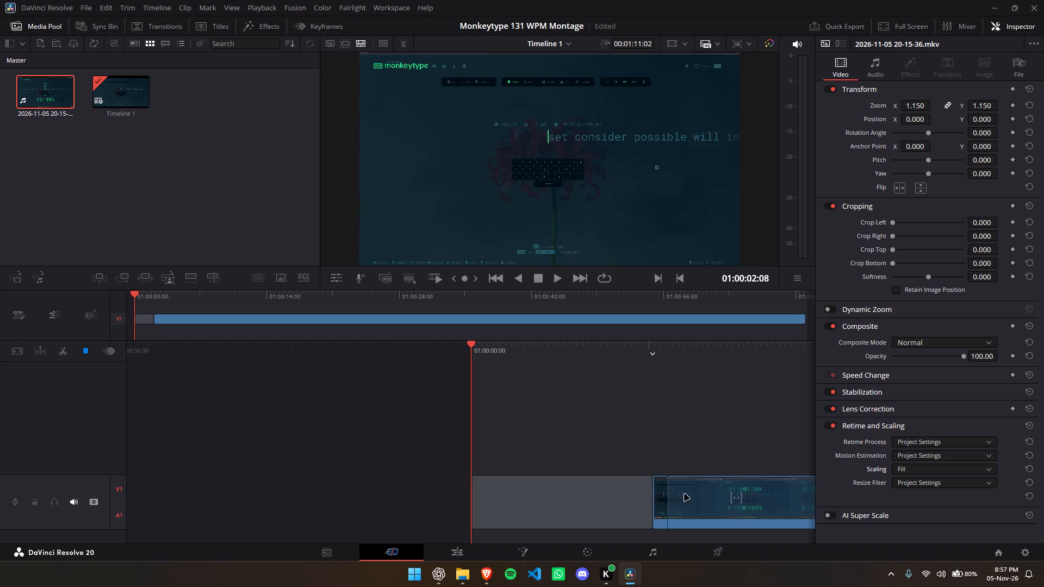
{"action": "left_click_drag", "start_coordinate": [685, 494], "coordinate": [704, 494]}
Play the opening gap from the timeline start up to the clip twice to check how long the delay feels.
{"action": "key", "text": "space"}
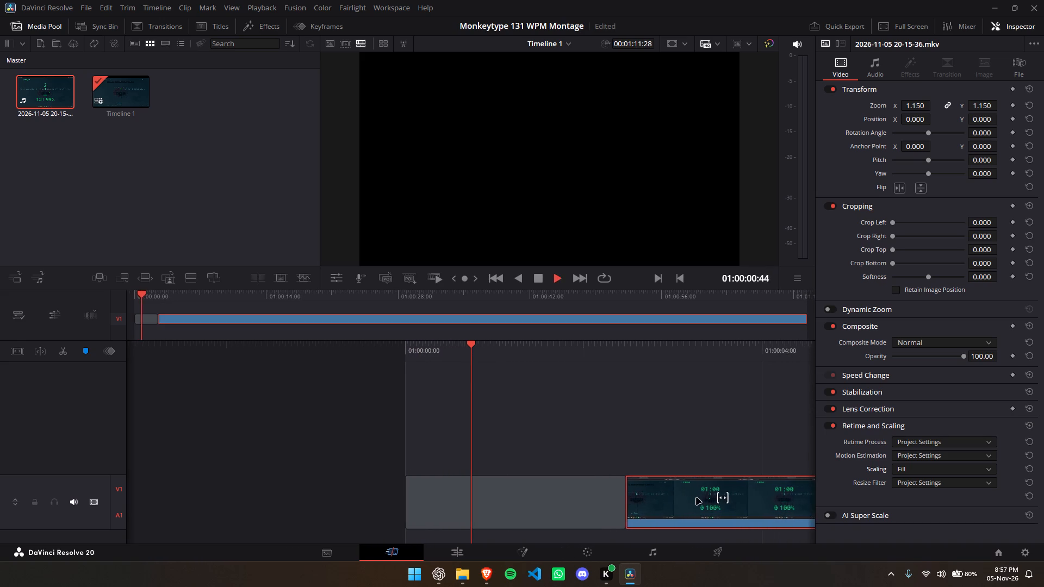
{"action": "key", "text": "space"}
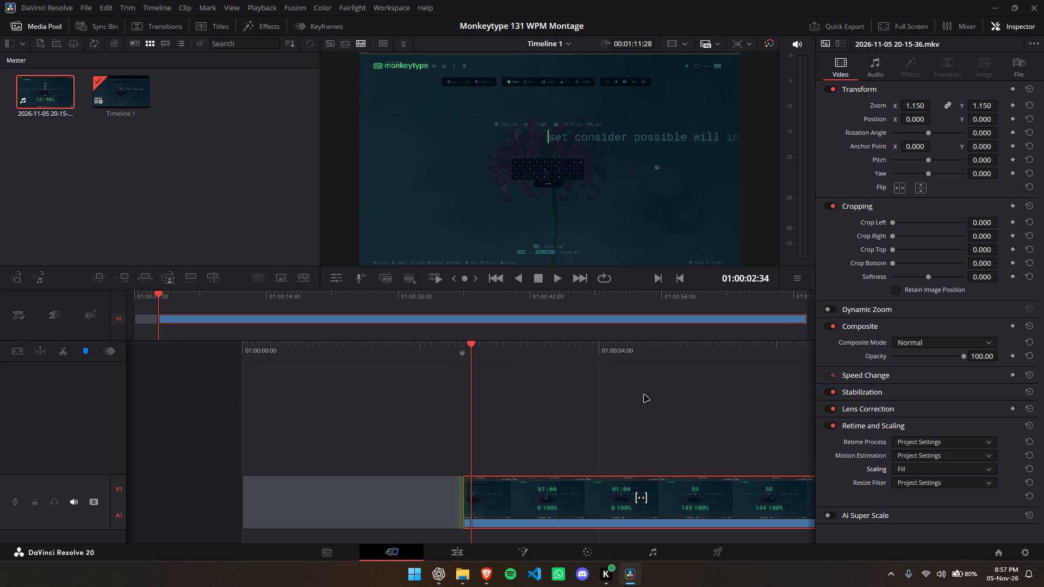
{"action": "left_click_drag", "start_coordinate": [470, 344], "coordinate": [463, 346]}
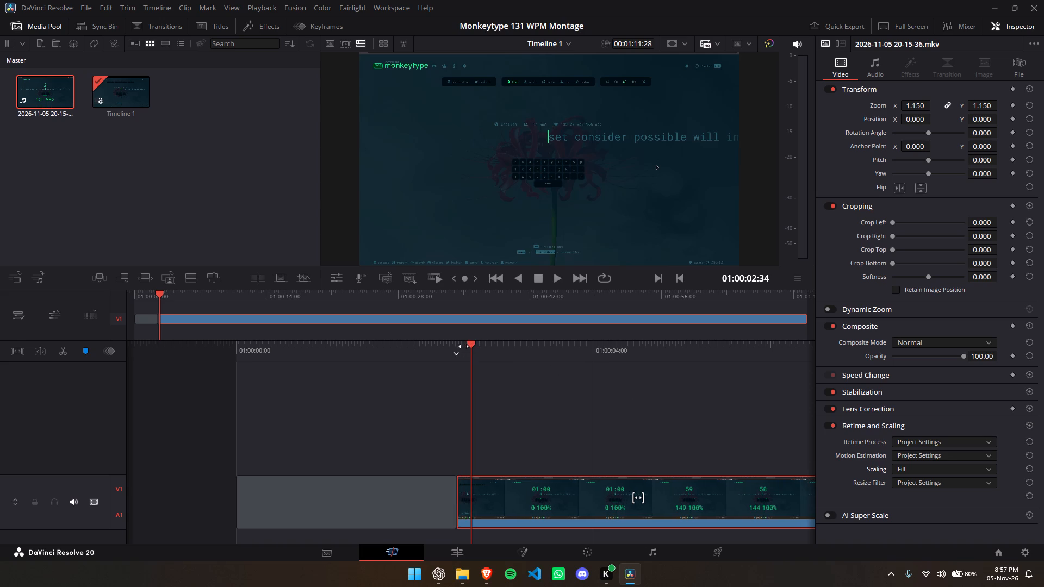
{"action": "left_click_drag", "start_coordinate": [463, 346], "coordinate": [741, 374]}
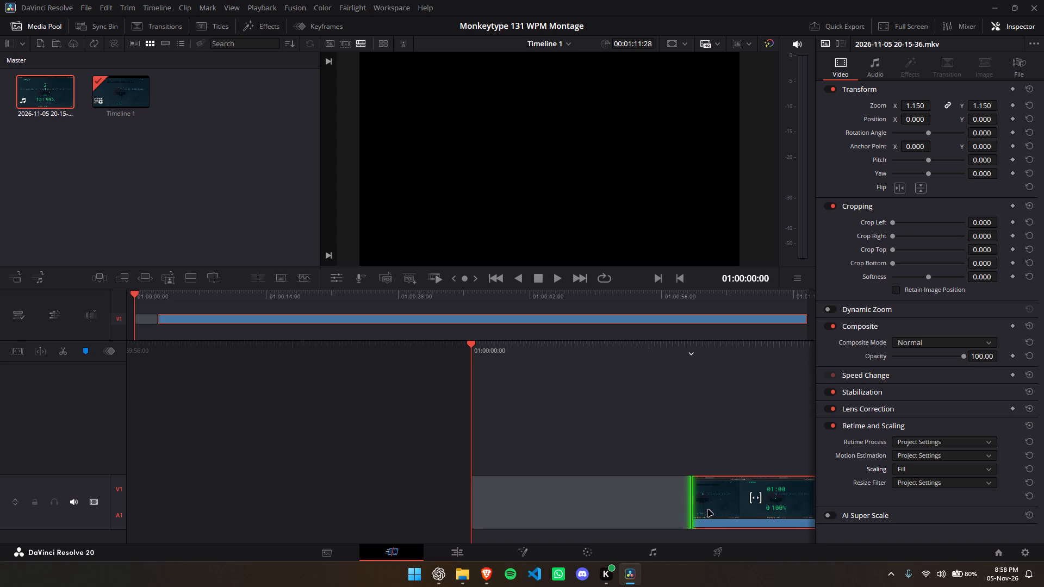
{"action": "key", "text": "space"}
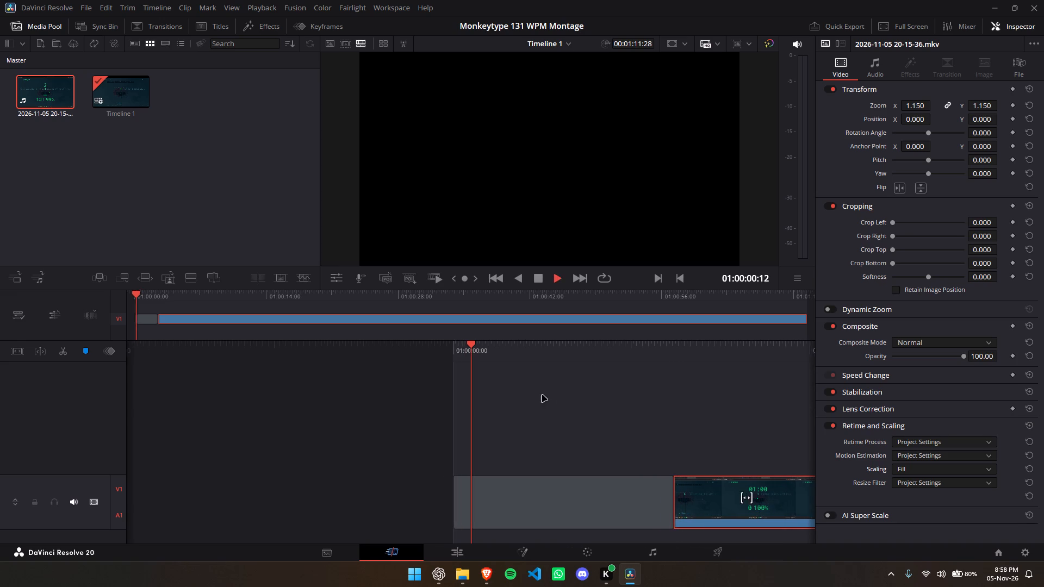
{"action": "key", "text": "space"}
{"action": "key", "text": "space"}
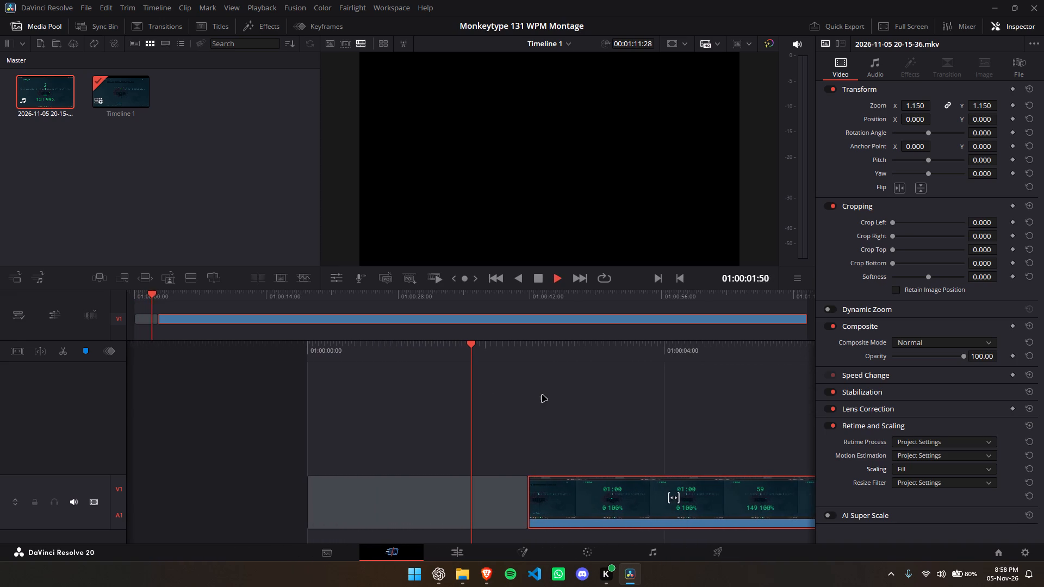
{"action": "key", "text": "space"}
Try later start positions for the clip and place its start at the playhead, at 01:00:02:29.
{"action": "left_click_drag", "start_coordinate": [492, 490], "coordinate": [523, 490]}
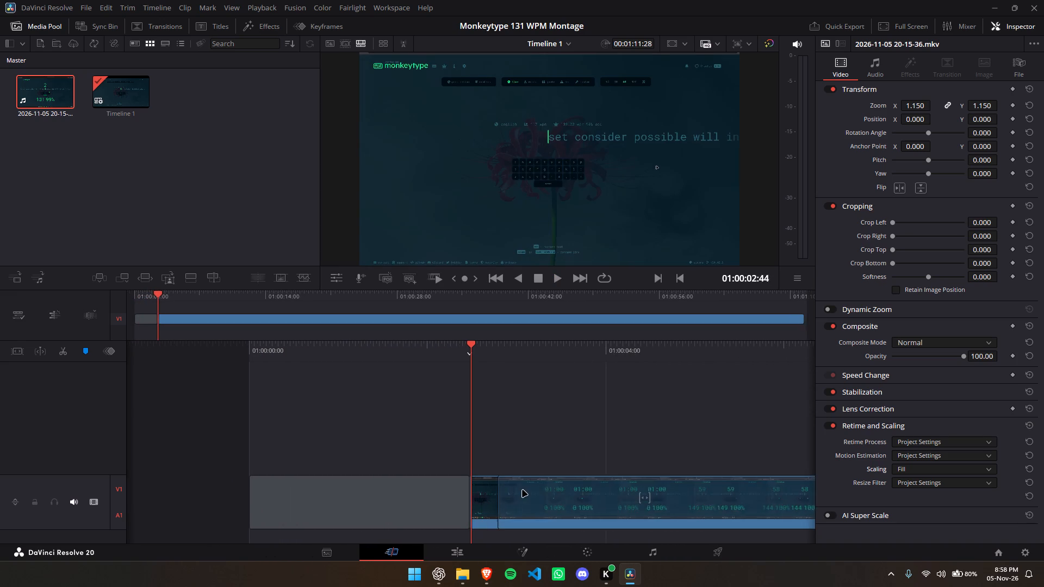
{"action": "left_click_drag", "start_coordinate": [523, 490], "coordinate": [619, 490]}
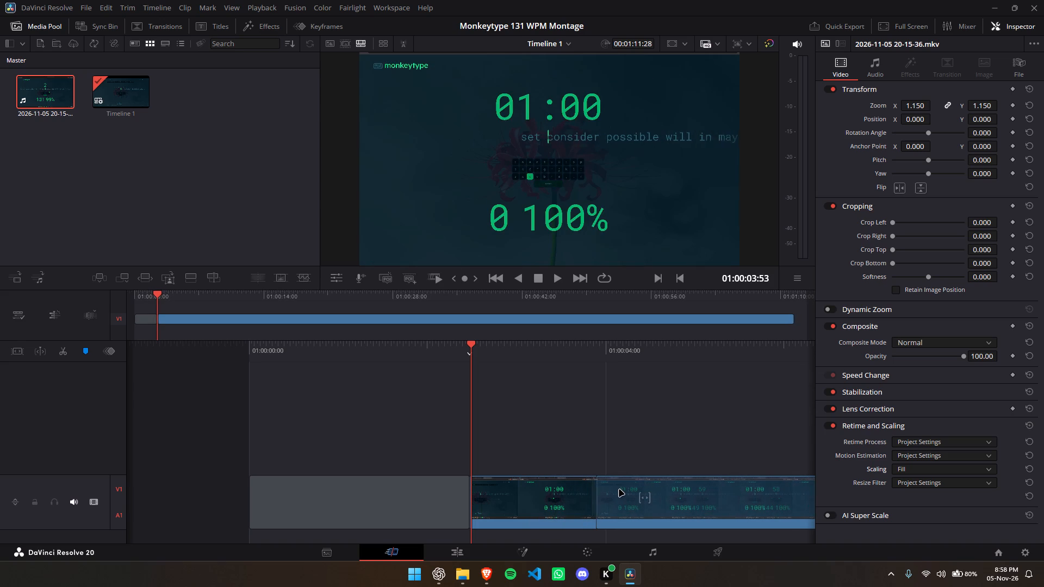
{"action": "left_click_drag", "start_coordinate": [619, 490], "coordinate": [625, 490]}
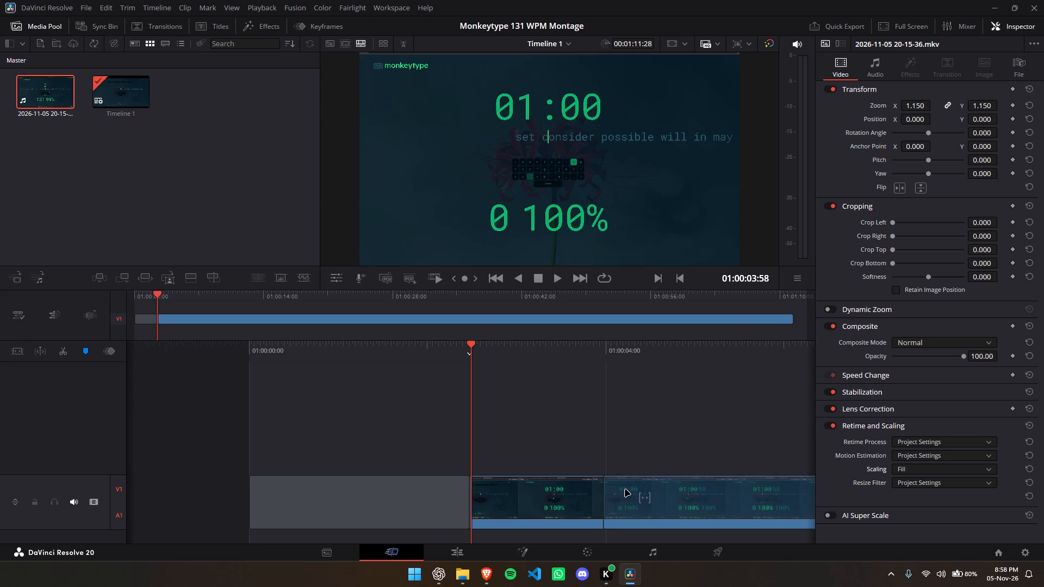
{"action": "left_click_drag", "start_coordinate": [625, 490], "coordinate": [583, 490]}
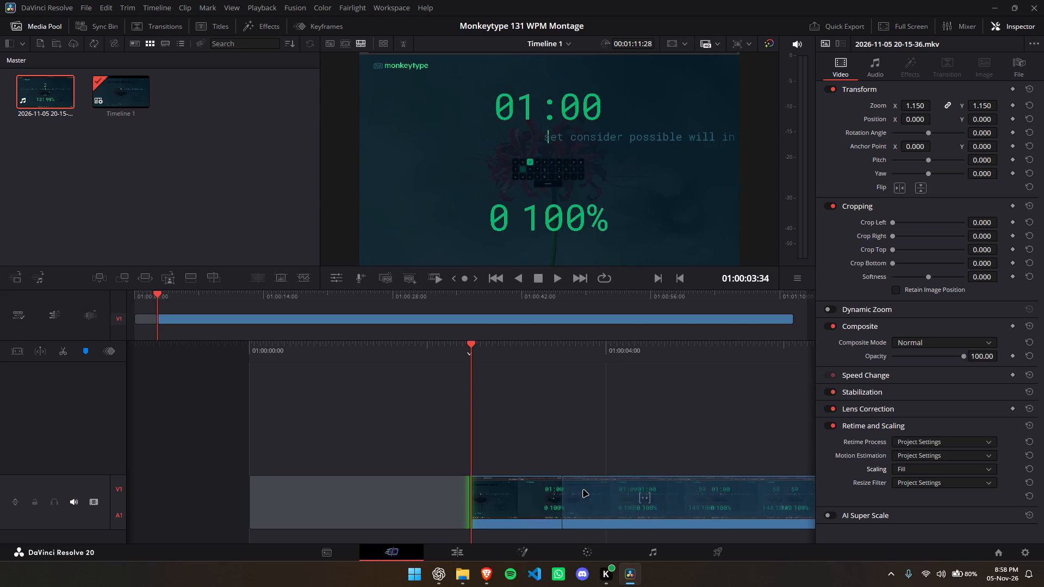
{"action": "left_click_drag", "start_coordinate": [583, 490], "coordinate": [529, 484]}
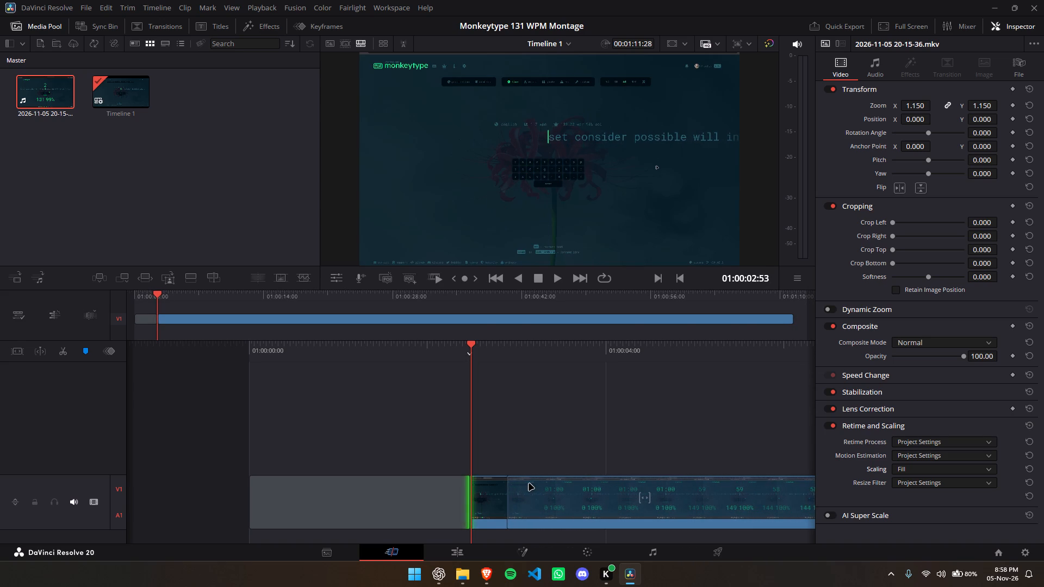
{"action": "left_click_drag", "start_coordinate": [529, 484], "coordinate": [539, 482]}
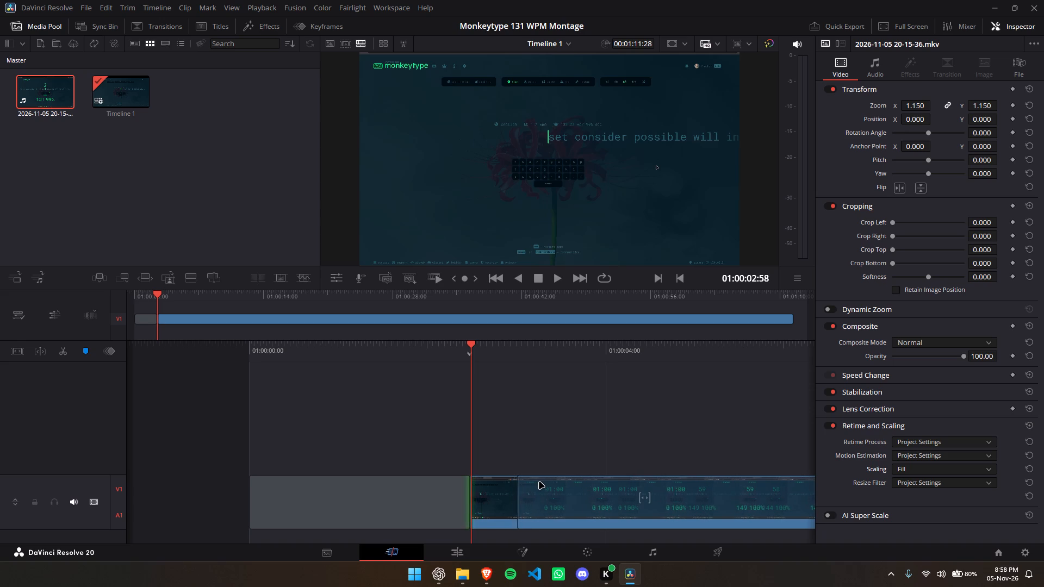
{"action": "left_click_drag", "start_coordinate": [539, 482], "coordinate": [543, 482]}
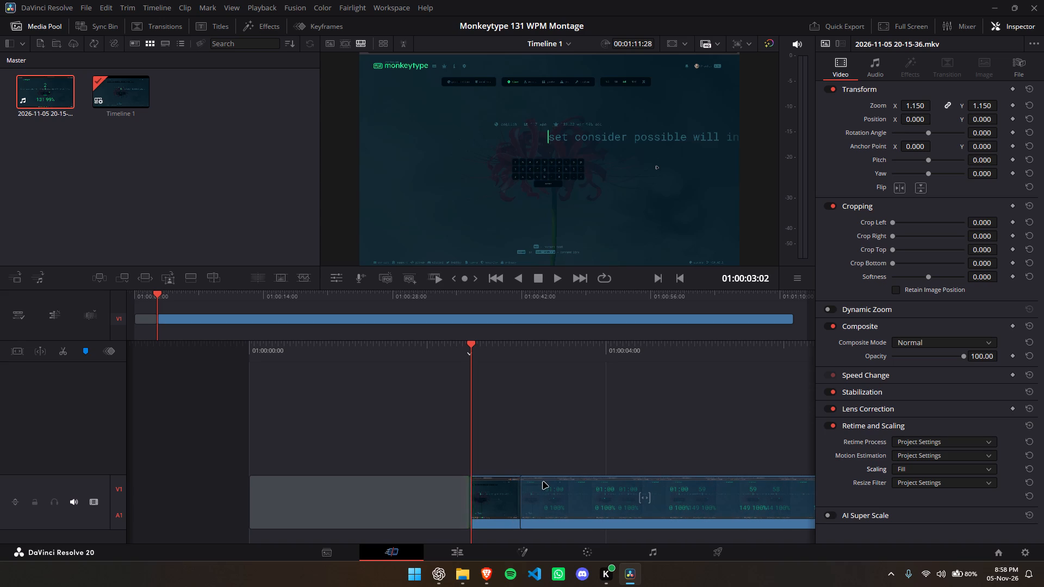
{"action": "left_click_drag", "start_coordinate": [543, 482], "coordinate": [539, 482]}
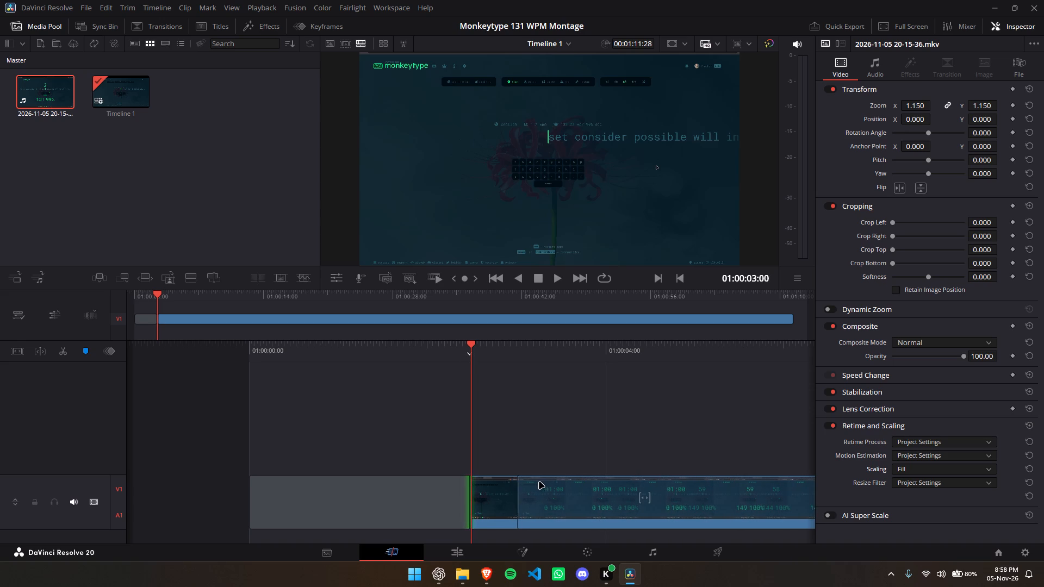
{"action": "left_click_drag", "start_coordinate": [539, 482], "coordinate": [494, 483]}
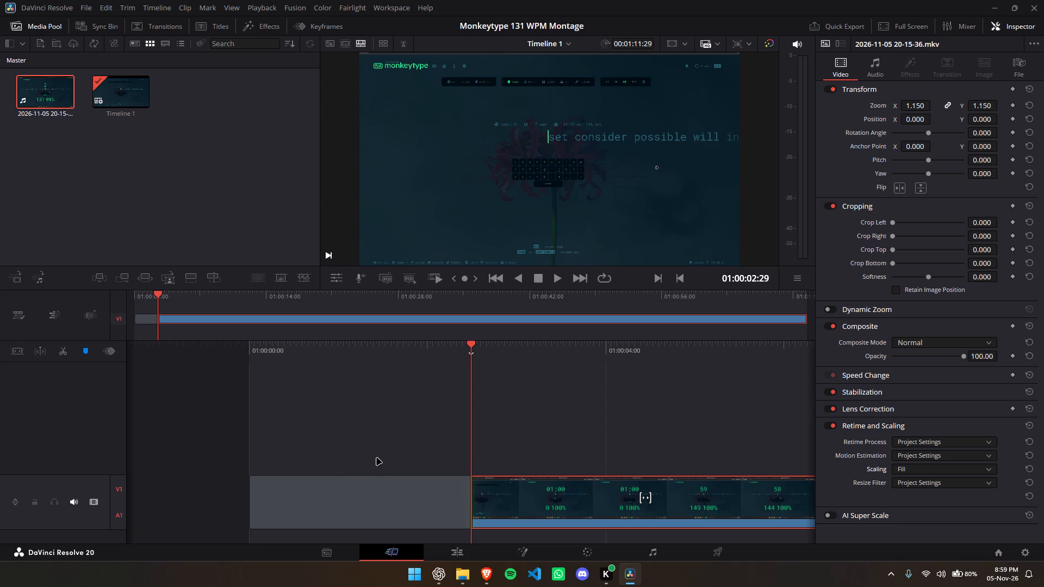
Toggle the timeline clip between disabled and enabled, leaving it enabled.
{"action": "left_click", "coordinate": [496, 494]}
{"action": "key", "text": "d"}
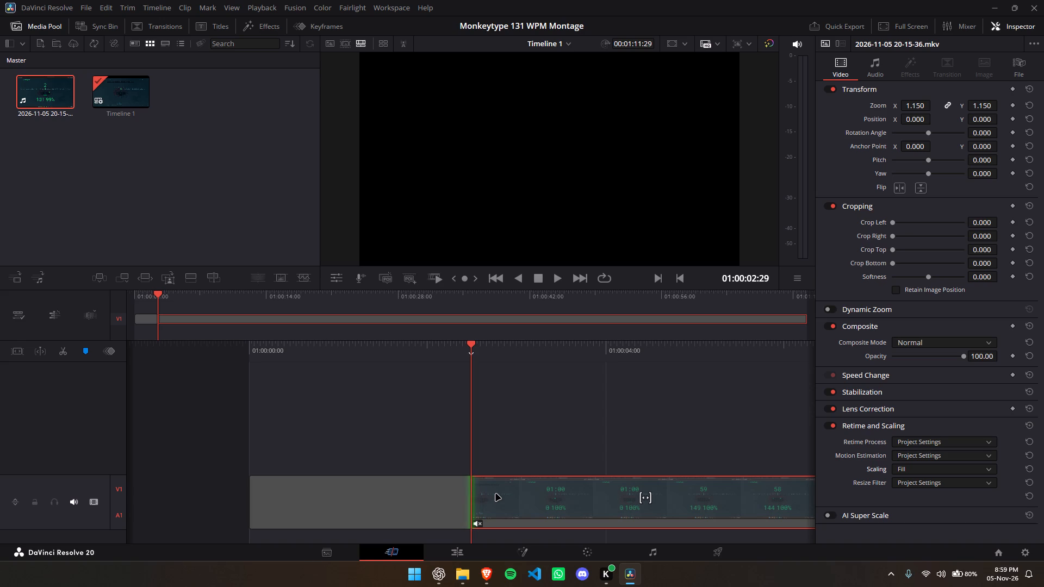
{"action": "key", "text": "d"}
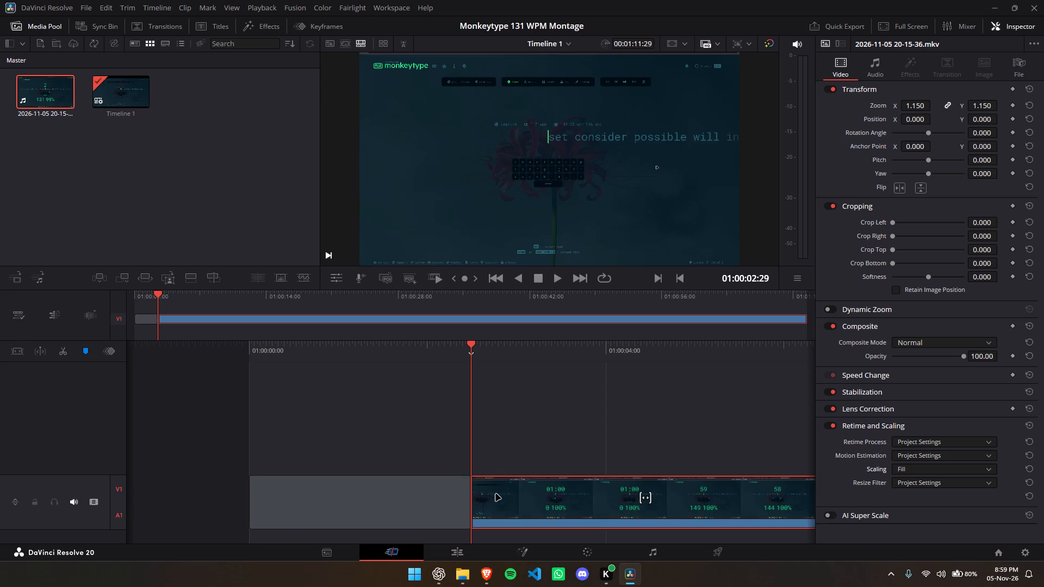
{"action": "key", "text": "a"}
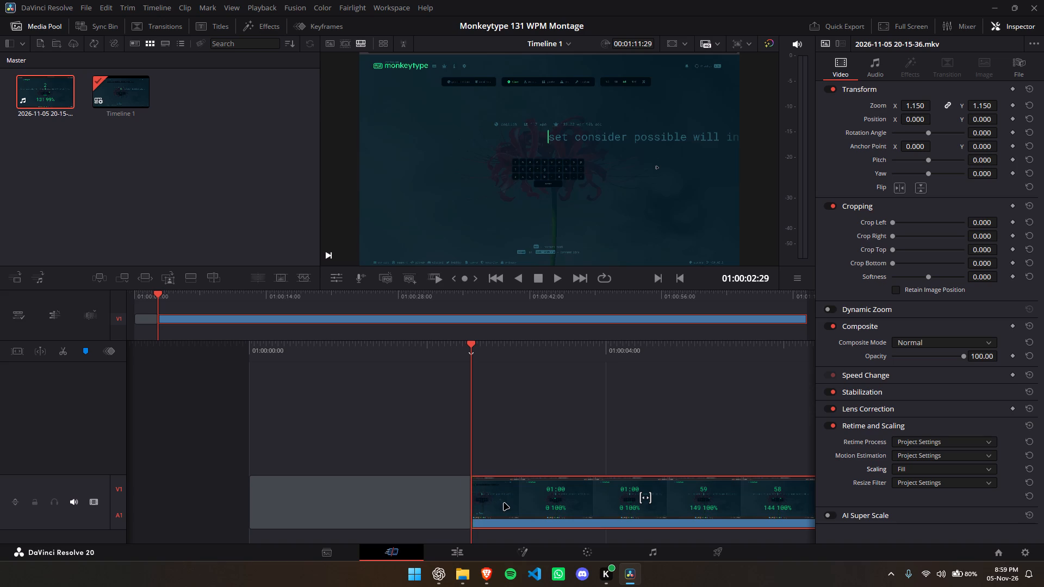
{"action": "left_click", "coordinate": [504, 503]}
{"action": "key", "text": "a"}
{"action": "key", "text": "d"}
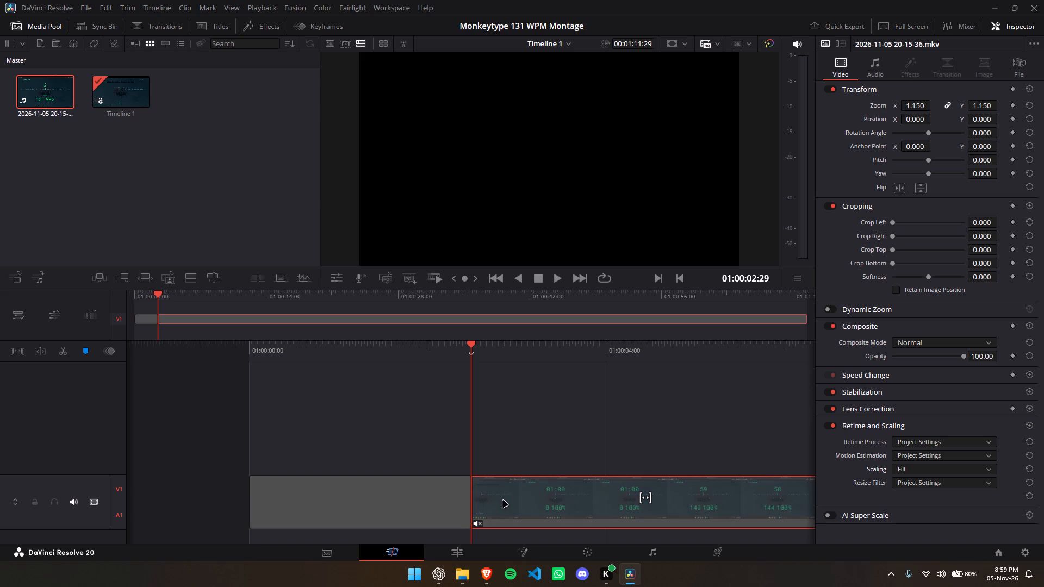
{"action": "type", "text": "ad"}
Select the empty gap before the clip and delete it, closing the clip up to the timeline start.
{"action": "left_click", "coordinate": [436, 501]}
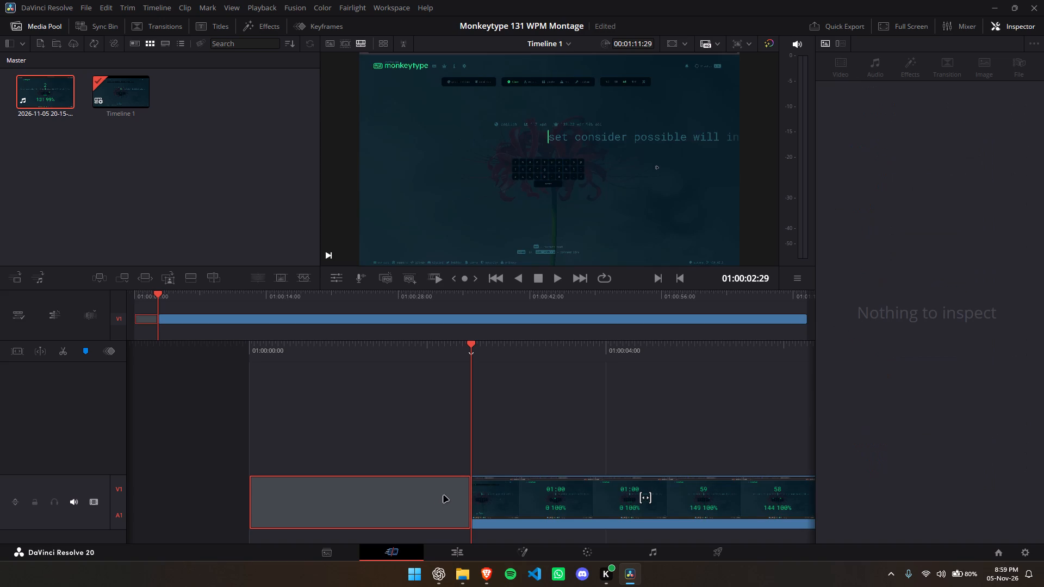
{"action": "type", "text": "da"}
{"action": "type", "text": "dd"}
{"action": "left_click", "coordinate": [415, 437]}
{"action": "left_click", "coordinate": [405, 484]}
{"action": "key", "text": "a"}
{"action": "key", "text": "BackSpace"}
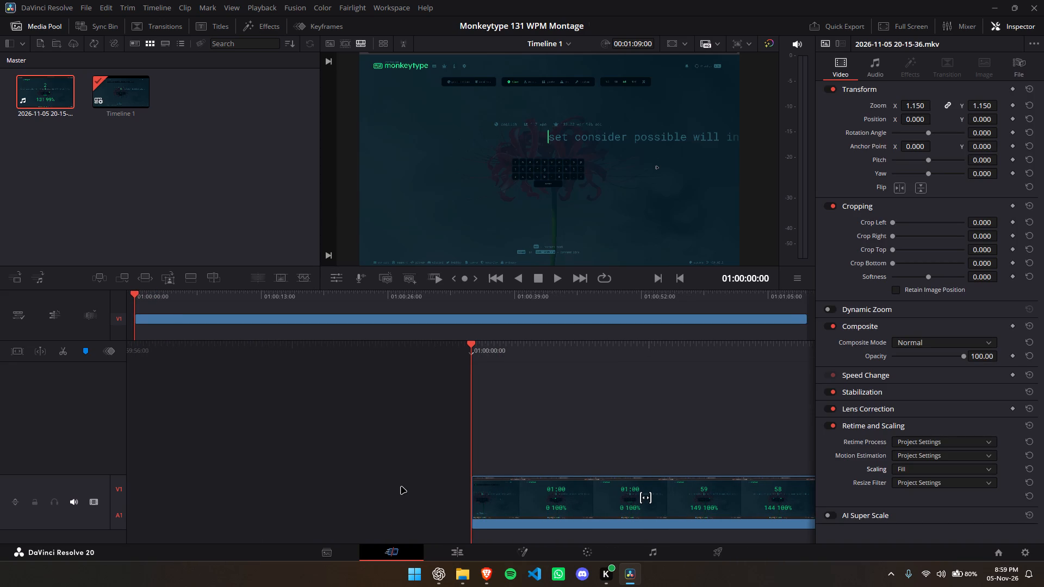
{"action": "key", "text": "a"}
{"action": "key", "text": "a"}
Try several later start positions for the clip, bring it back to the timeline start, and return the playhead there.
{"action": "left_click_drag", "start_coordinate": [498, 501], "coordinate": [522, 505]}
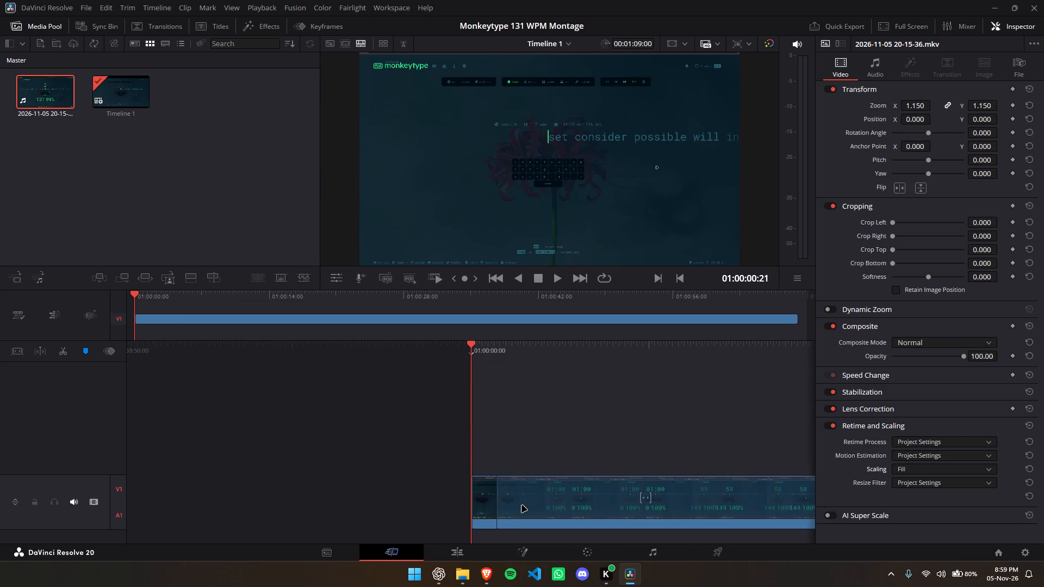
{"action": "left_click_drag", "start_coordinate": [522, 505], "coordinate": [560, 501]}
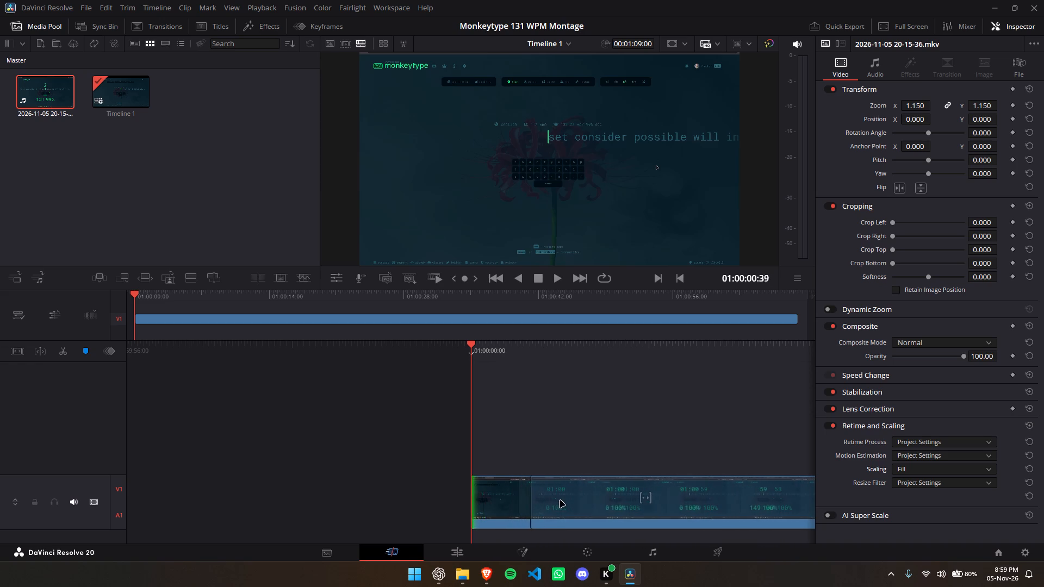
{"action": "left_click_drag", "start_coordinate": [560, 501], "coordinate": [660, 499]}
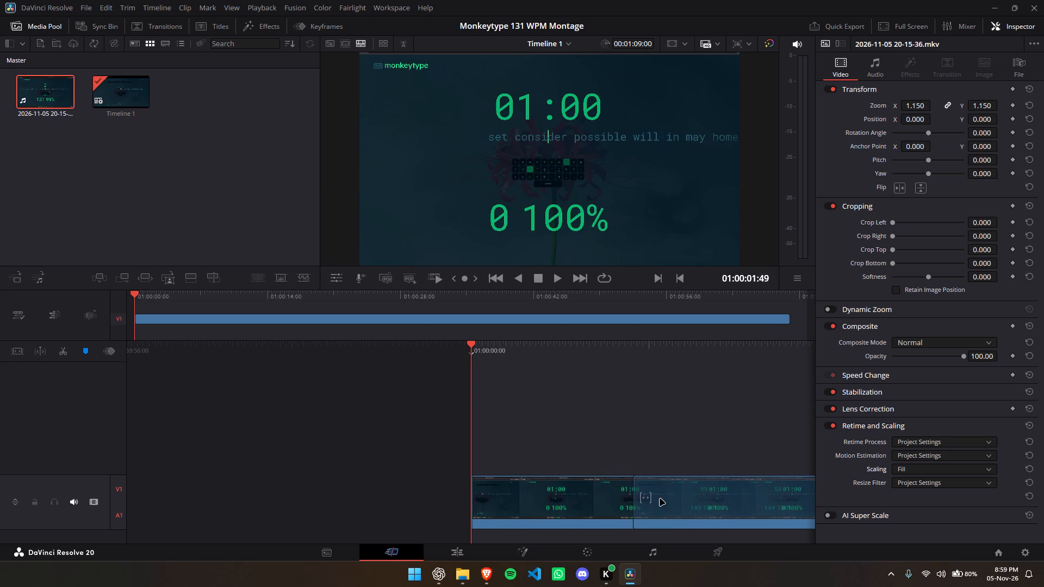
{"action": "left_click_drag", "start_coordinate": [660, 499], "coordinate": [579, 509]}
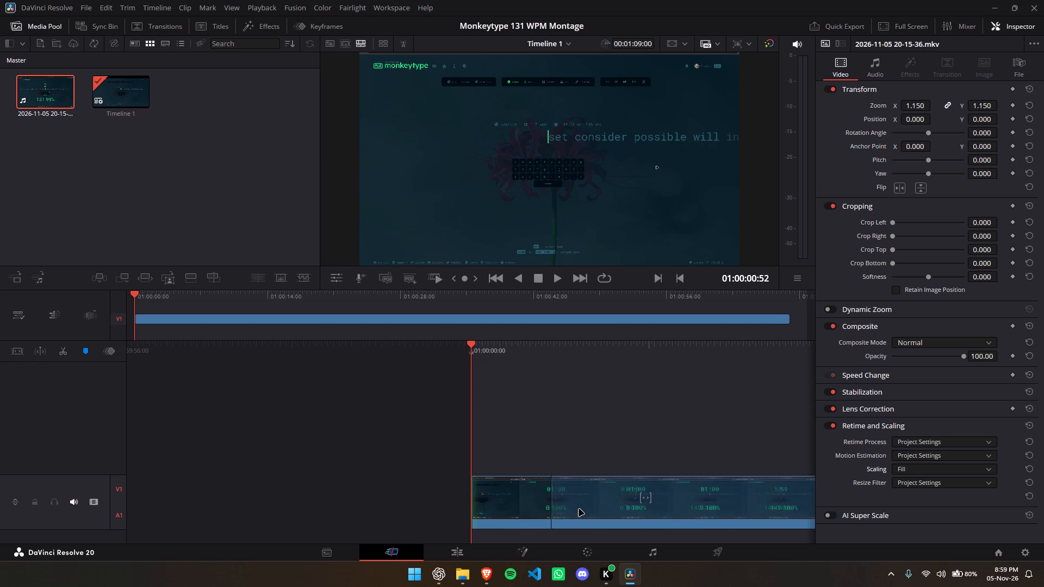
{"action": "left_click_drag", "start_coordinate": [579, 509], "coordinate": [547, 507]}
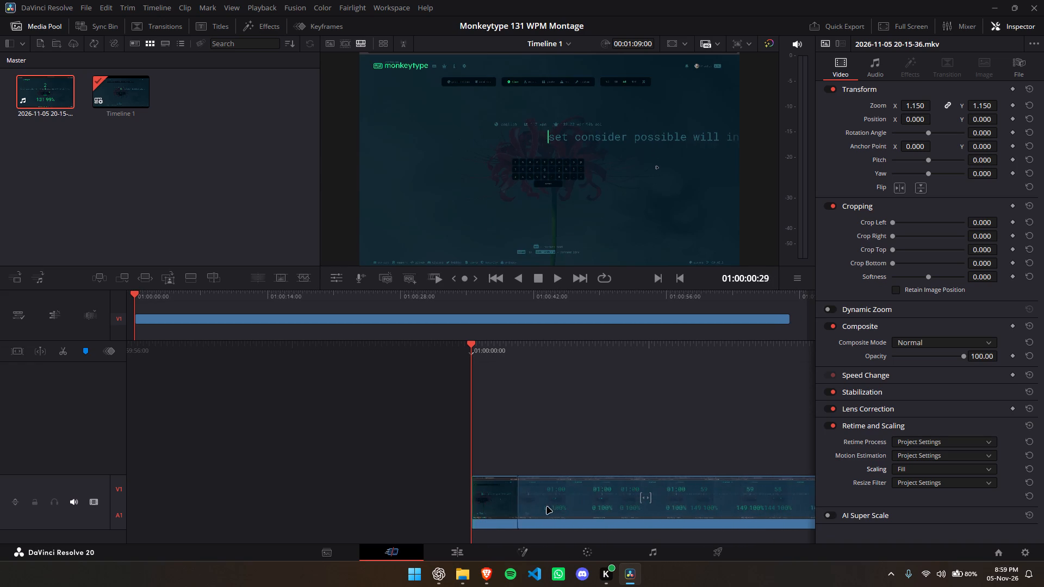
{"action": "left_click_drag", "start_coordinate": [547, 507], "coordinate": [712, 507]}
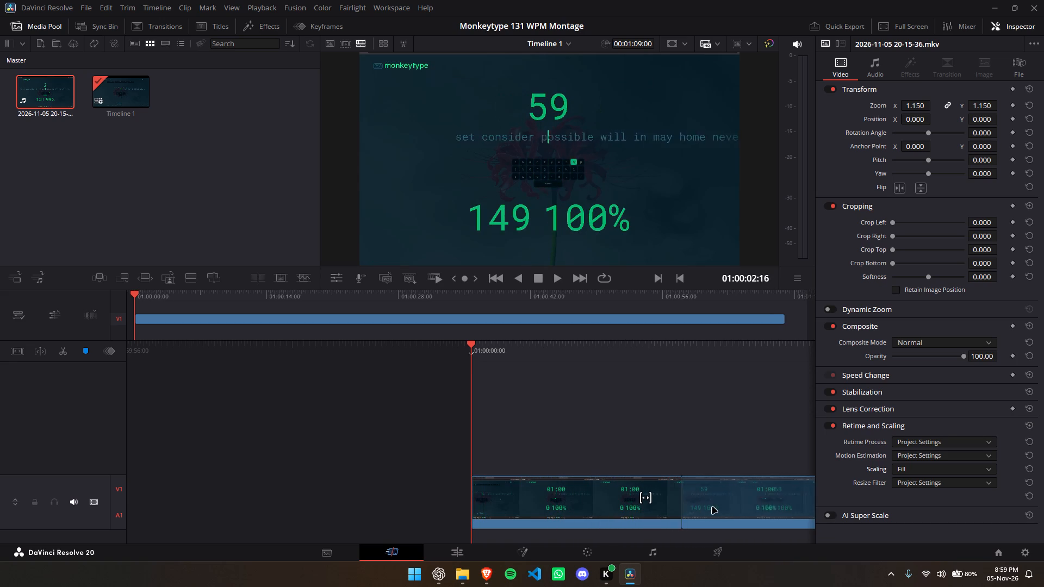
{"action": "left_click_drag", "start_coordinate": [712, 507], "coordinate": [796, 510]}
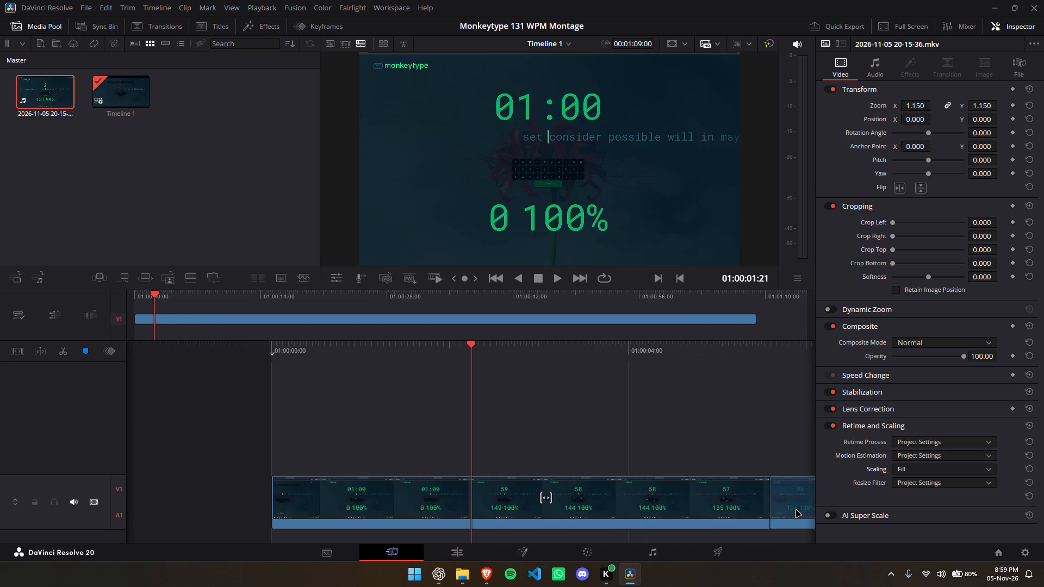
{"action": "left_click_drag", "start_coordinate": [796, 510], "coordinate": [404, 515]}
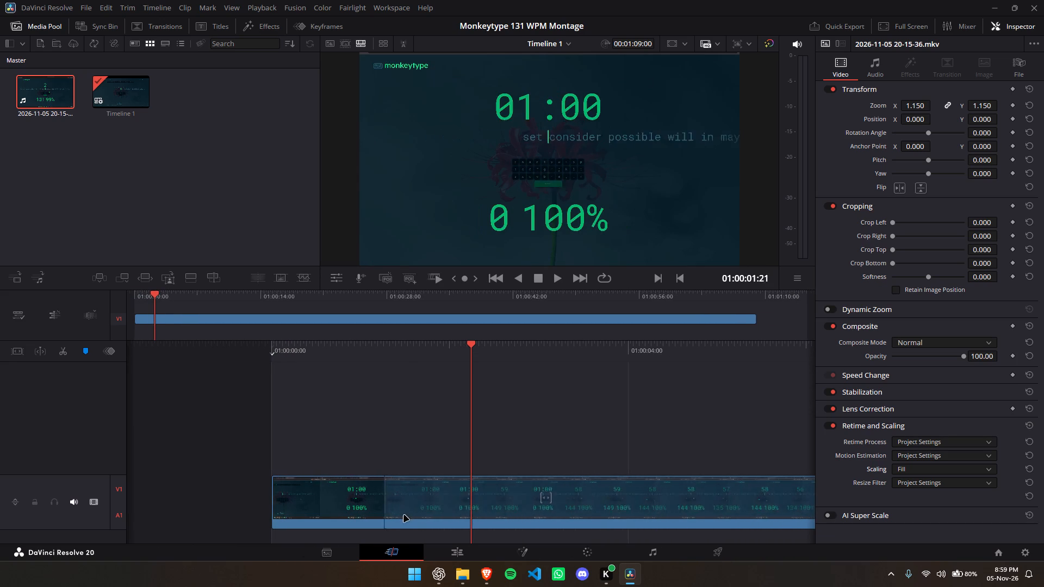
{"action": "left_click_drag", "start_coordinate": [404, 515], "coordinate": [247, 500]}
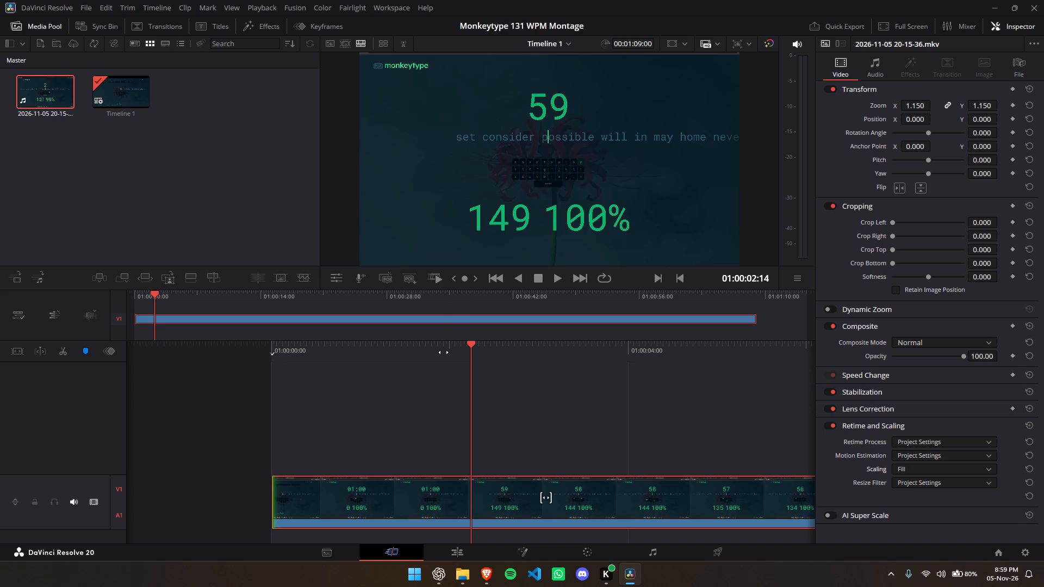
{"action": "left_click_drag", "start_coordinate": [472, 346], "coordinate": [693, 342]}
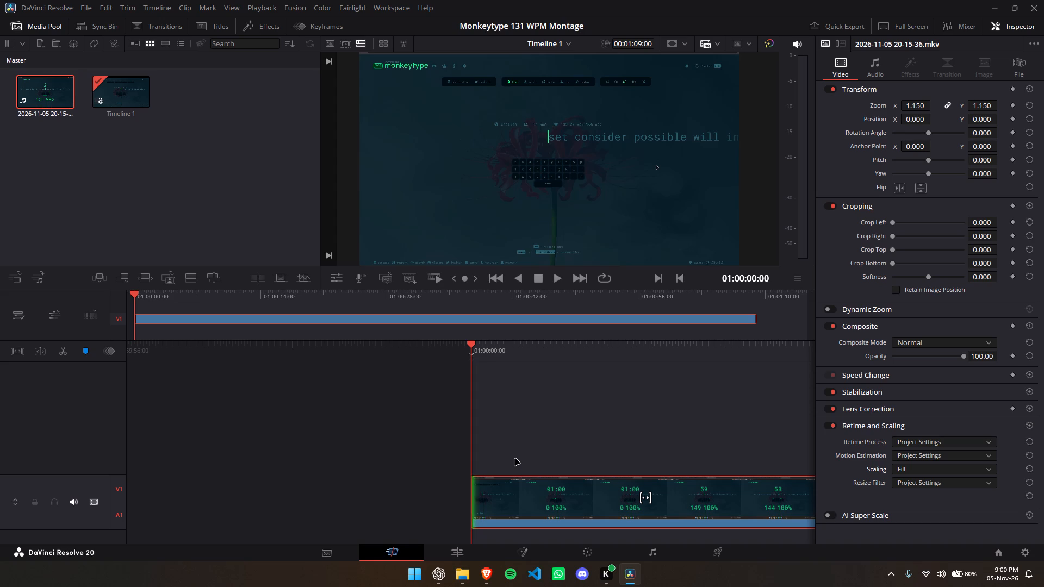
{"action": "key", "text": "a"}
Move the clip's start to about 01:00:02:50 and capture a screenshot of the opening gap before it.
{"action": "left_click_drag", "start_coordinate": [487, 490], "coordinate": [643, 486]}
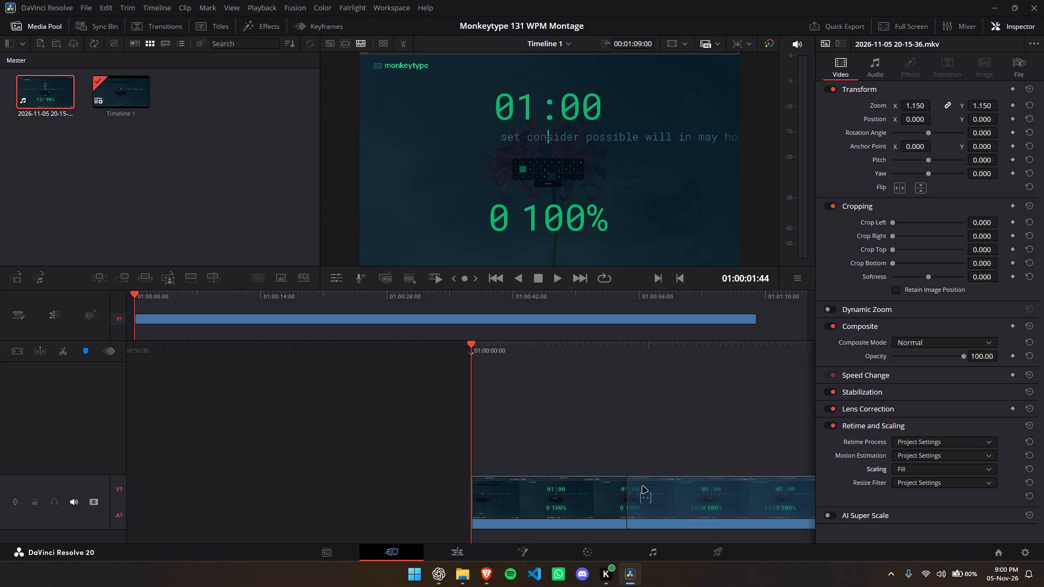
{"action": "left_click_drag", "start_coordinate": [643, 486], "coordinate": [741, 490]}
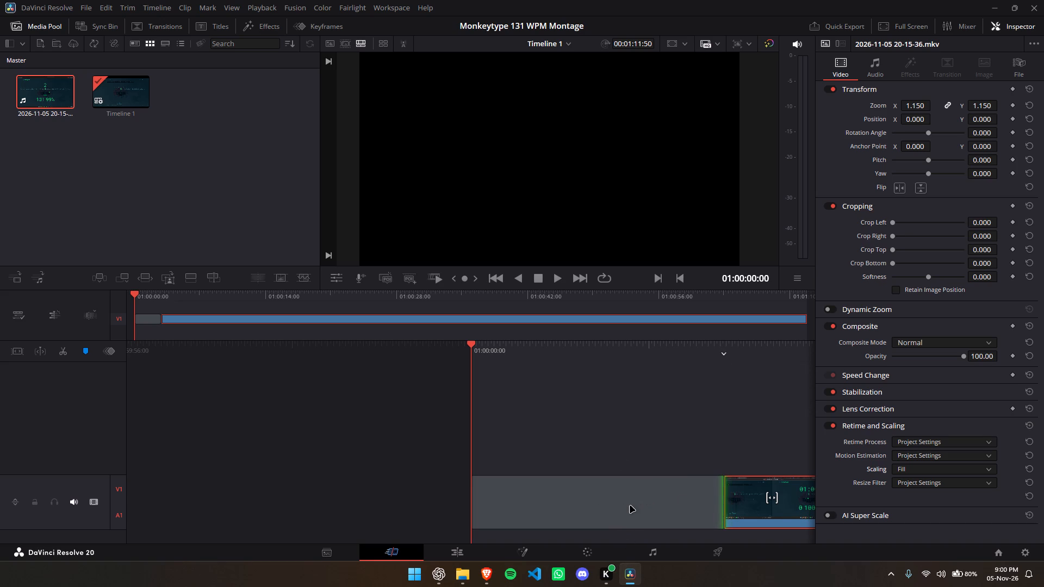
{"action": "key", "text": "Print"}
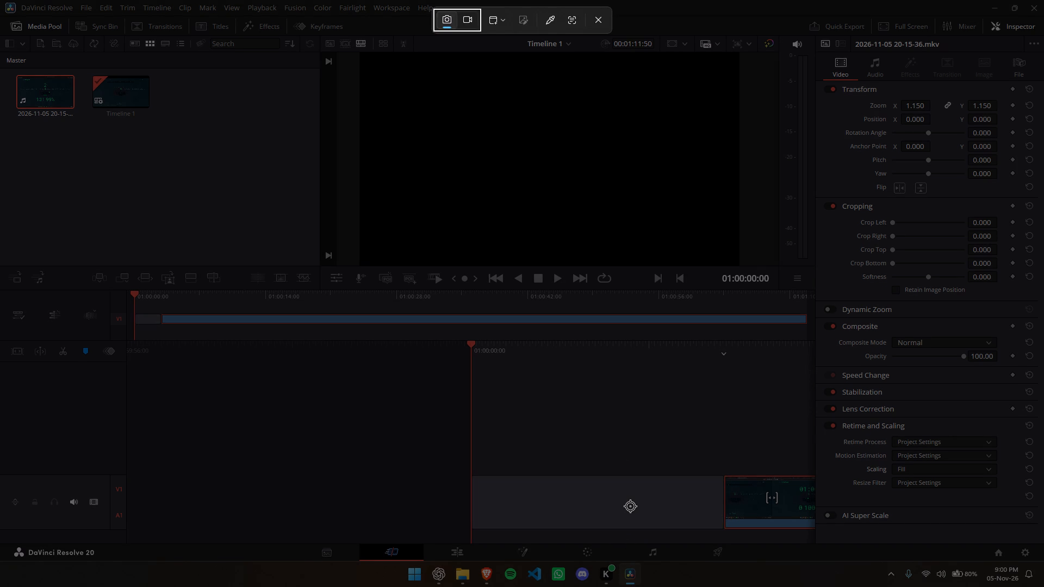
{"action": "left_click", "coordinate": [630, 506]}
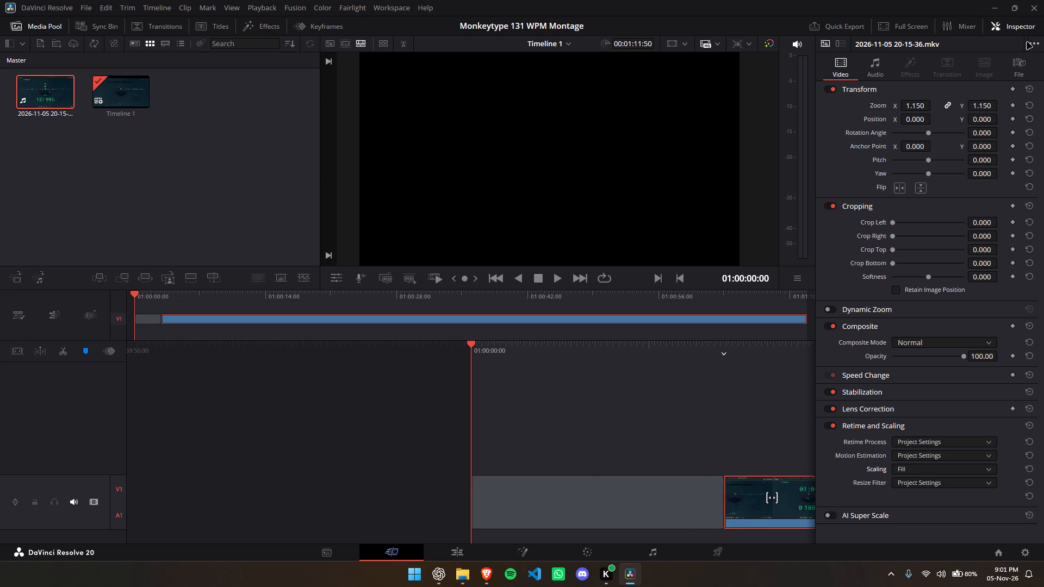
Hide the Inspector to give the viewer and timeline more room.
{"action": "left_click", "coordinate": [1024, 26]}
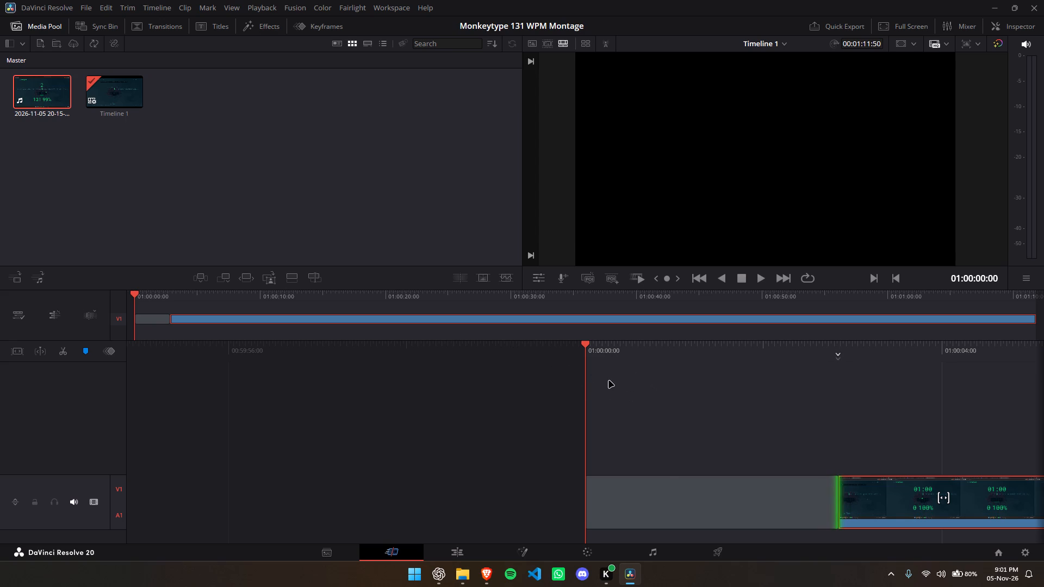
Move the clip back to the timeline start at 01:00:00:00, closing the opening gap.
{"action": "key", "text": "a"}
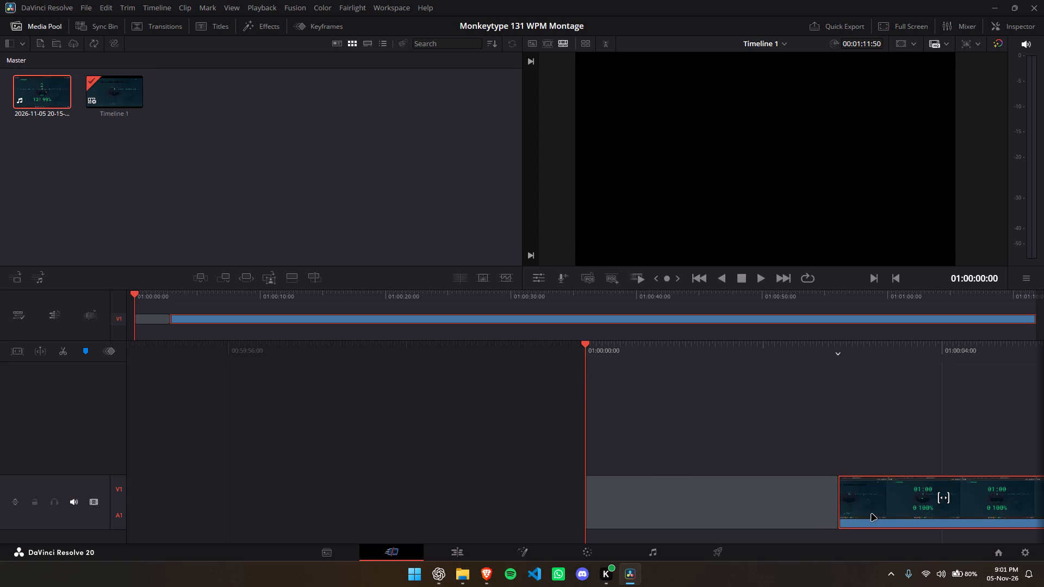
{"action": "left_click", "coordinate": [872, 514]}
{"action": "key", "text": "Left"}
{"action": "key", "text": "Left"}
{"action": "key", "text": "Left"}
{"action": "left_click_drag", "start_coordinate": [871, 511], "coordinate": [852, 507]}
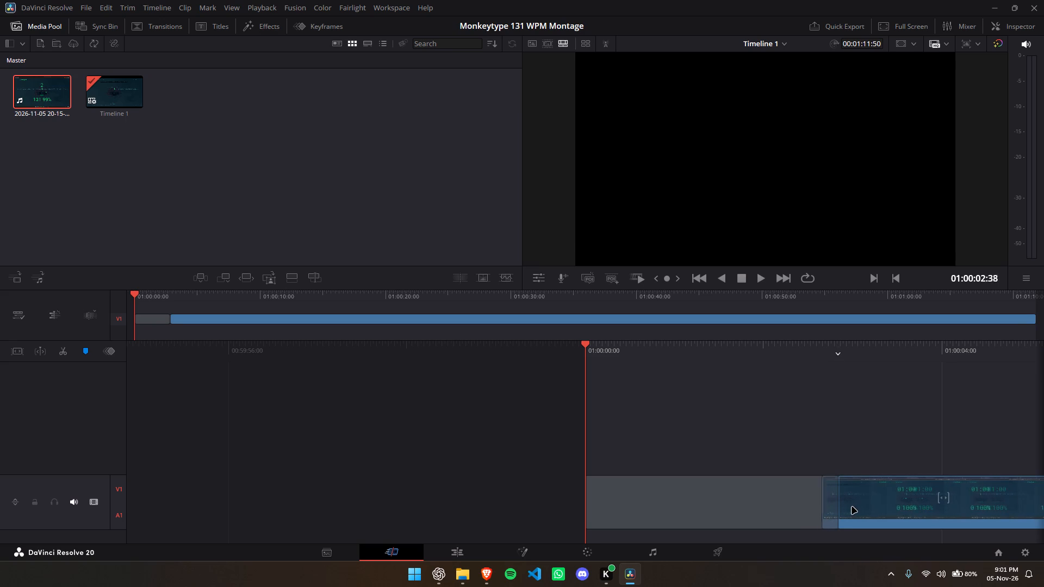
{"action": "left_click_drag", "start_coordinate": [852, 507], "coordinate": [817, 507]}
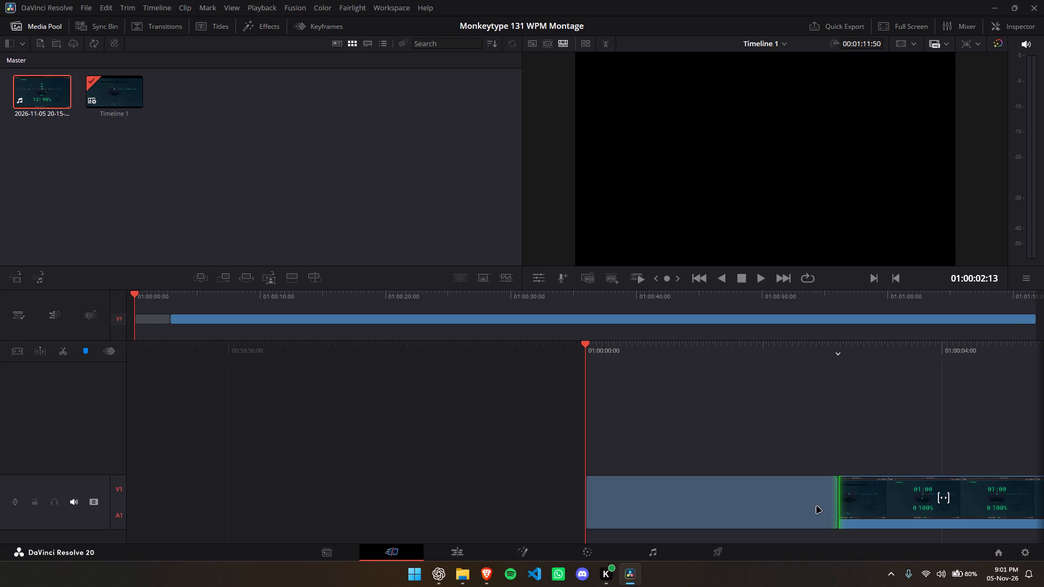
{"action": "left_click_drag", "start_coordinate": [817, 507], "coordinate": [799, 491]}
{"action": "left_click_drag", "start_coordinate": [799, 491], "coordinate": [798, 491]}
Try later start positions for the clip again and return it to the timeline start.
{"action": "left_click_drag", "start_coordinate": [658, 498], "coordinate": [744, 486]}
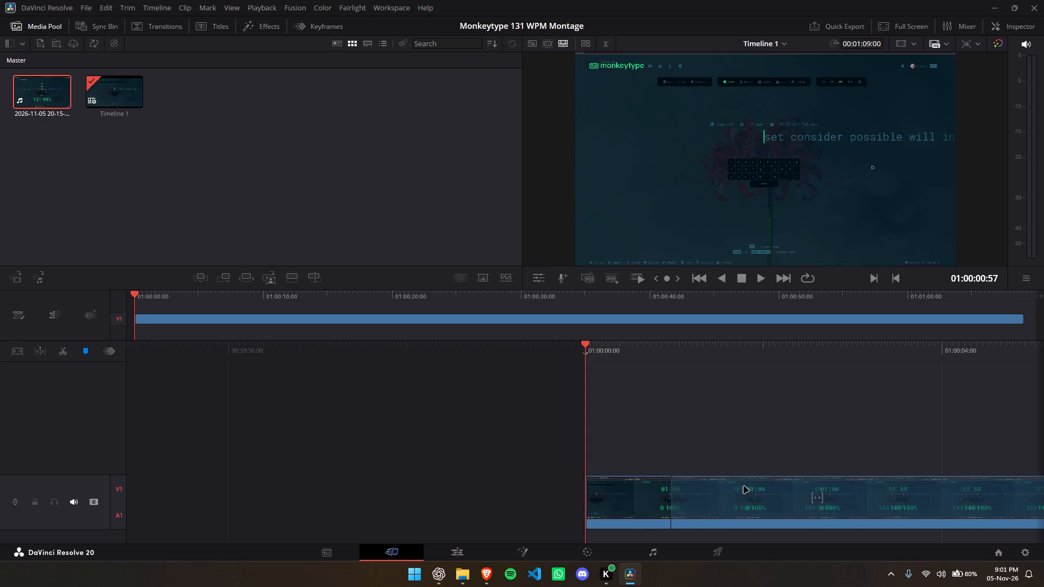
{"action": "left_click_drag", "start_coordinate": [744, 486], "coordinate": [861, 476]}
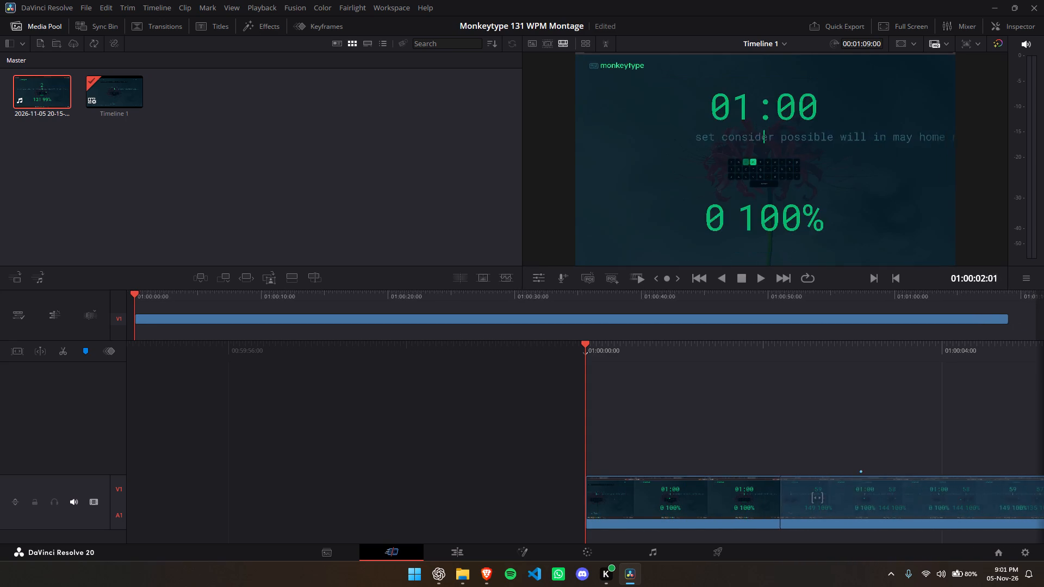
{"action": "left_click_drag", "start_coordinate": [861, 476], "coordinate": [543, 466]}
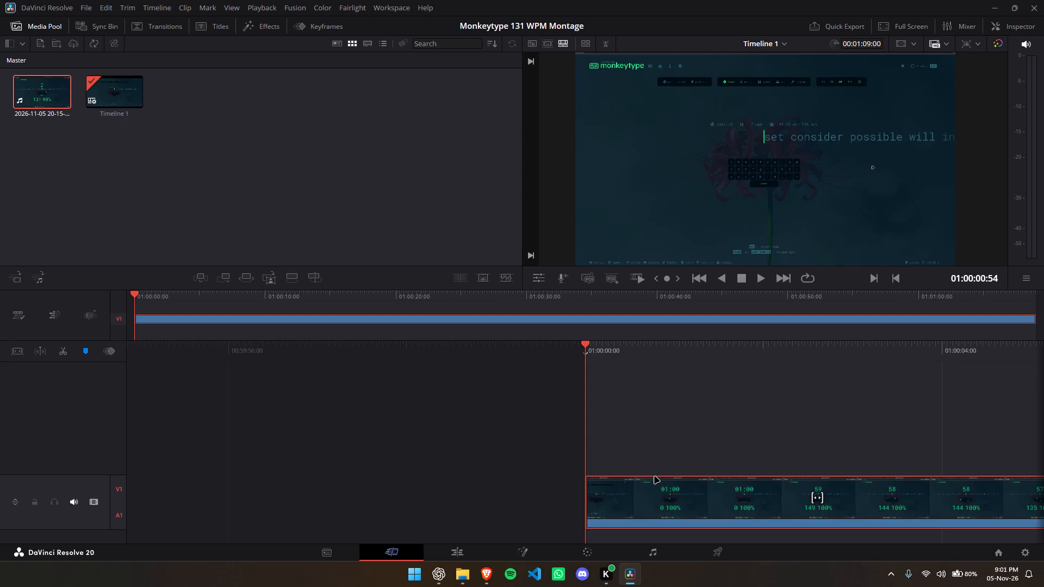
Jump to the timeline's end to view the clip's last frame, and return to the timeline start.
{"action": "key", "text": "End"}
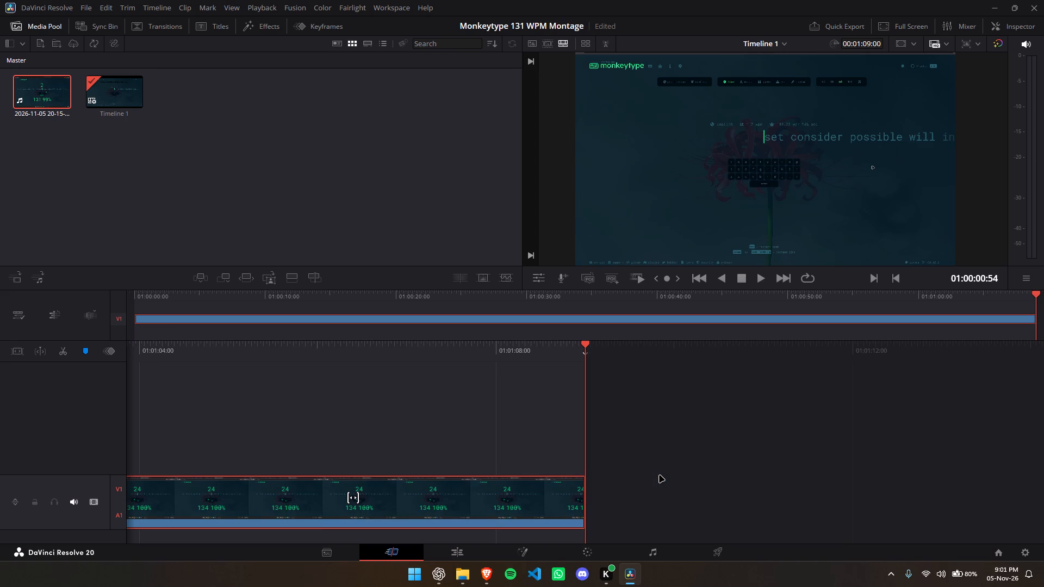
{"action": "key", "text": "Print"}
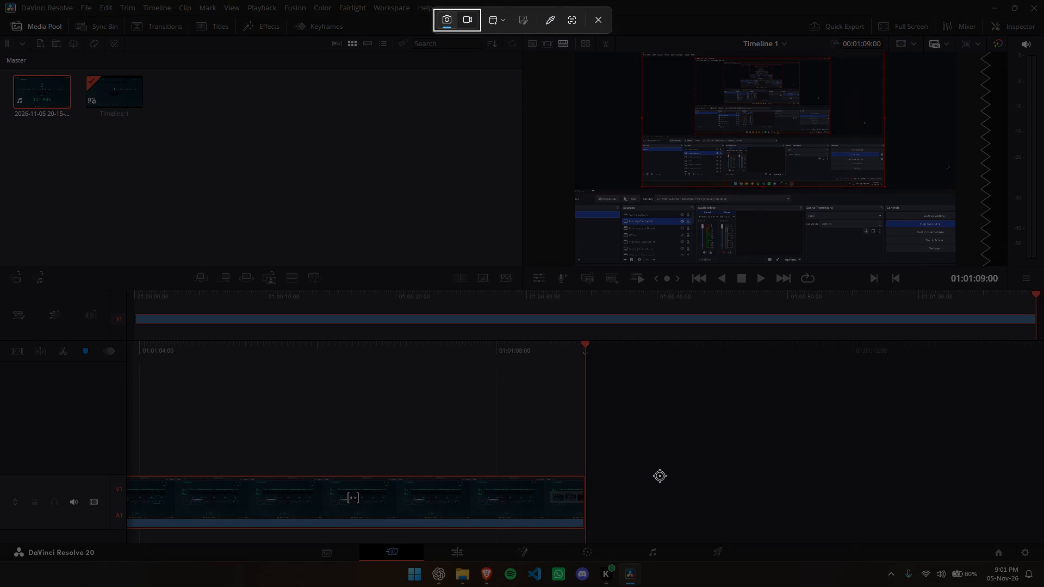
{"action": "key", "text": "Escape"}
{"action": "key", "text": "End"}
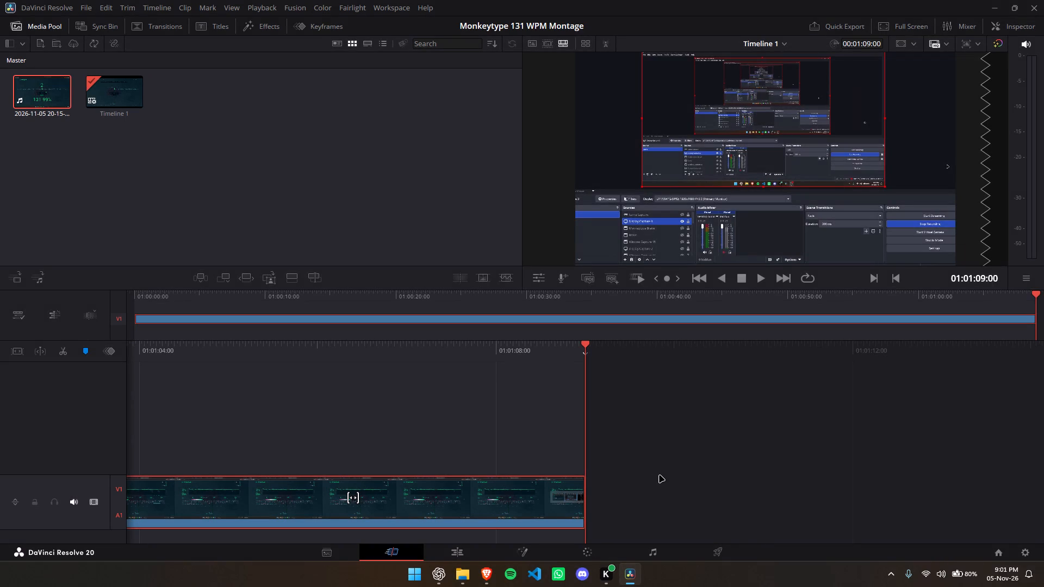
{"action": "key", "text": "End"}
{"action": "key", "text": "Home"}
{"action": "key", "text": "Home"}
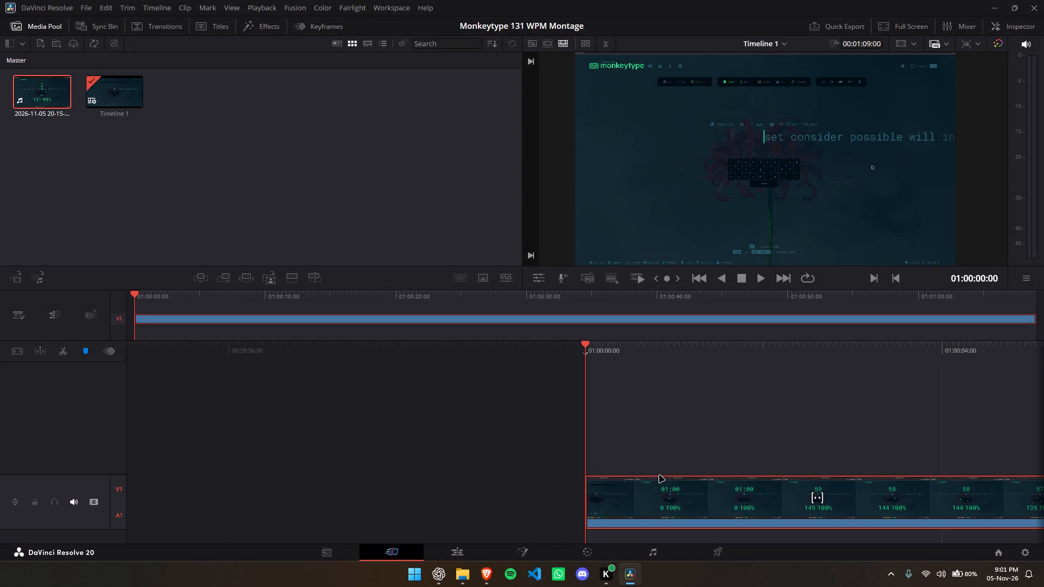
Play the opening seconds of the clip from the timeline start, and return the playhead to 01:00:00:00.
{"action": "key", "text": "space"}
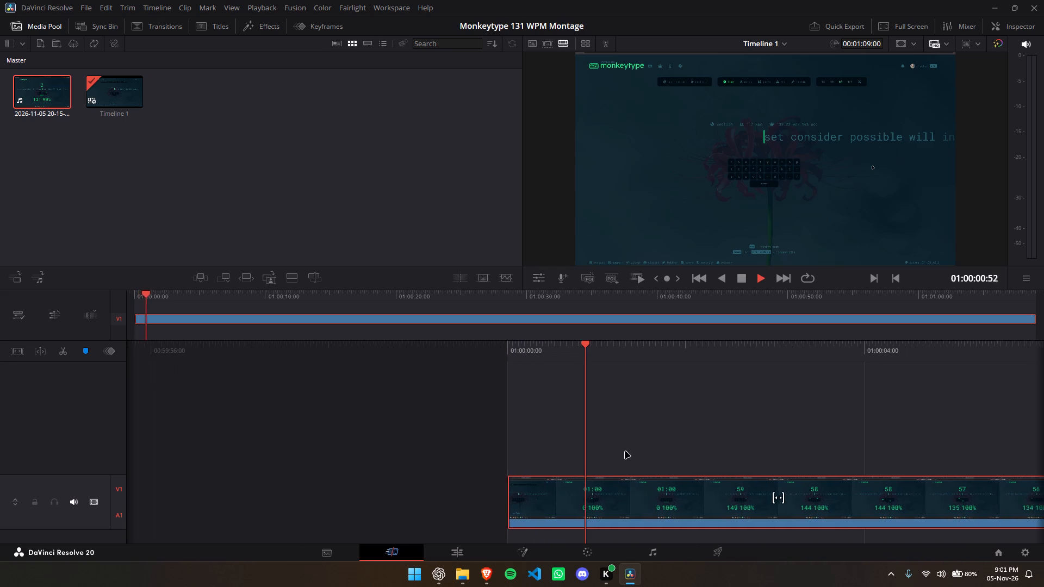
{"action": "key", "text": "space"}
{"action": "key", "text": "space"}
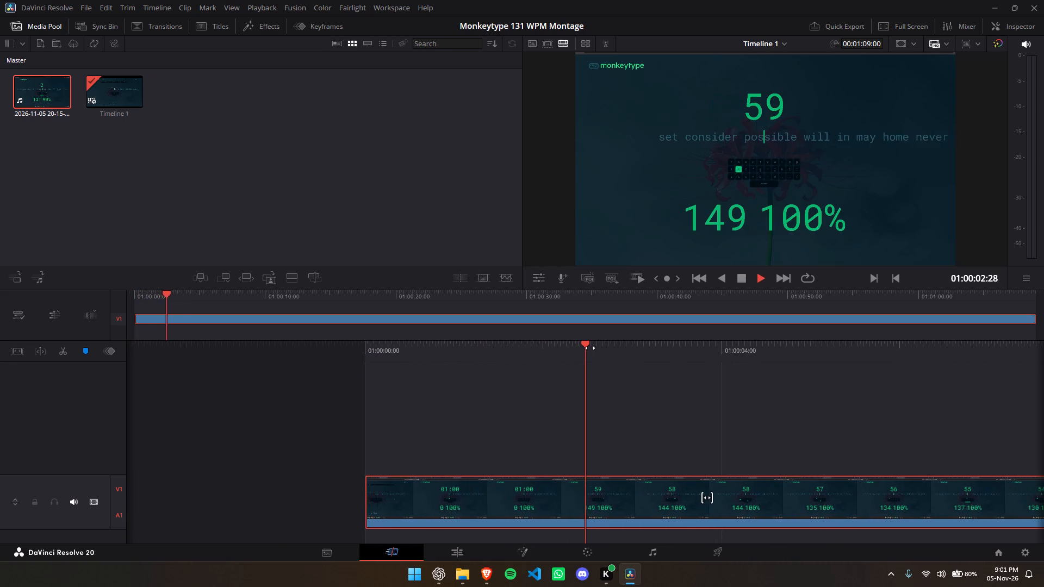
{"action": "left_click_drag", "start_coordinate": [589, 347], "coordinate": [890, 341]}
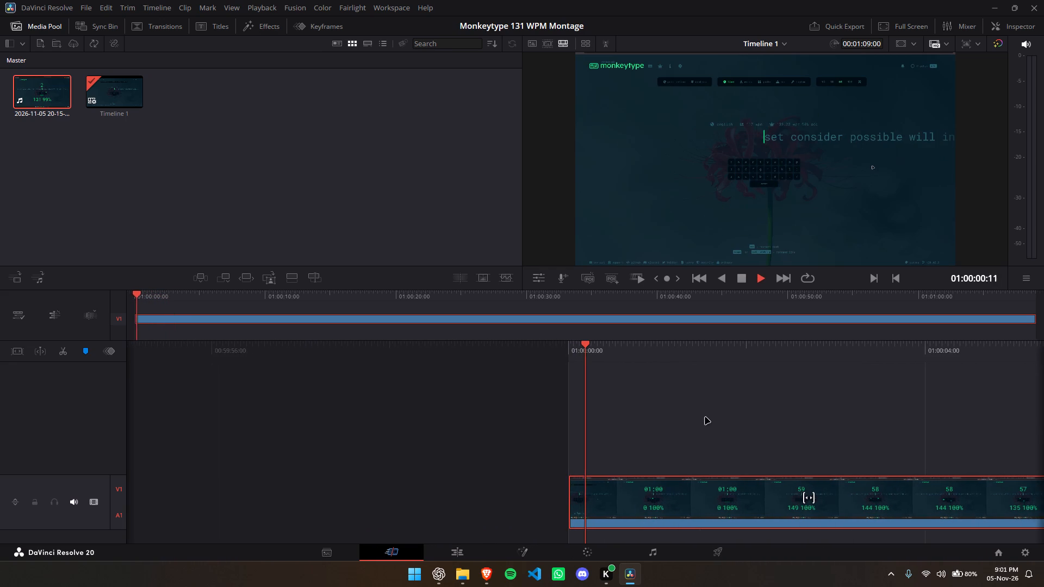
{"action": "key", "text": "space"}
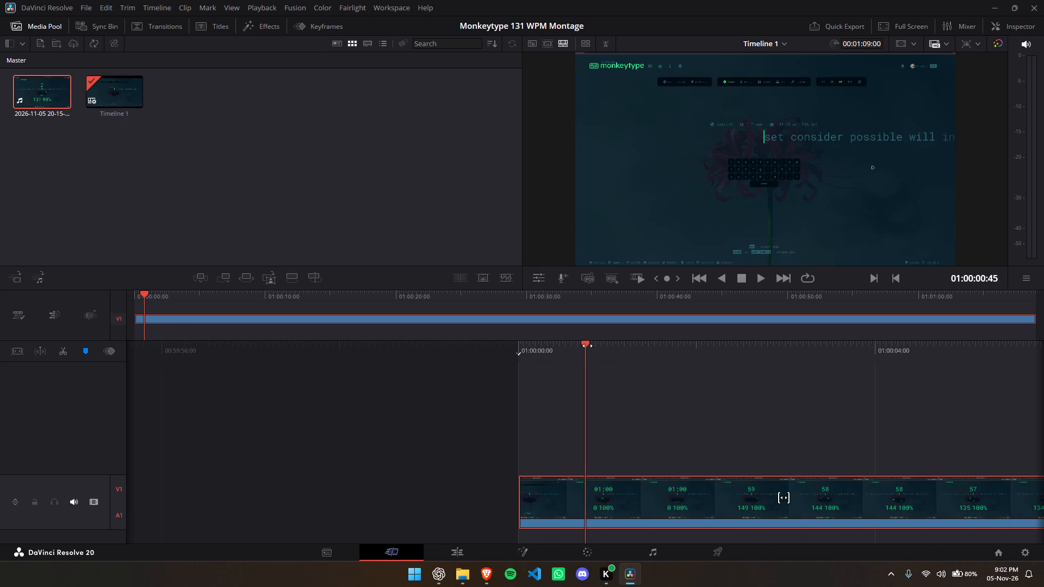
{"action": "left_click_drag", "start_coordinate": [587, 346], "coordinate": [742, 348]}
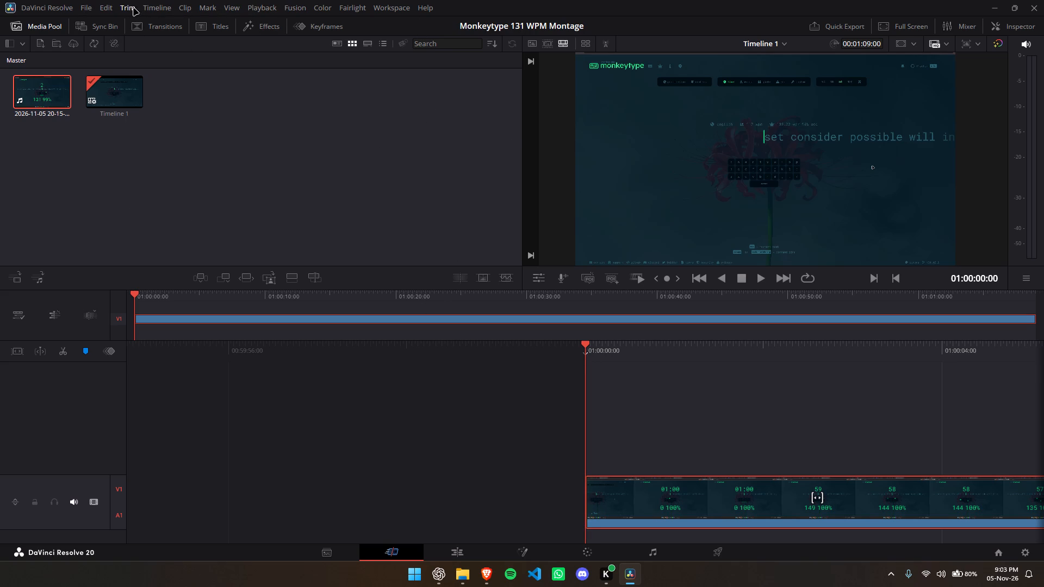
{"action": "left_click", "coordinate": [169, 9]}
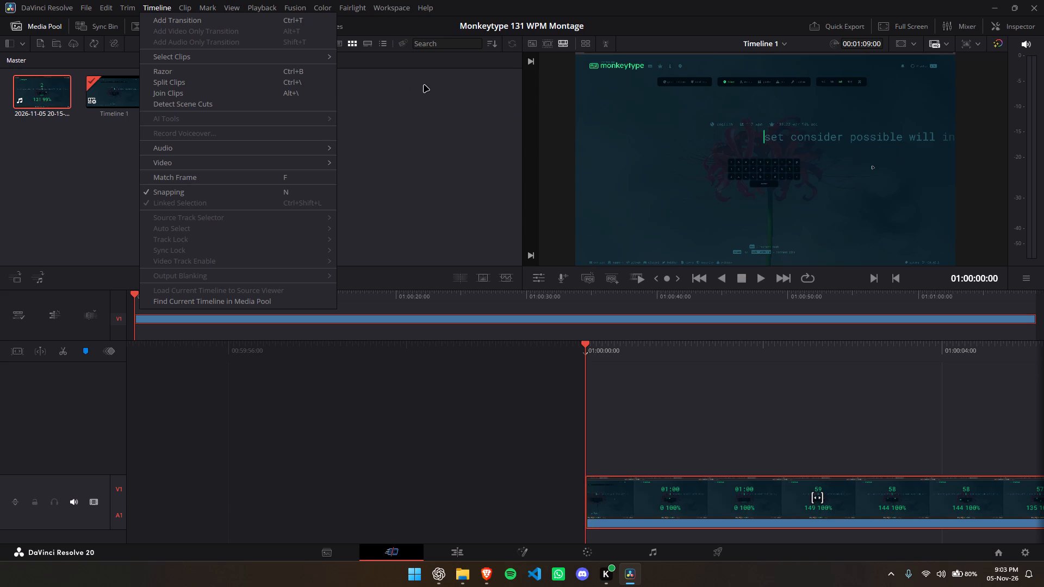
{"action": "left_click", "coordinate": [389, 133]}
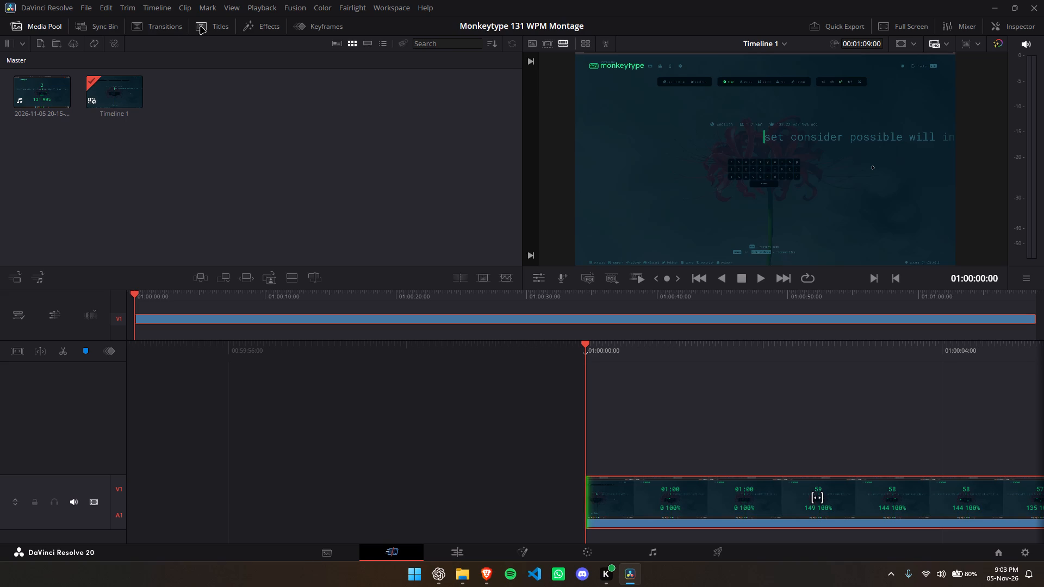
Insert a Solid Color generator at the timeline start, ahead of the recorded clip.
{"action": "left_click", "coordinate": [254, 27]}
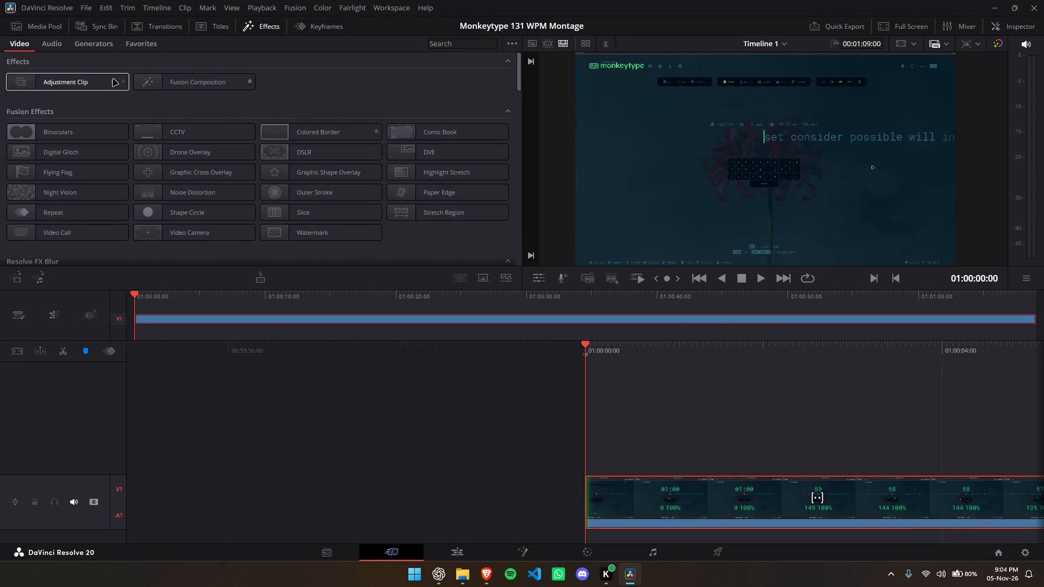
{"action": "left_click", "coordinate": [101, 49]}
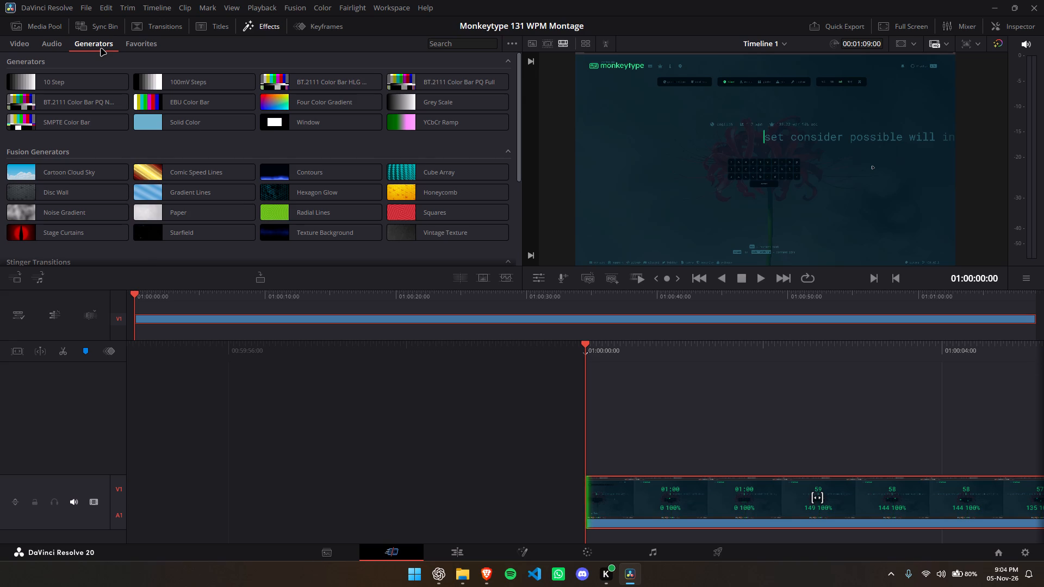
{"action": "left_click", "coordinate": [187, 119]}
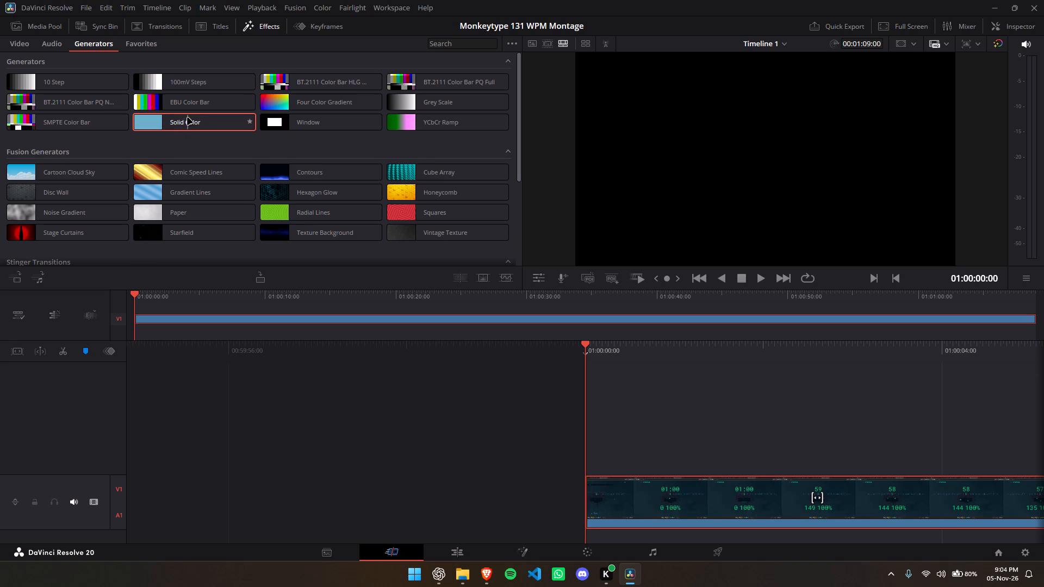
{"action": "left_click_drag", "start_coordinate": [183, 120], "coordinate": [538, 492]}
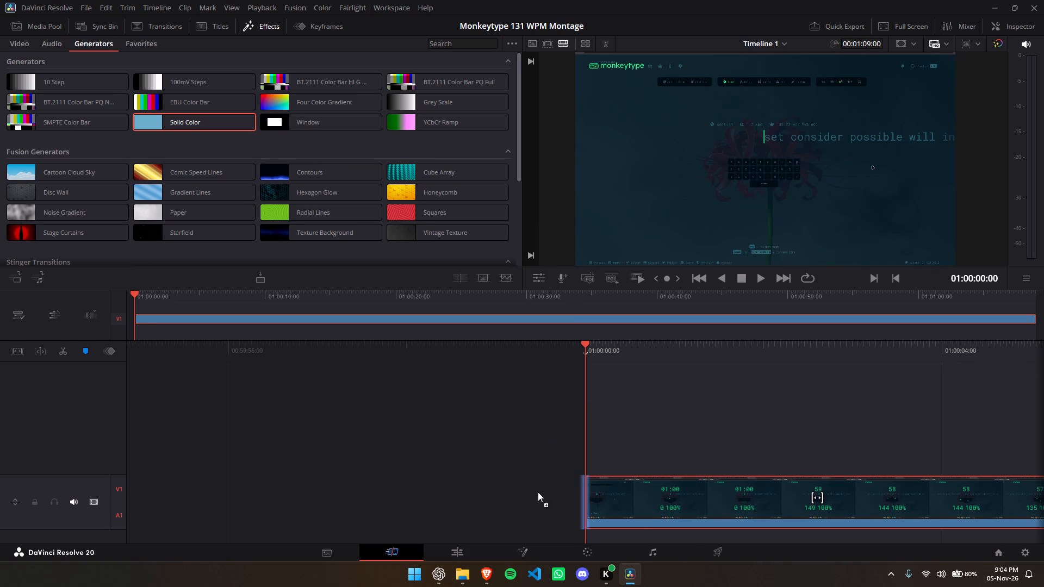
{"action": "left_click_drag", "start_coordinate": [538, 492], "coordinate": [569, 506]}
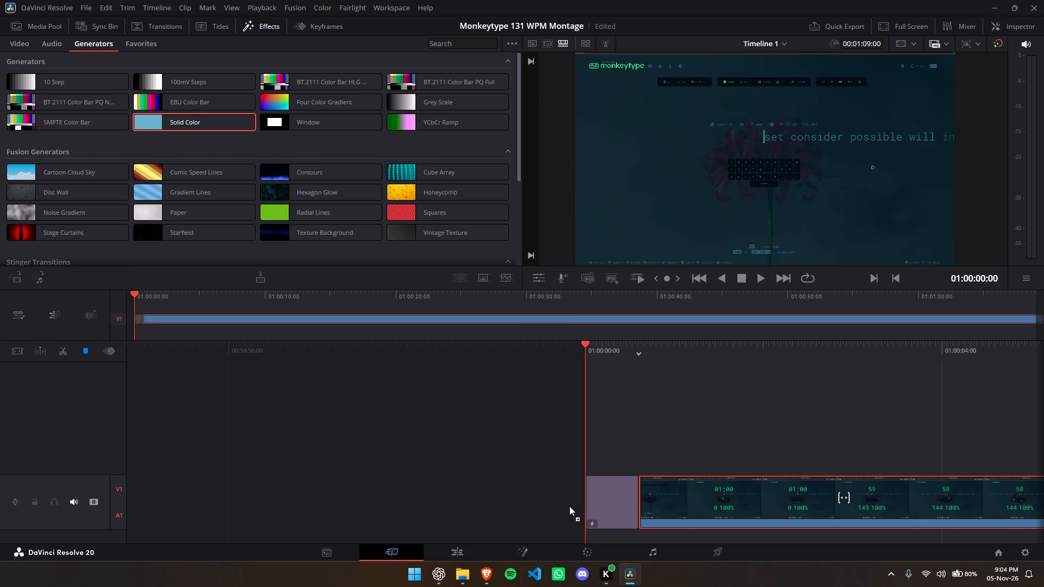
{"action": "left_click_drag", "start_coordinate": [569, 506], "coordinate": [592, 501]}
{"action": "scroll", "coordinate": [861, 427], "scroll_direction": "down", "scroll_amount": 1}
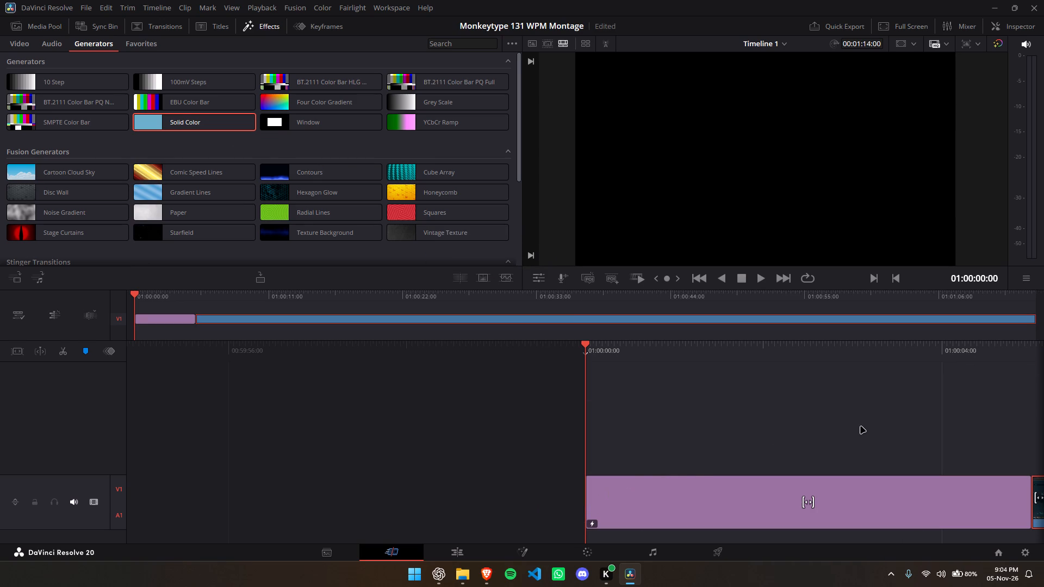
Roll the edit between the Solid Color and the recorded clip back, shortening the Solid Color to about 1.6 seconds.
{"action": "left_click_drag", "start_coordinate": [1033, 502], "coordinate": [812, 518]}
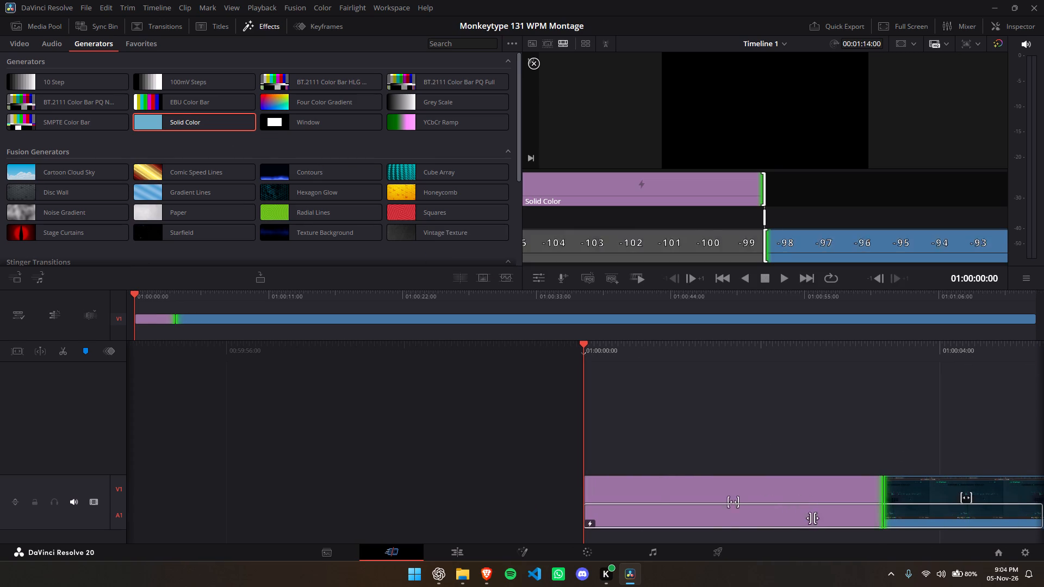
{"action": "left_click_drag", "start_coordinate": [812, 518], "coordinate": [705, 505]}
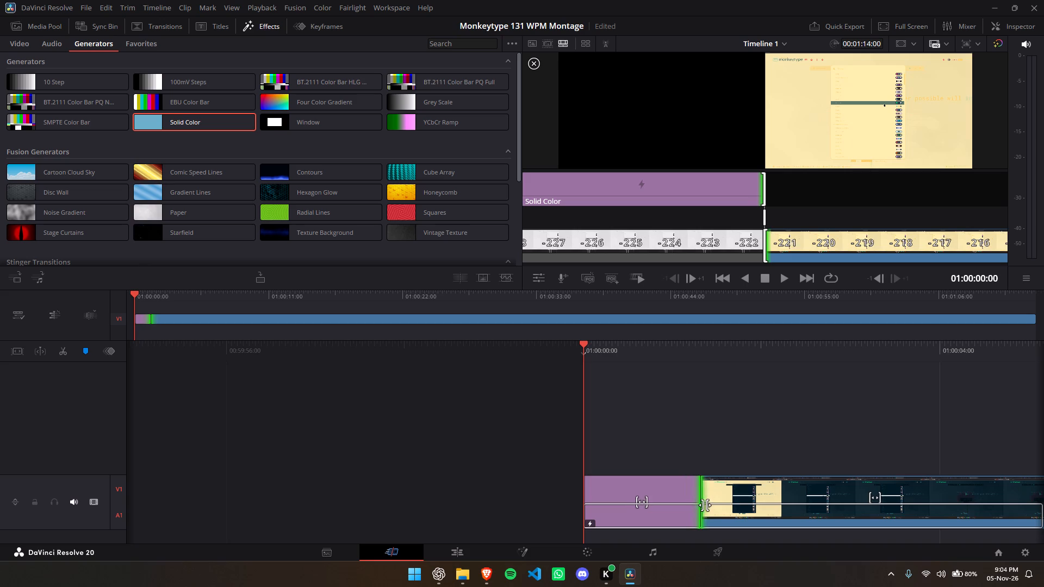
{"action": "left_click_drag", "start_coordinate": [705, 505], "coordinate": [732, 502]}
{"action": "left_click", "coordinate": [672, 502]}
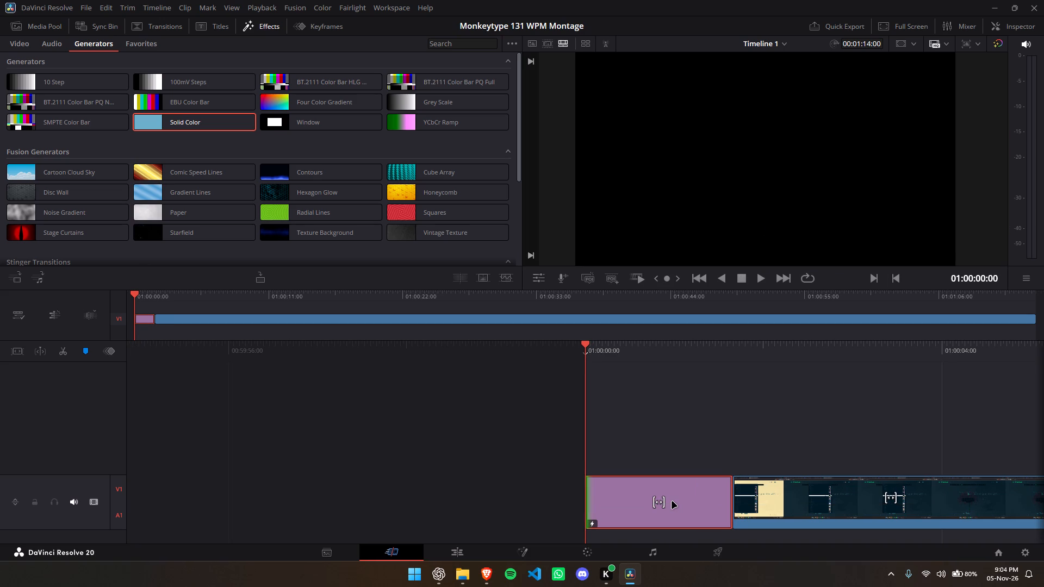
Split the recorded clip at 01:00:04:30, just before typing starts, and delete the section between the Solid Color and the cut.
{"action": "left_click", "coordinate": [755, 501]}
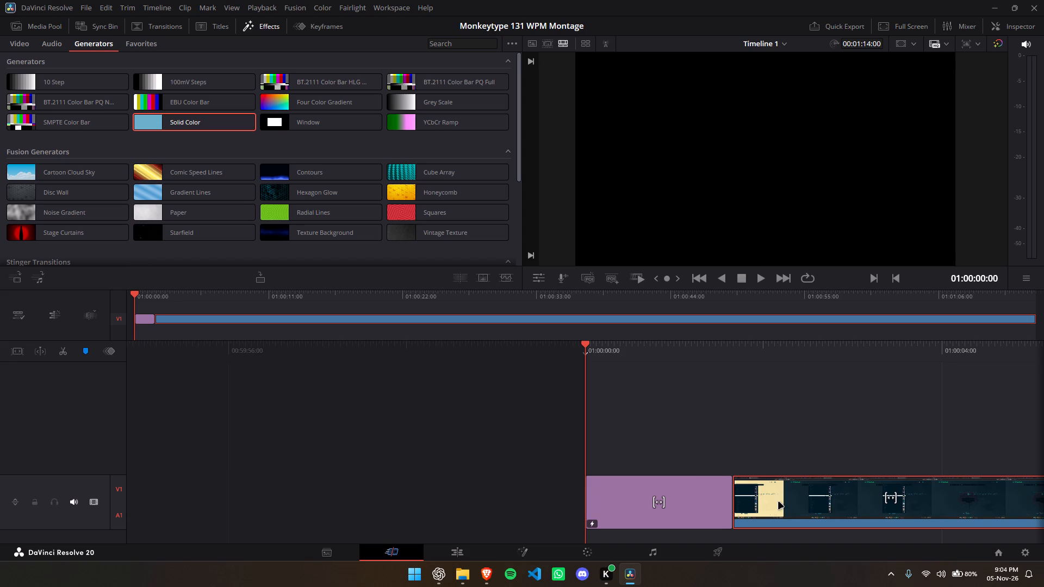
{"action": "key", "text": "space"}
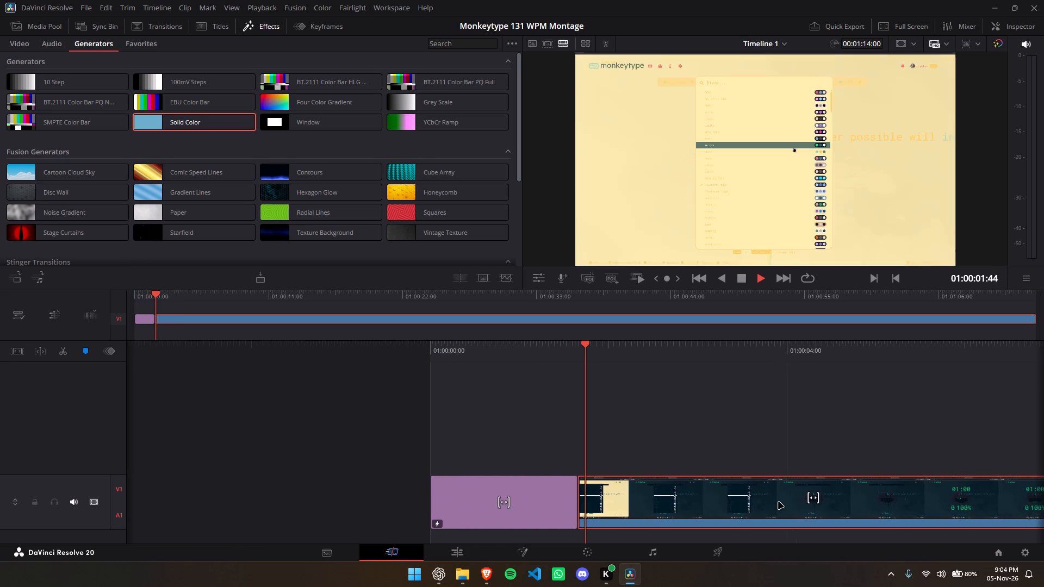
{"action": "key", "text": "space"}
{"action": "key", "text": "space"}
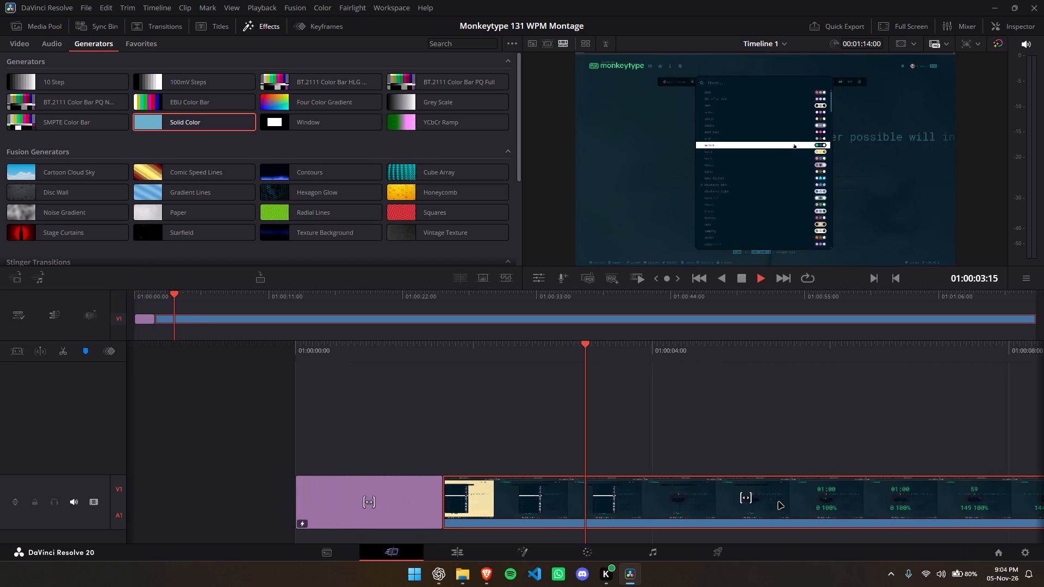
{"action": "key", "text": "space"}
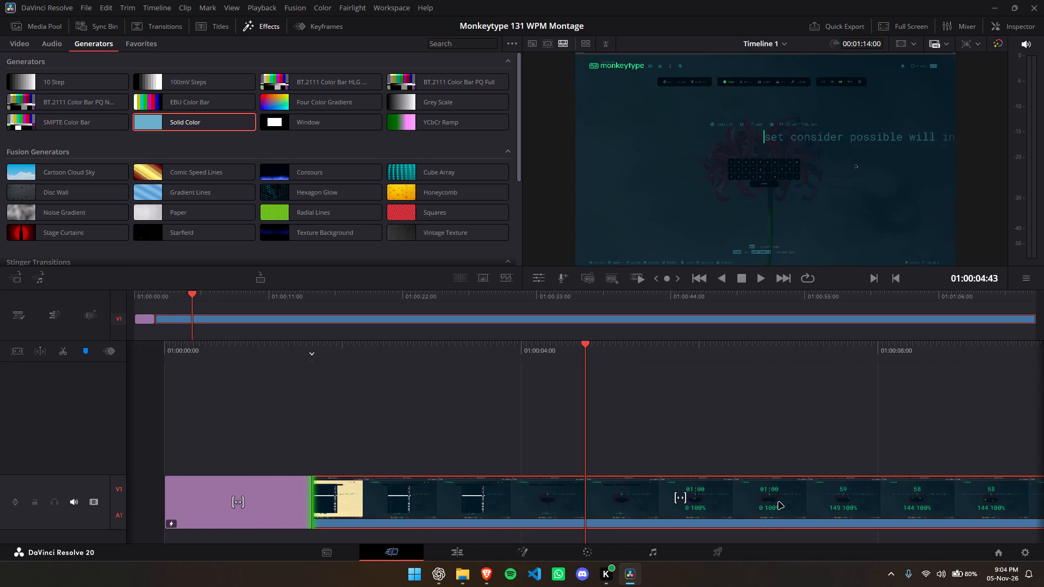
{"action": "key", "text": "Left"}
{"action": "key", "text": "Left"}
{"action": "key", "text": "Left"}
{"action": "key", "text": "Left"}
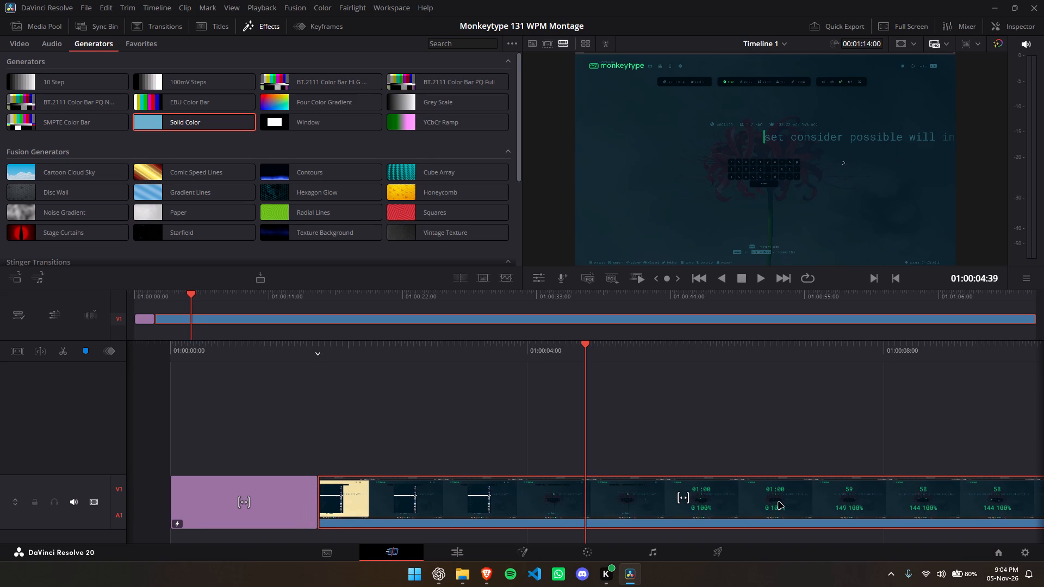
{"action": "key", "text": "Left"}
{"action": "key", "text": "space"}
{"action": "key", "text": "Left"}
{"action": "key", "text": "Left"}
{"action": "key", "text": "Left"}
{"action": "key", "text": "space"}
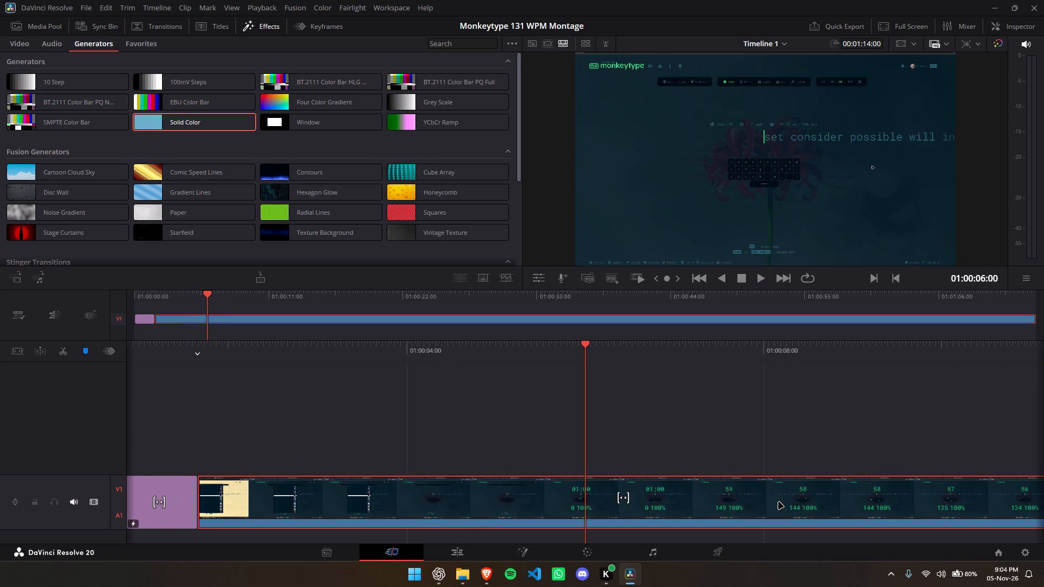
{"action": "key", "text": "Left"}
{"action": "key", "text": "Left"}
{"action": "key", "text": "Left"}
{"action": "key", "text": "Left"}
{"action": "key", "text": "Left"}
{"action": "key", "text": "Left"}
{"action": "key", "text": "Left"}
{"action": "key", "text": "Left"}
{"action": "key", "text": "Left"}
{"action": "key", "text": "Left"}
{"action": "key", "text": "Left"}
{"action": "key", "text": "Left"}
{"action": "key", "text": "Left"}
{"action": "key", "text": "Left"}
{"action": "key", "text": "Left"}
{"action": "key", "text": "Left"}
{"action": "key", "text": "Left"}
{"action": "key", "text": "Left"}
{"action": "key", "text": "Left"}
{"action": "key", "text": "Left"}
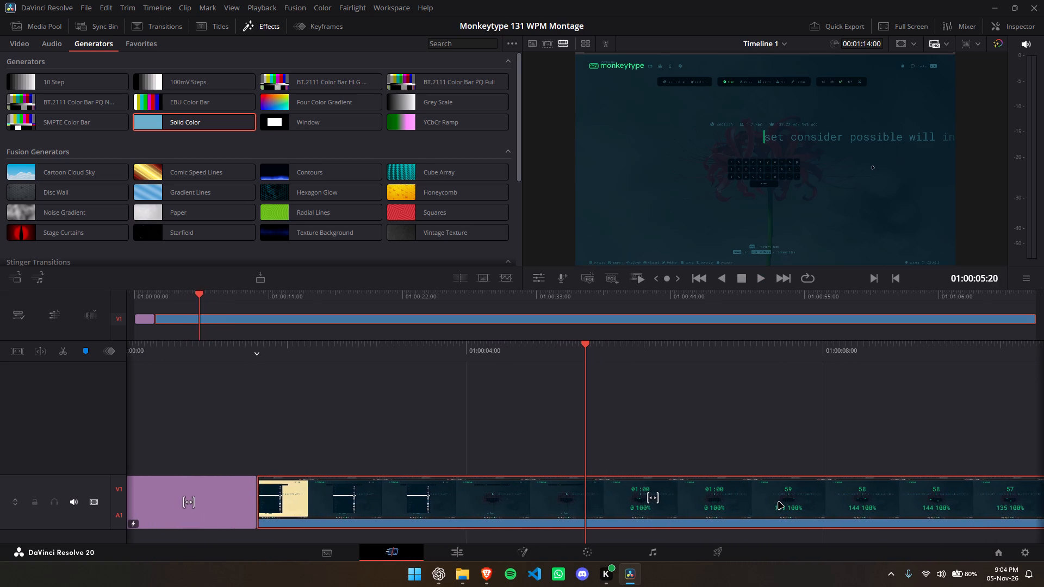
{"action": "key", "text": "Left"}
{"action": "key", "text": "Left"}
{"action": "key", "text": "Left"}
{"action": "key", "text": "Left"}
{"action": "key", "text": "Left"}
{"action": "key", "text": "Left"}
{"action": "key", "text": "Left"}
{"action": "key", "text": "Left"}
{"action": "key", "text": "Left"}
{"action": "key", "text": "Left"}
{"action": "key", "text": "Left"}
{"action": "key", "text": "Left"}
{"action": "key", "text": "Left"}
{"action": "key", "text": "Left"}
{"action": "key", "text": "Left"}
{"action": "key", "text": "Left"}
{"action": "key", "text": "Left"}
{"action": "key", "text": "Left"}
{"action": "key", "text": "Left"}
{"action": "key", "text": "Left"}
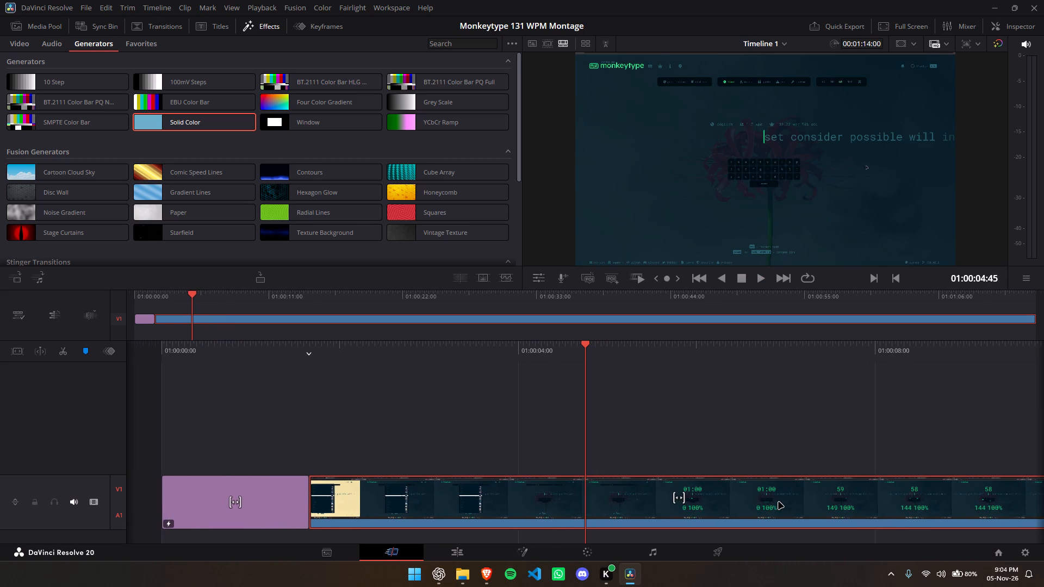
{"action": "key", "text": "Left"}
{"action": "key", "text": "Left"}
{"action": "key", "text": "Left"}
{"action": "key", "text": "Left"}
{"action": "key", "text": "Left"}
{"action": "key", "text": "Left"}
{"action": "key", "text": "Left"}
{"action": "key", "text": "Left"}
{"action": "key", "text": "Left"}
{"action": "key", "text": "Left"}
{"action": "key", "text": "Left"}
{"action": "key", "text": "Left"}
{"action": "key", "text": "Left"}
{"action": "key", "text": "Left"}
{"action": "key", "text": "Left"}
{"action": "key", "text": "Left"}
{"action": "key", "text": "Left"}
{"action": "key", "text": "Left"}
{"action": "key", "text": "Left"}
{"action": "key", "text": "Left"}
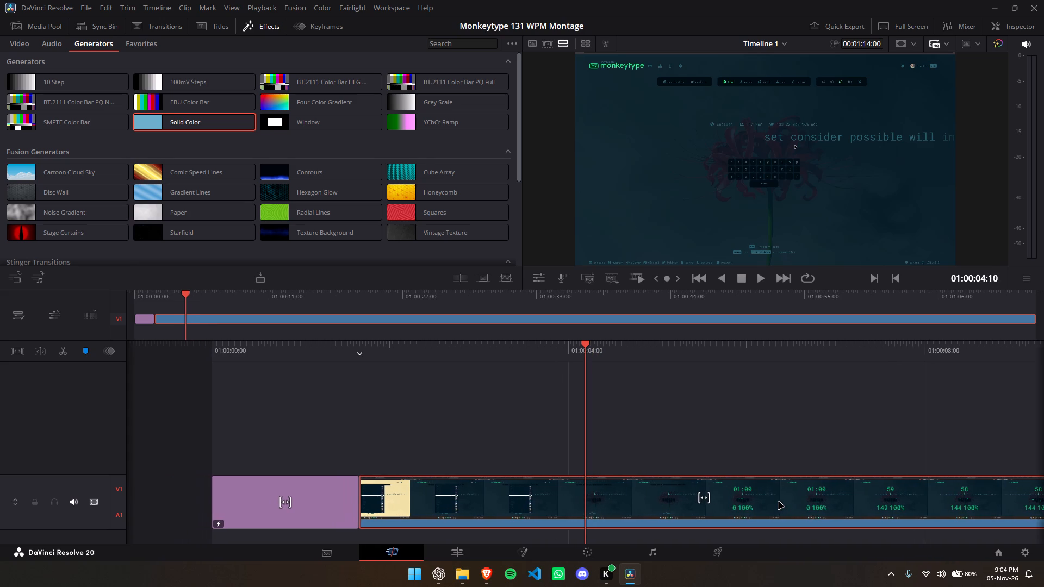
{"action": "key", "text": "Left"}
{"action": "key", "text": "Left"}
{"action": "key", "text": "space"}
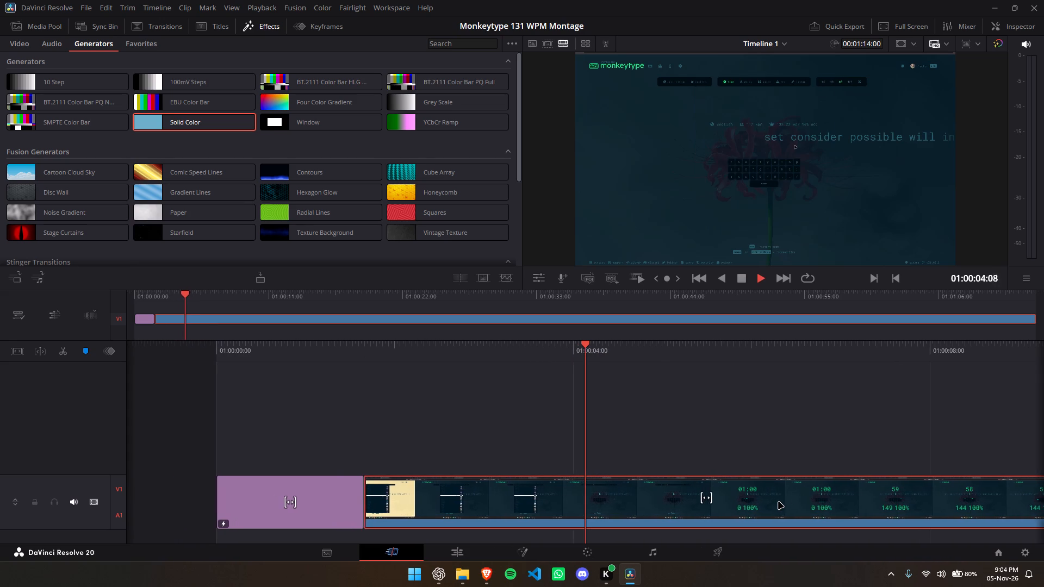
{"action": "key", "text": "space"}
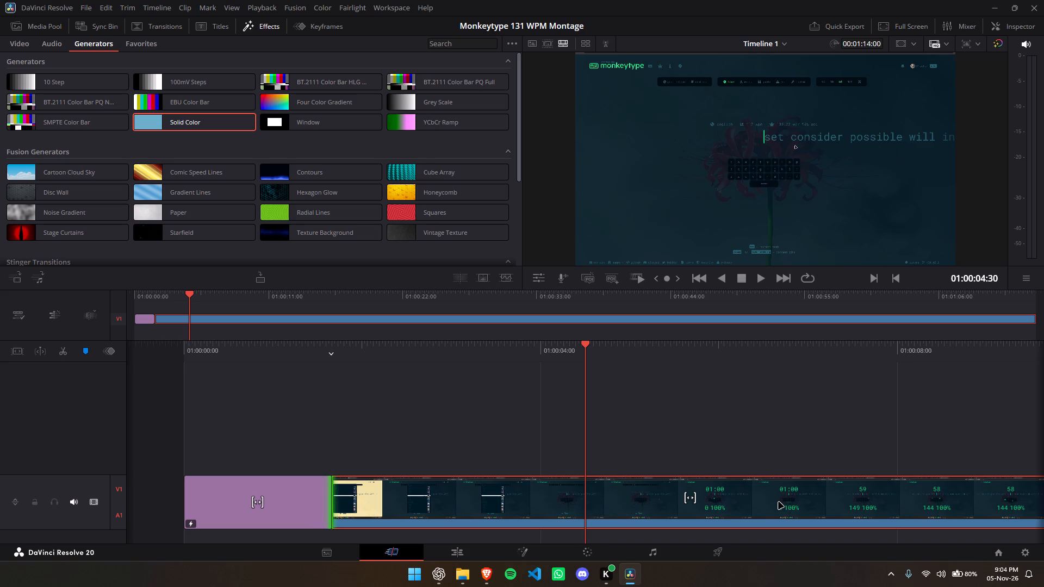
{"action": "key", "text": "ctrl+b"}
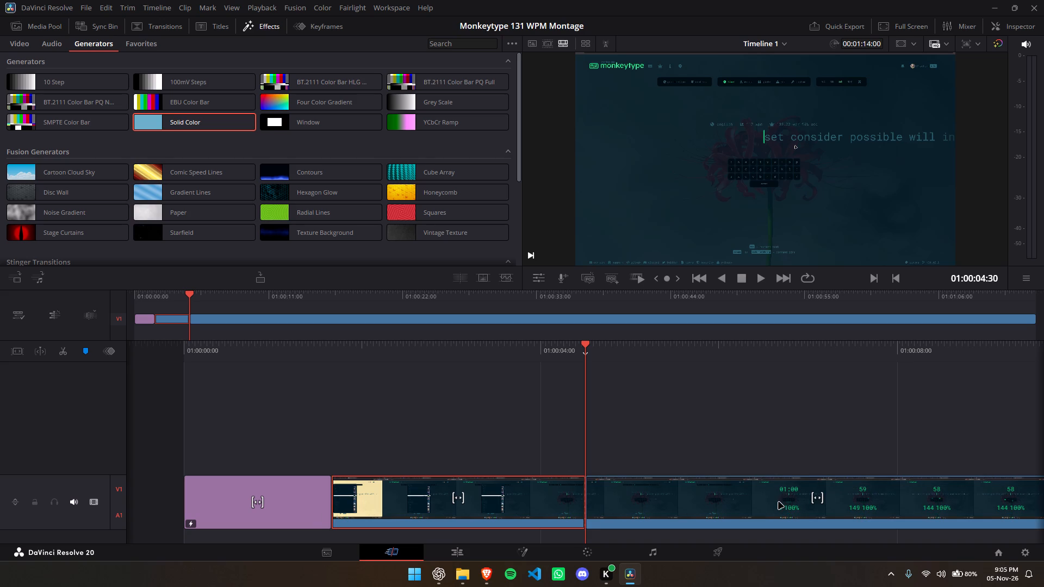
{"action": "key", "text": "BackSpace"}
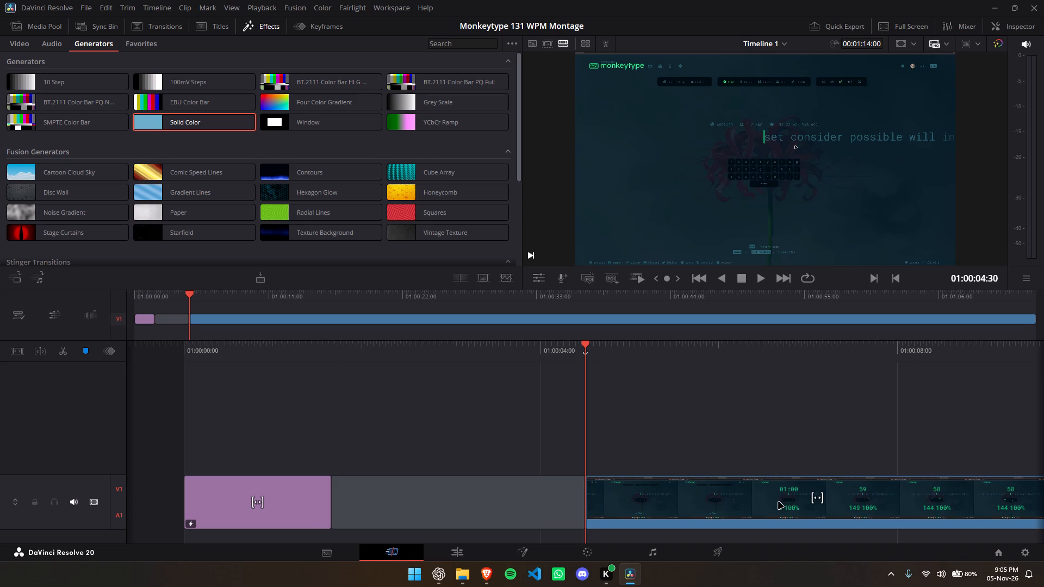
{"action": "key", "text": "BackSpace"}
{"action": "key", "text": "BackSpace"}
{"action": "key", "text": "BackSpace"}
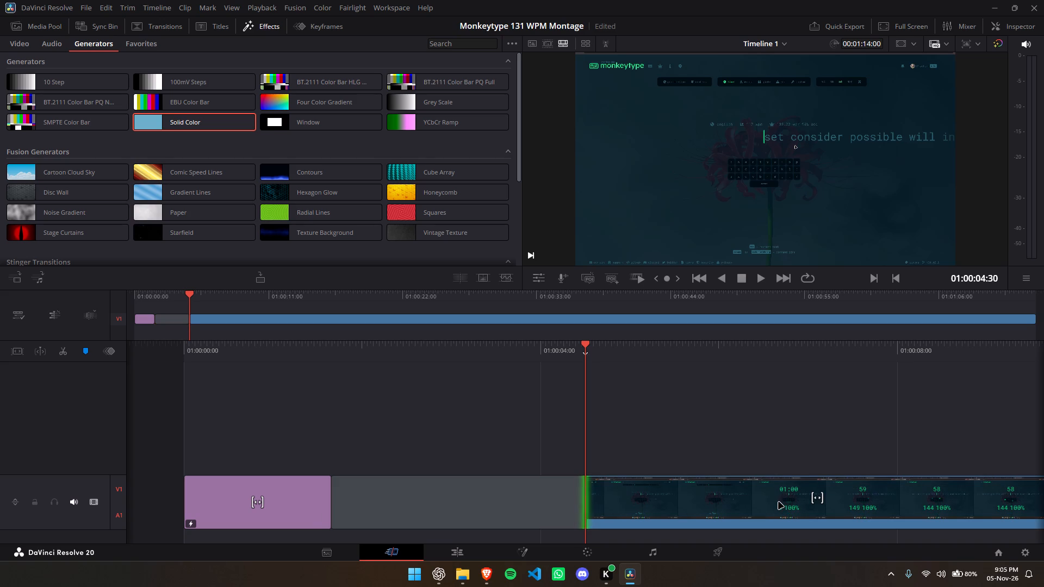
{"action": "key", "text": "a"}
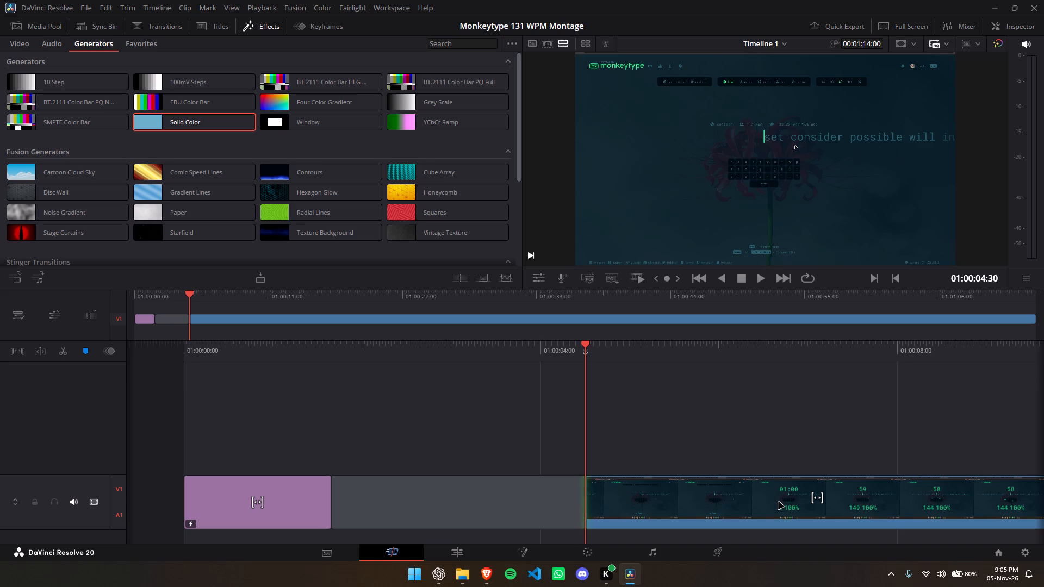
Move the remaining recorded clip back against the end of the Solid Color, closing the gap.
{"action": "left_click", "coordinate": [704, 503]}
{"action": "left_click_drag", "start_coordinate": [673, 503], "coordinate": [672, 503]}
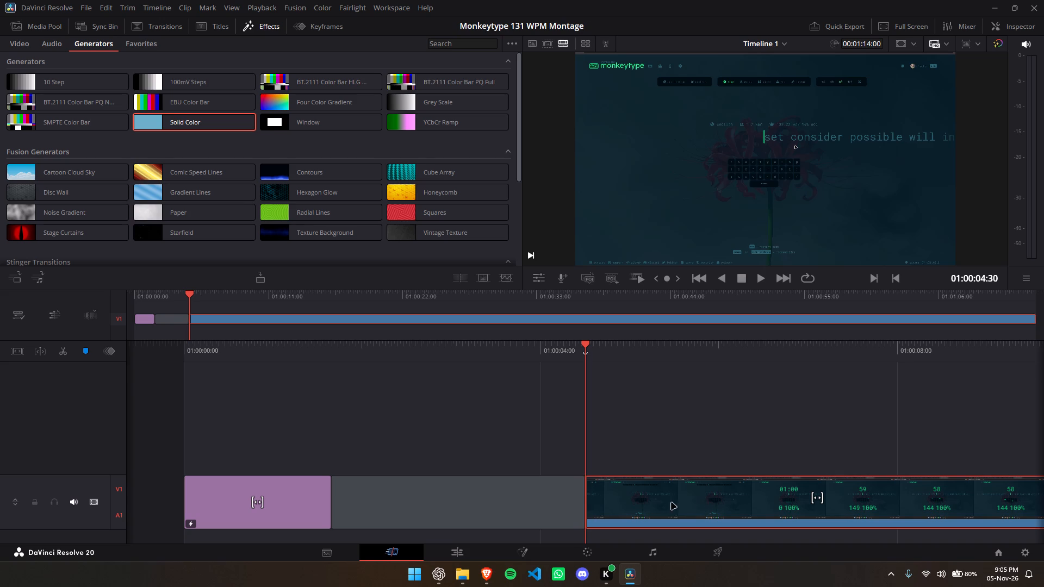
{"action": "left_click_drag", "start_coordinate": [672, 503], "coordinate": [425, 499]}
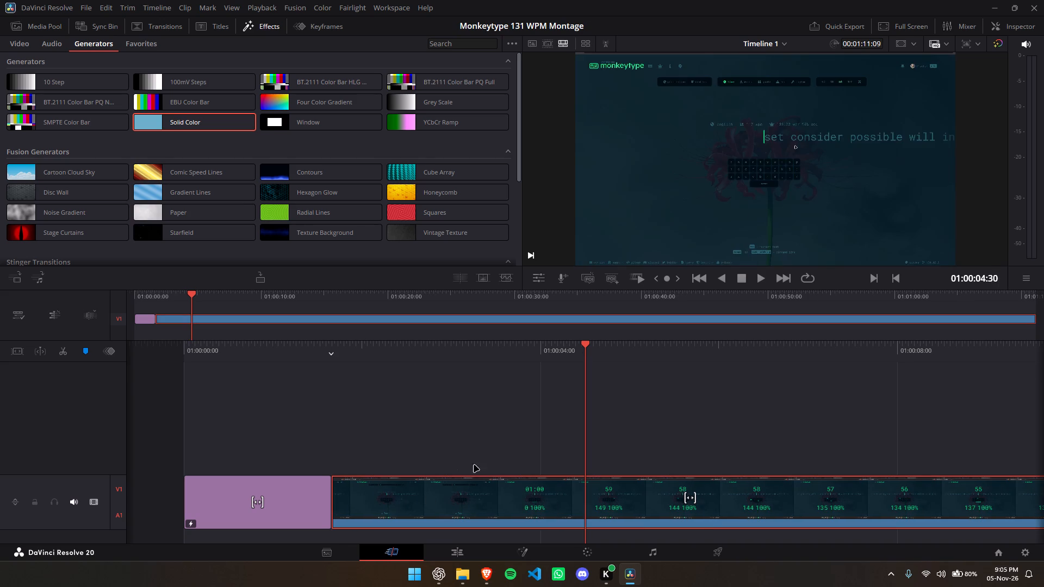
Play the start of the recorded clip after the Solid Color, and return the playhead to 01:00:00:00.
{"action": "left_click_drag", "start_coordinate": [585, 344], "coordinate": [518, 375]}
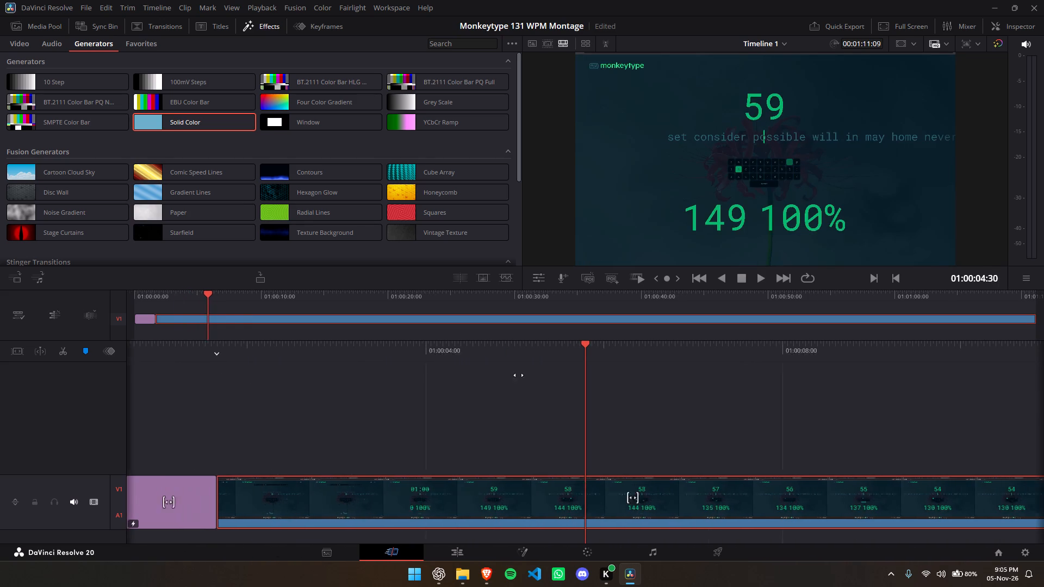
{"action": "left_click_drag", "start_coordinate": [518, 375], "coordinate": [997, 390]}
{"action": "key", "text": "space"}
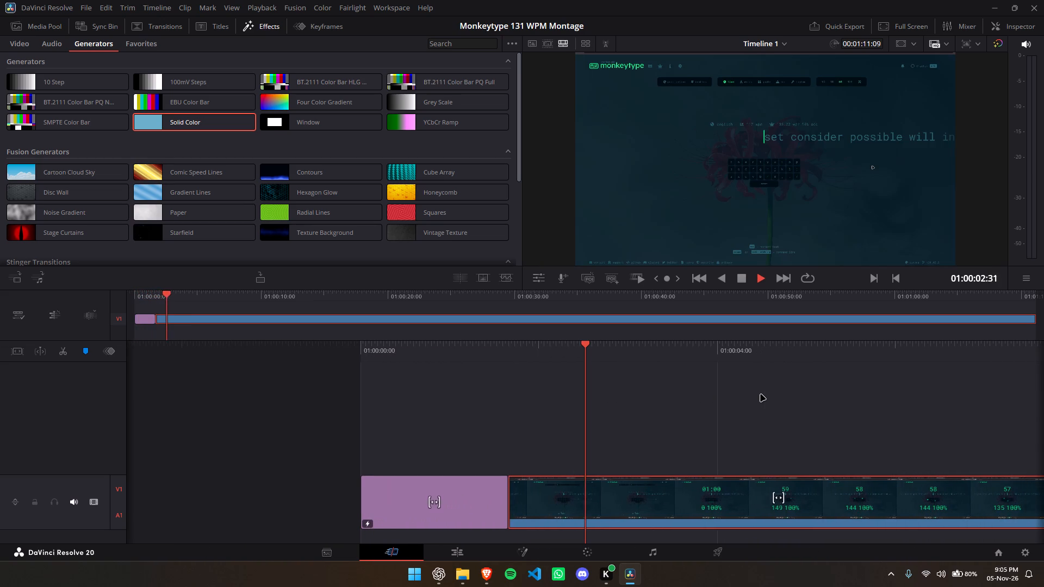
{"action": "key", "text": "space"}
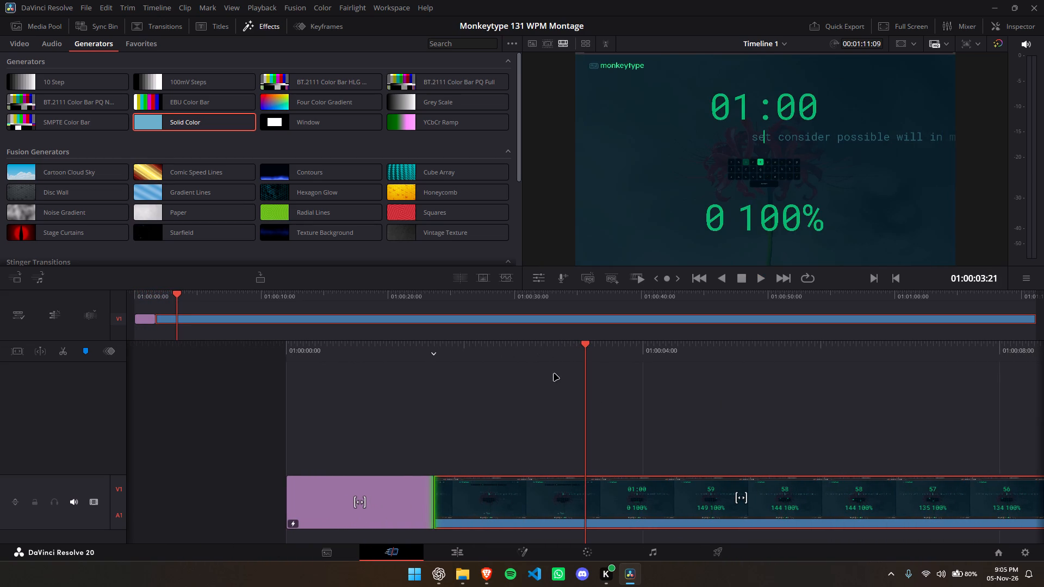
{"action": "key", "text": "Home"}
{"action": "key", "text": "Home"}
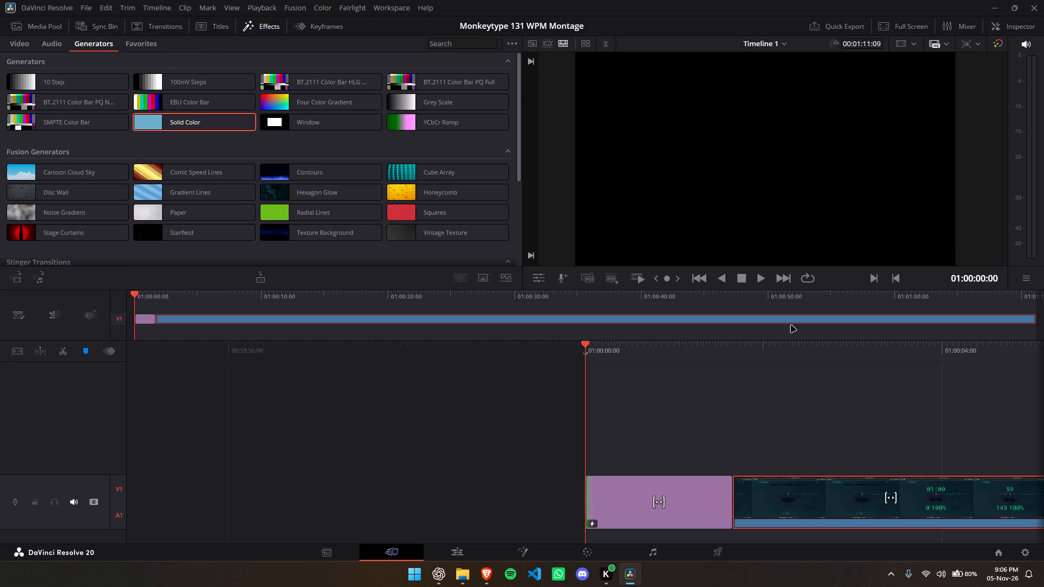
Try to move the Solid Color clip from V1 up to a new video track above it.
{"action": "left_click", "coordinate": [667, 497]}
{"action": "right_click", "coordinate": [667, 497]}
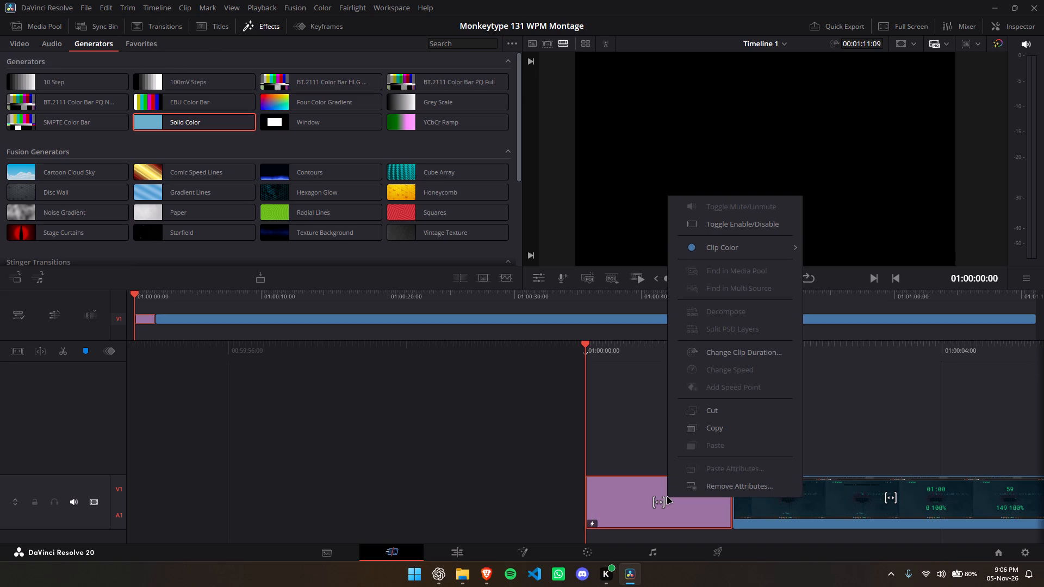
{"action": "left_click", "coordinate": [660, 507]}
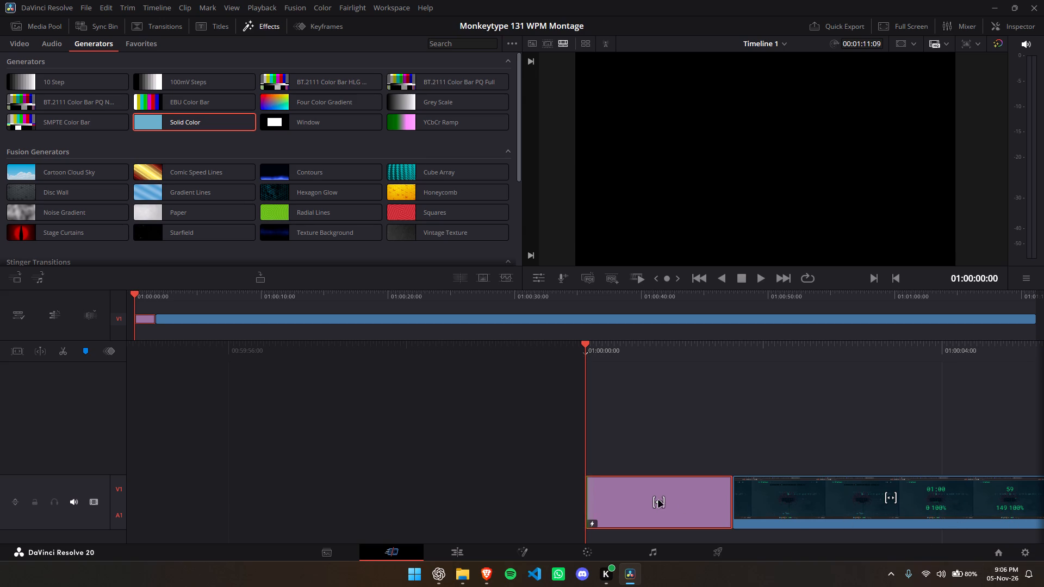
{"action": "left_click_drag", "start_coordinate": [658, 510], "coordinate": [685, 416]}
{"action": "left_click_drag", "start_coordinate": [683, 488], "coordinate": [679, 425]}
Take a screenshot of the timeline with the Solid Color selected, and switch through the other open windows for reference.
{"action": "key", "text": "Print"}
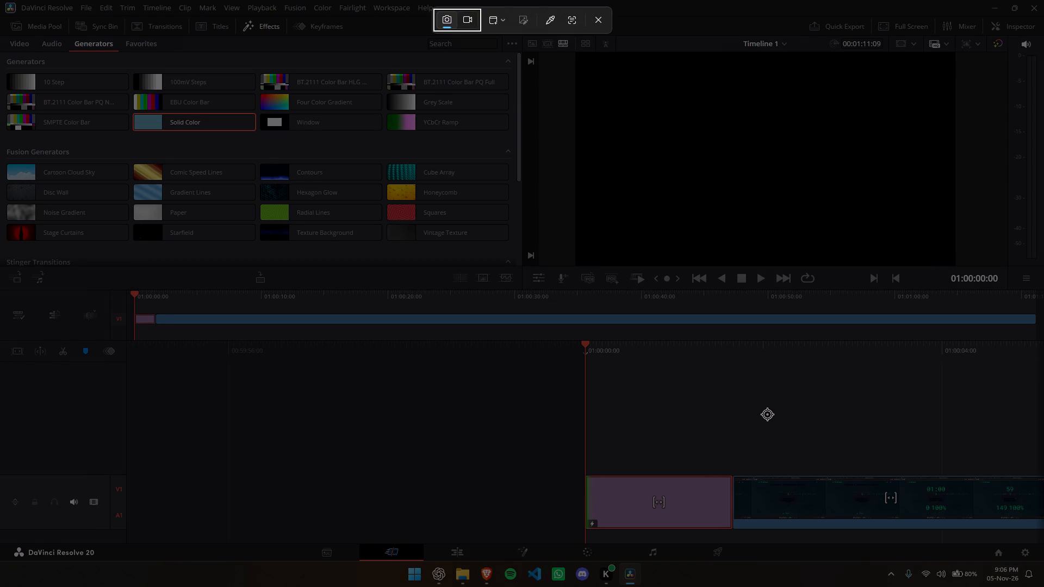
{"action": "left_click", "coordinate": [767, 414]}
{"action": "key", "text": "alt+Tab"}
{"action": "key", "text": "alt+Tab"}
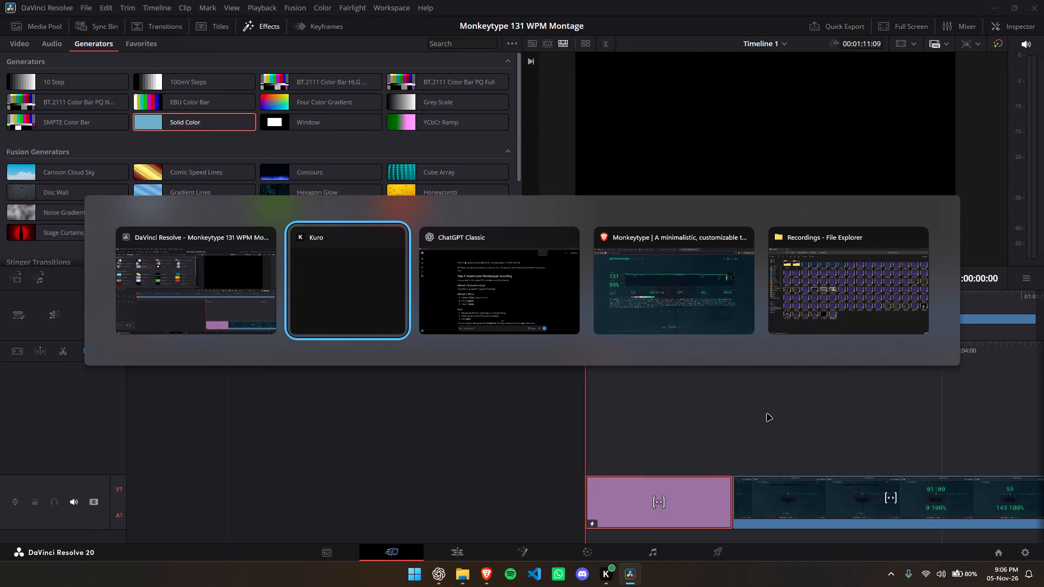
{"action": "key", "text": "alt+Tab"}
{"action": "key", "text": "alt+Tab"}
{"action": "key", "text": "alt+Tab"}
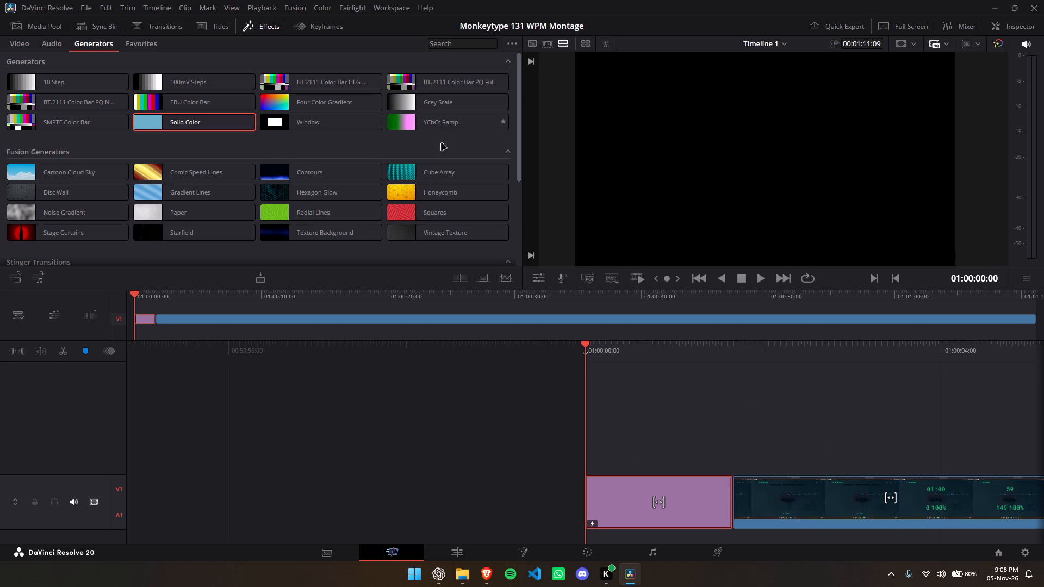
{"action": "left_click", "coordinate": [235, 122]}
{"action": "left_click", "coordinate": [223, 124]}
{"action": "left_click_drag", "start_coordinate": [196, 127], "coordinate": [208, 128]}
Move the Solid Color clip from V1 up to a new V2 track, starting at 01:00:00:00.
{"action": "left_click", "coordinate": [649, 513]}
{"action": "left_click_drag", "start_coordinate": [644, 511], "coordinate": [661, 451]}
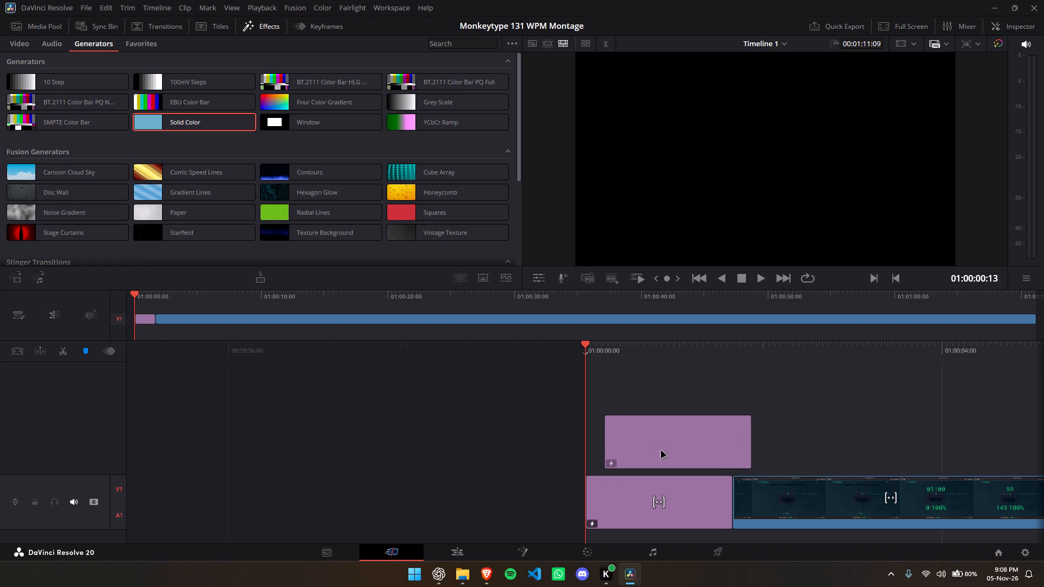
{"action": "left_click_drag", "start_coordinate": [661, 451], "coordinate": [644, 393]}
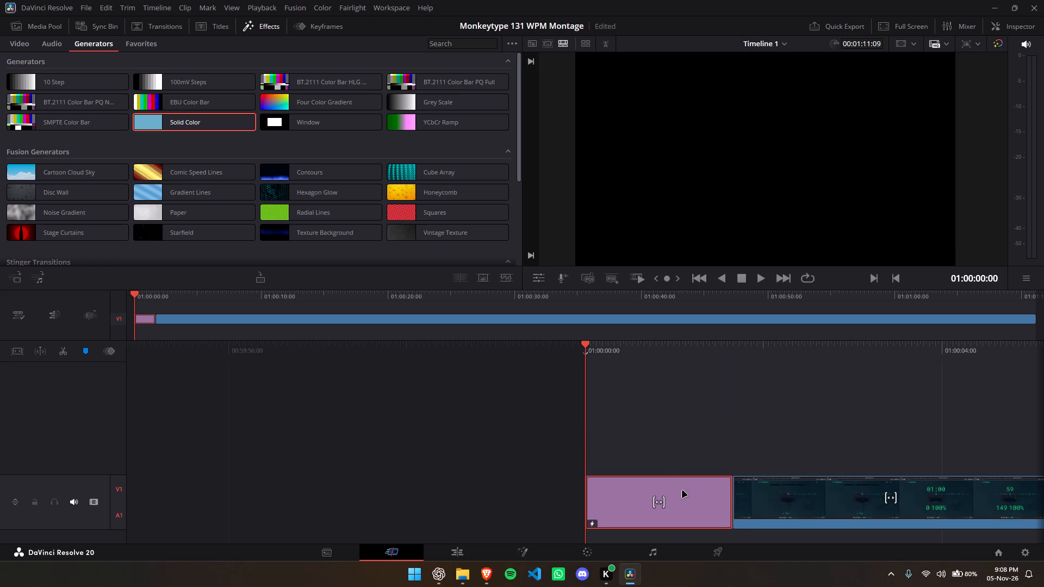
{"action": "left_click_drag", "start_coordinate": [682, 491], "coordinate": [906, 376]}
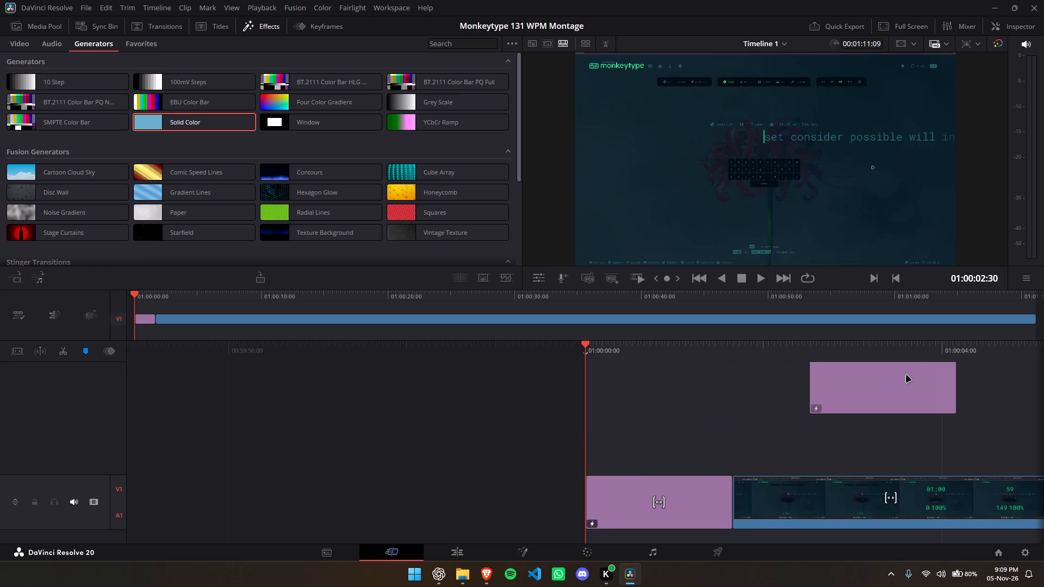
{"action": "left_click_drag", "start_coordinate": [906, 376], "coordinate": [935, 431]}
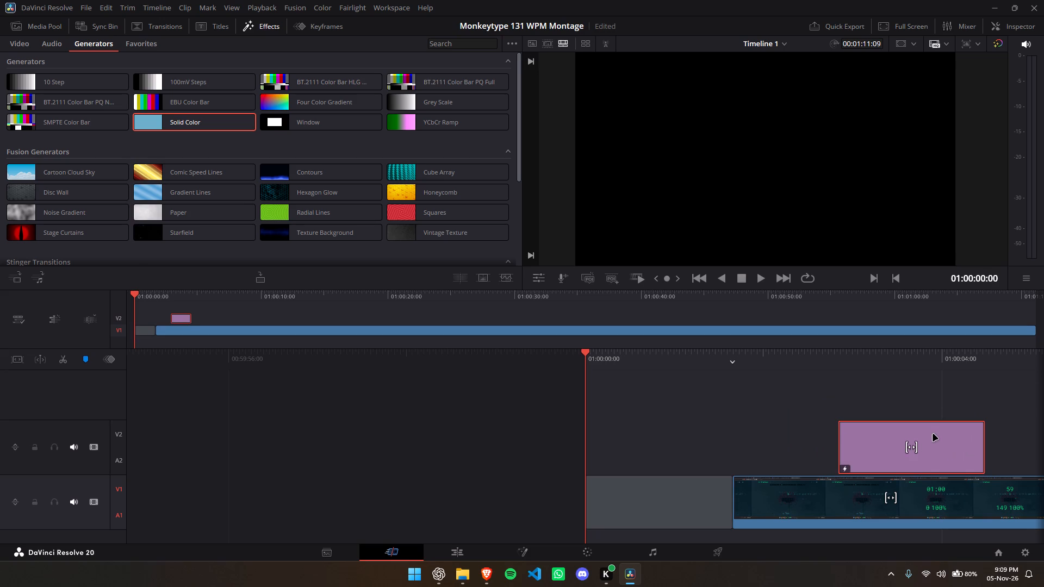
{"action": "left_click_drag", "start_coordinate": [882, 447], "coordinate": [722, 441]}
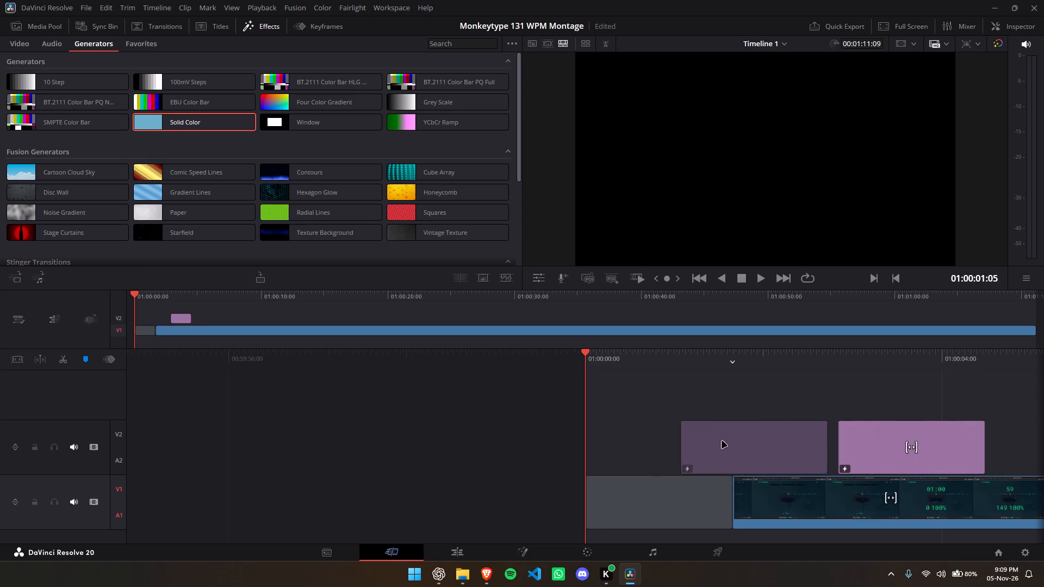
{"action": "left_click_drag", "start_coordinate": [722, 441], "coordinate": [625, 440]}
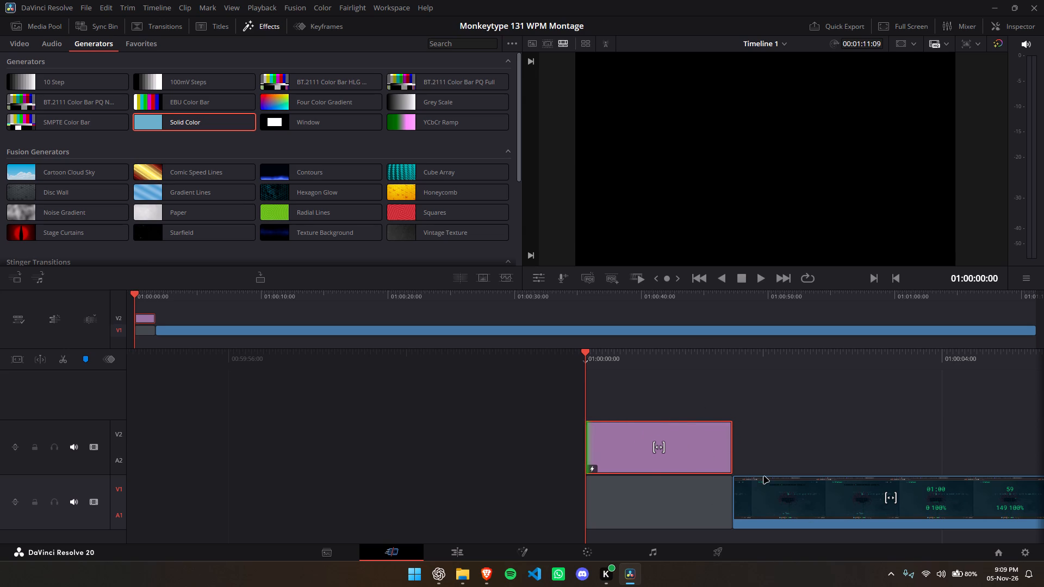
Set the color of the Solid Color clip on V2 to #061419.
{"action": "left_click", "coordinate": [708, 449]}
{"action": "left_click", "coordinate": [1008, 29]}
{"action": "left_click", "coordinate": [902, 132]}
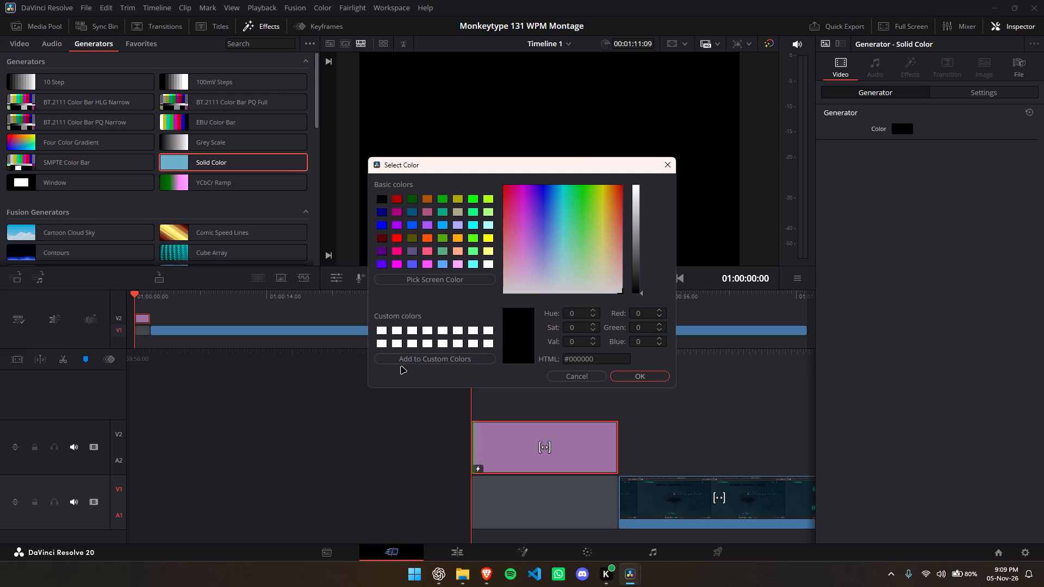
{"action": "left_click_drag", "start_coordinate": [608, 360], "coordinate": [596, 360]}
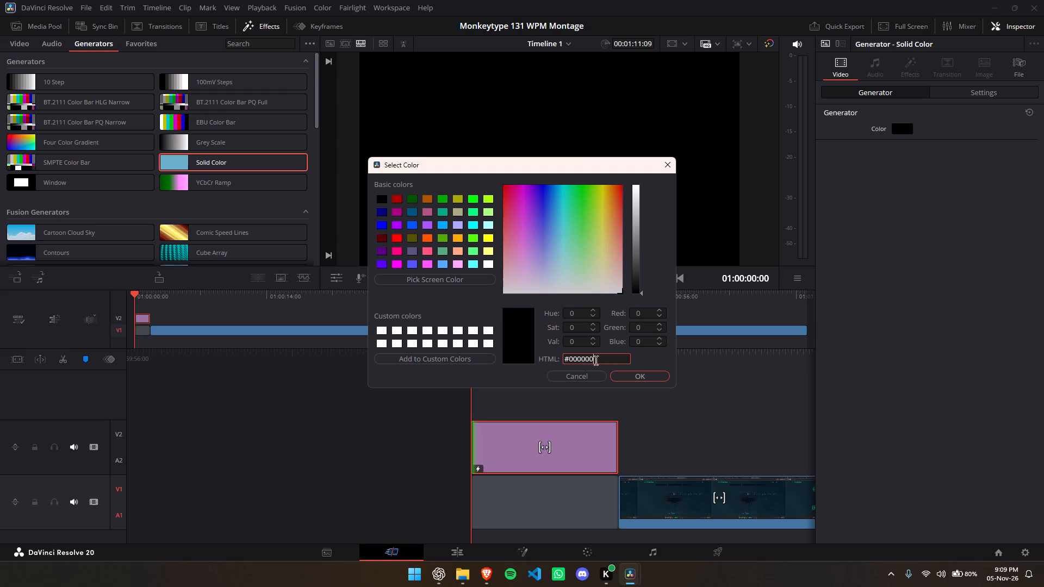
{"action": "left_click_drag", "start_coordinate": [596, 360], "coordinate": [569, 360]}
{"action": "key", "text": "0"}
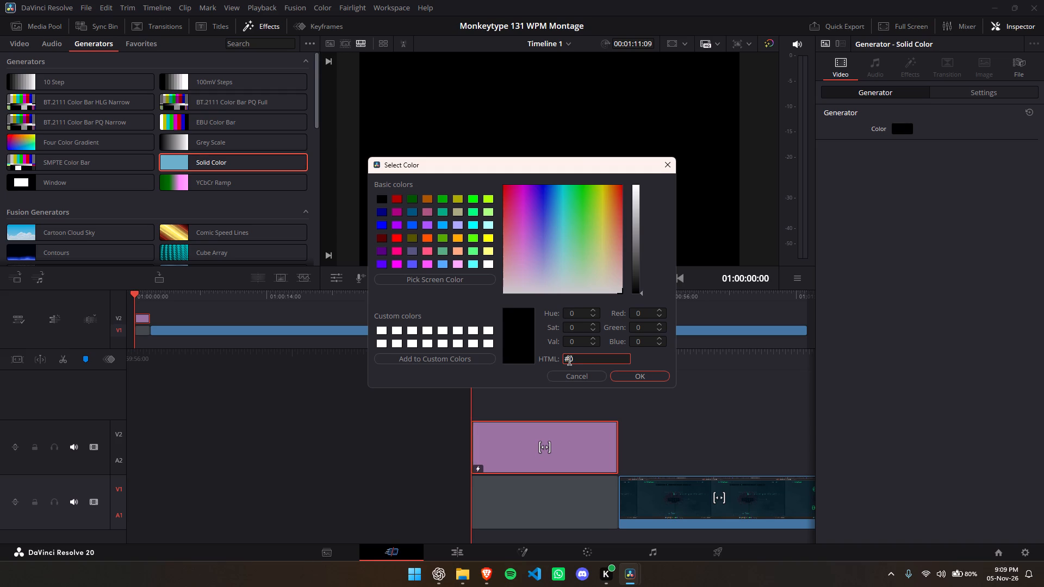
{"action": "type", "text": "61"}
{"action": "type", "text": "47"}
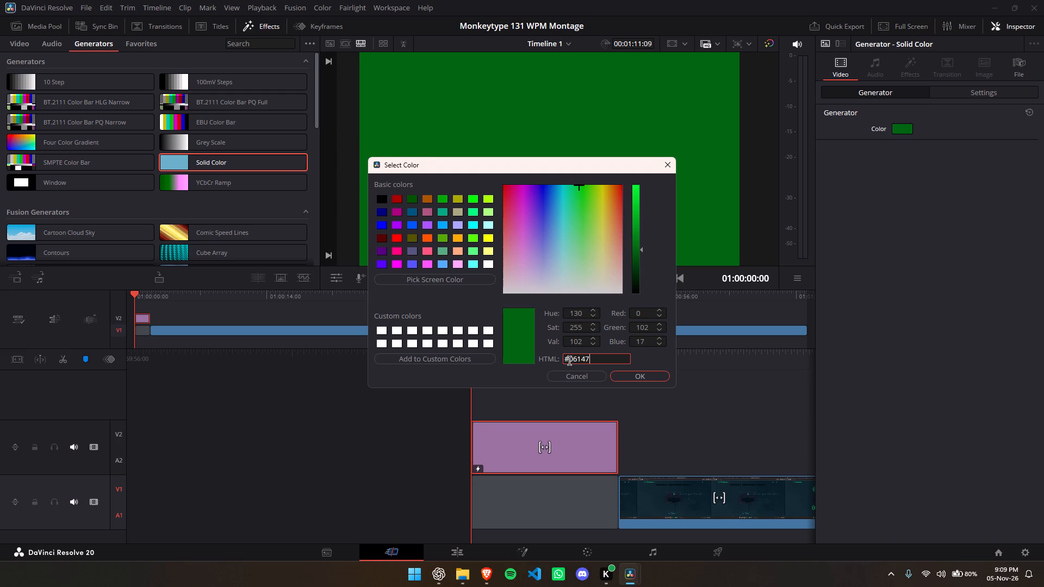
{"action": "key", "text": "BackSpace"}
{"action": "type", "text": "19"}
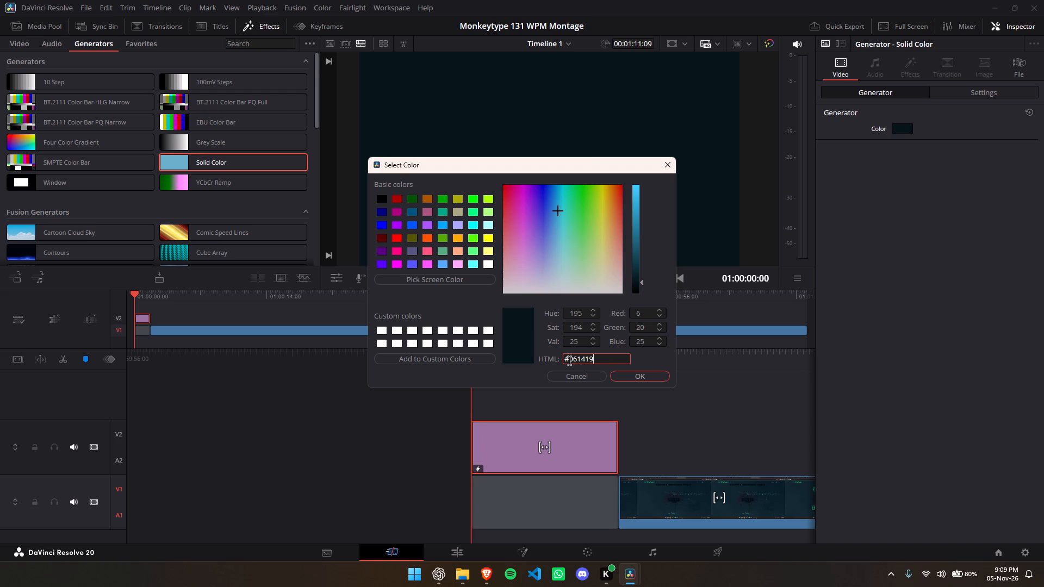
{"action": "left_click", "coordinate": [622, 375]}
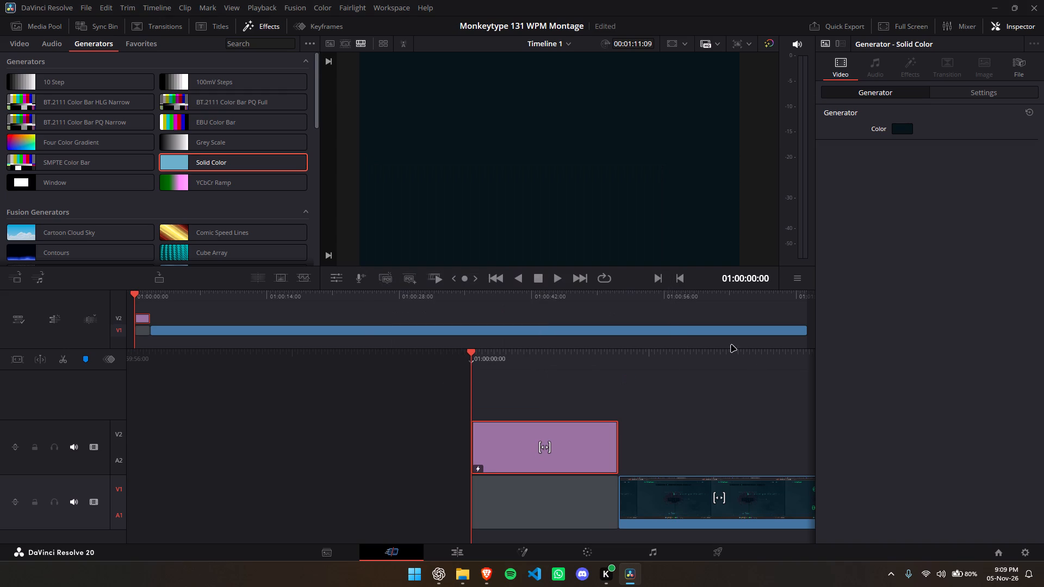
Play the opening from the Solid Color into the recorded clip, and return the playhead to 01:00:00:00.
{"action": "key", "text": "space"}
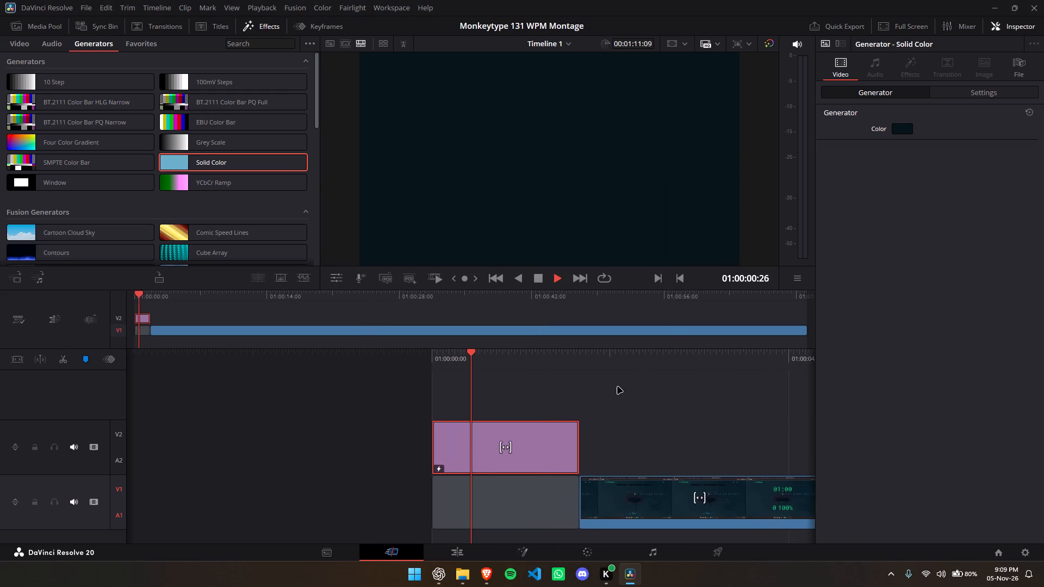
{"action": "key", "text": "space"}
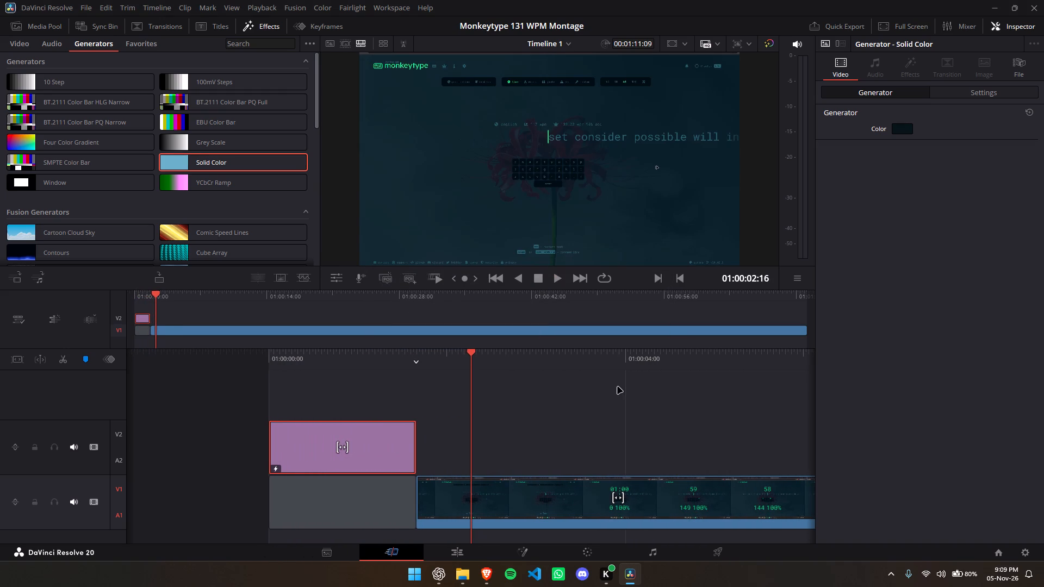
{"action": "left_click_drag", "start_coordinate": [471, 352], "coordinate": [741, 361]}
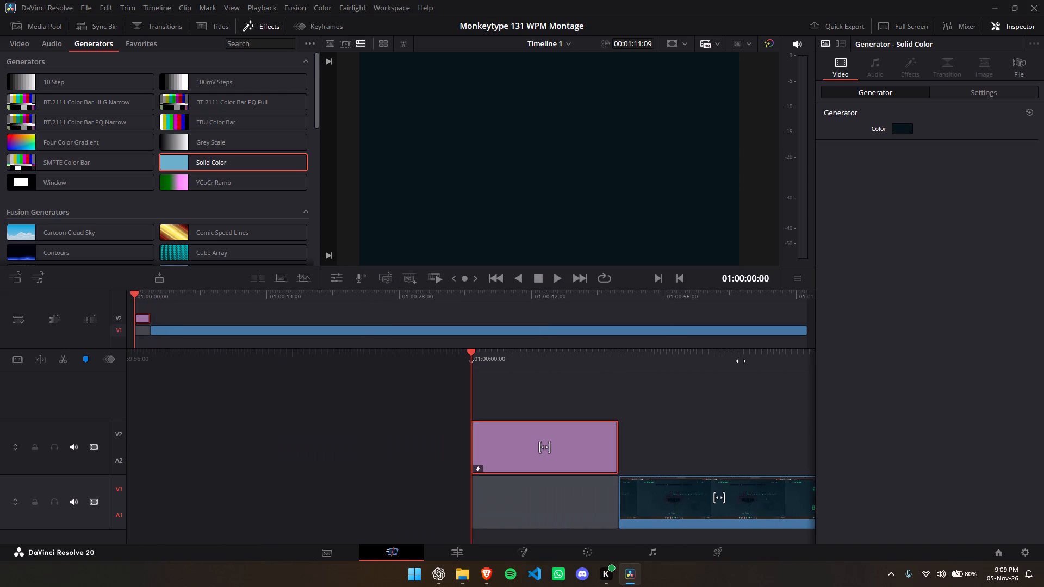
{"action": "left_click_drag", "start_coordinate": [741, 361], "coordinate": [742, 361]}
Take a screenshot of the timeline with the recolored Solid Color on V2.
{"action": "key", "text": "Print"}
{"action": "left_click", "coordinate": [739, 422]}
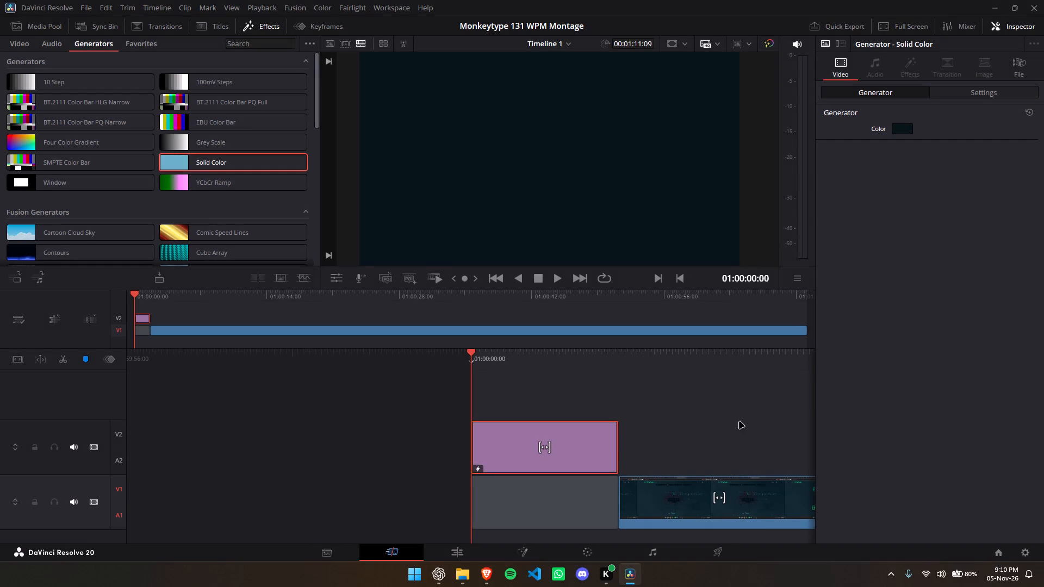
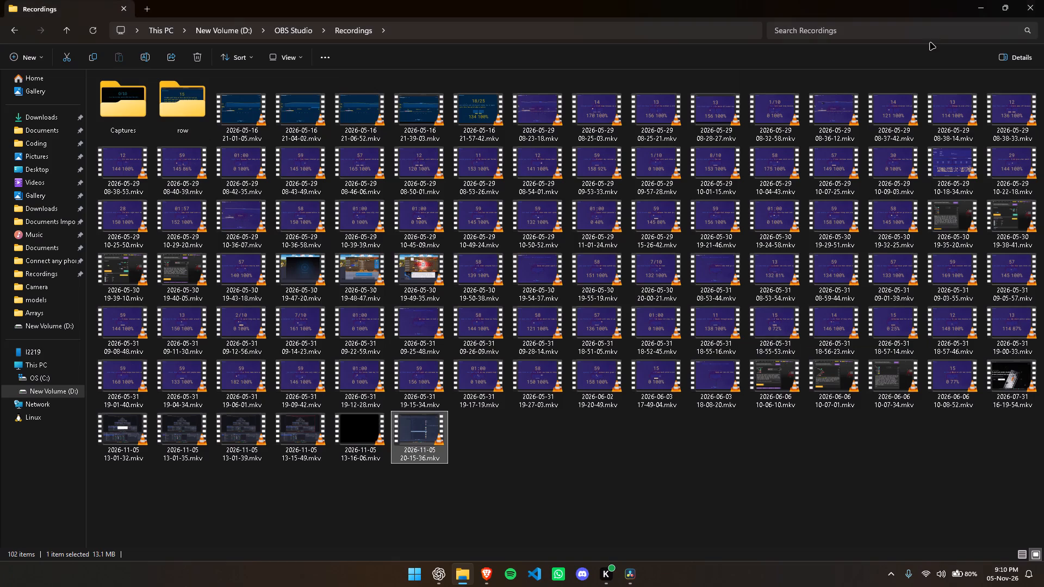
Close the Recordings folder window and return to the montage project in DaVinci Resolve.
{"action": "left_click", "coordinate": [1043, 0]}
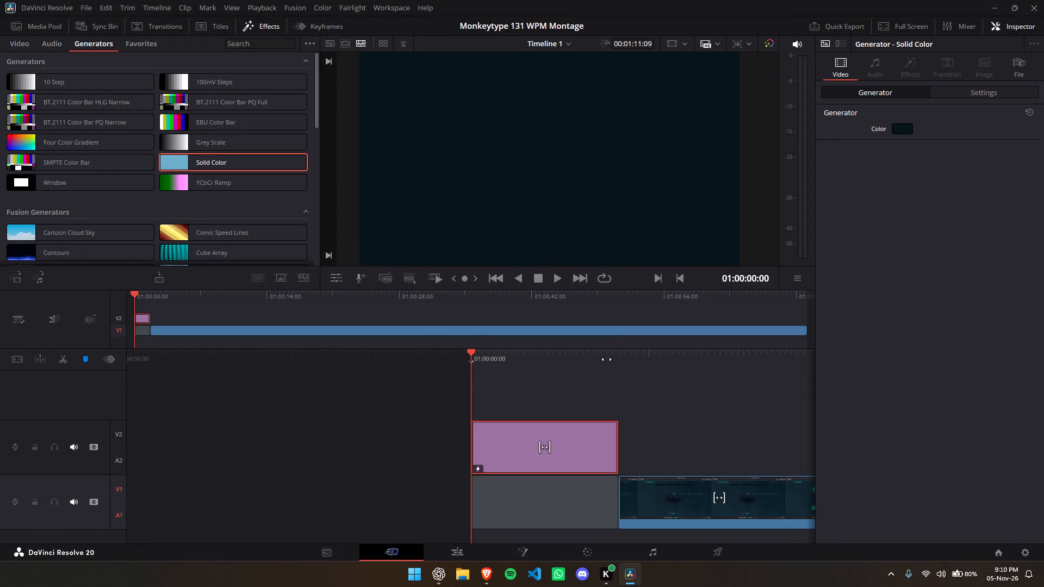
{"action": "key", "text": "alt+Tab"}
{"action": "key", "text": "alt+Tab"}
{"action": "key", "text": "alt+Tab"}
{"action": "key", "text": "alt+Tab"}
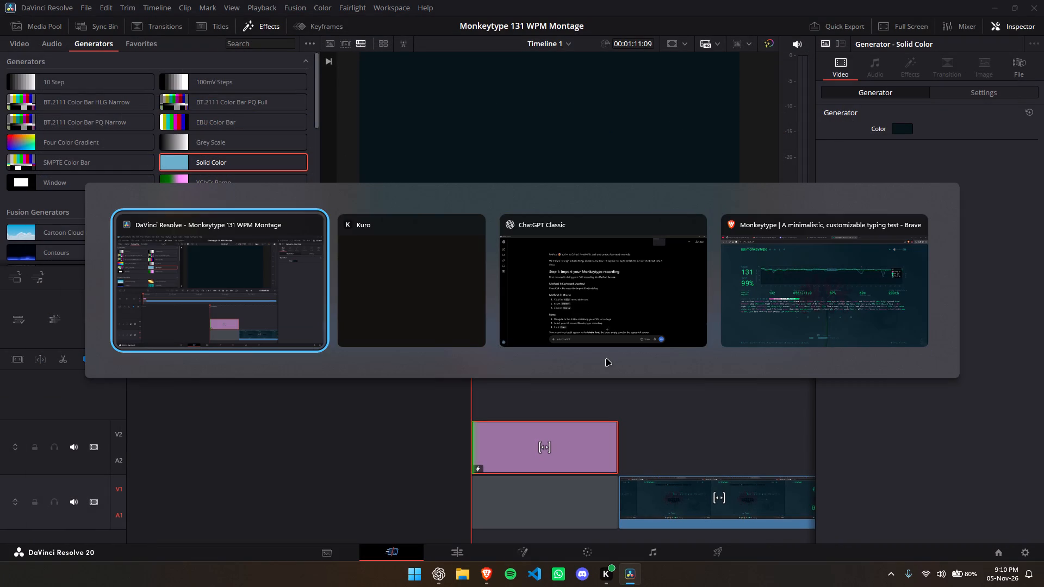
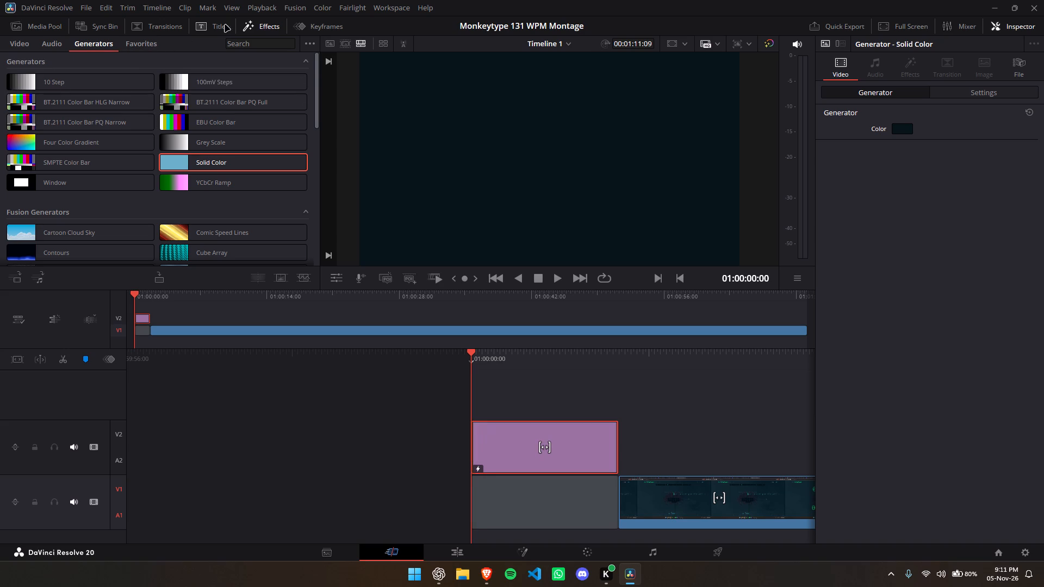
Look through the built-in and Fusion generators in the effects library for something suited to the montage opening.
{"action": "left_click", "coordinate": [263, 24]}
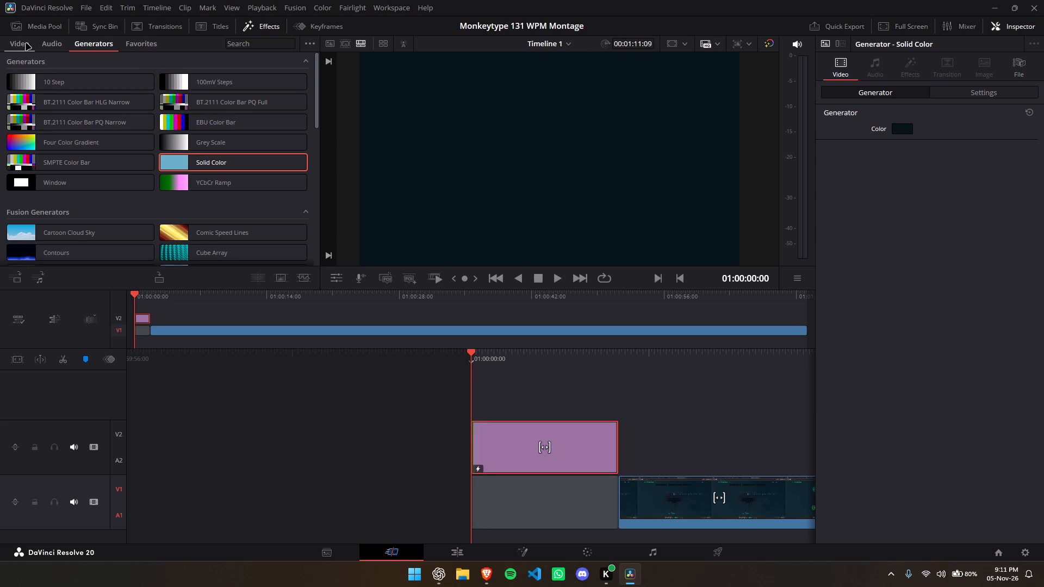
{"action": "left_click", "coordinate": [26, 43]}
{"action": "left_click", "coordinate": [52, 43]}
{"action": "left_click", "coordinate": [95, 43]}
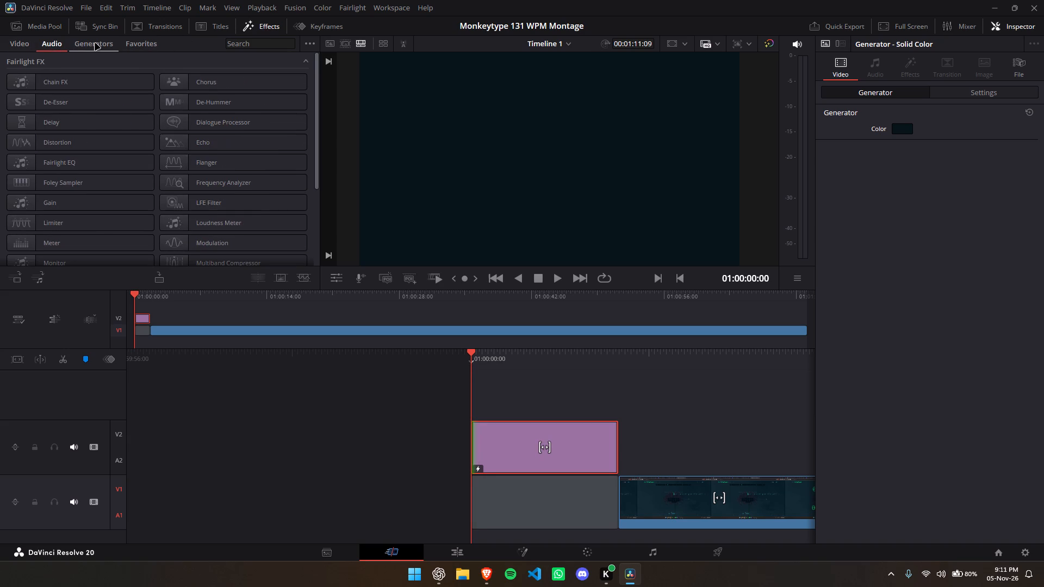
{"action": "scroll", "coordinate": [202, 151], "scroll_direction": "down", "scroll_amount": 3}
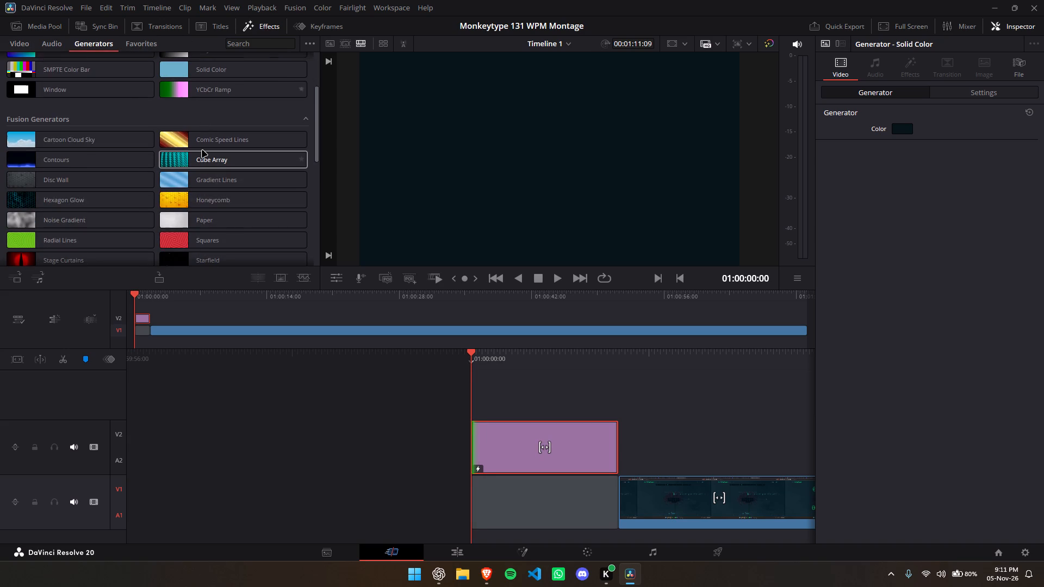
{"action": "scroll", "coordinate": [202, 151], "scroll_direction": "up", "scroll_amount": 2}
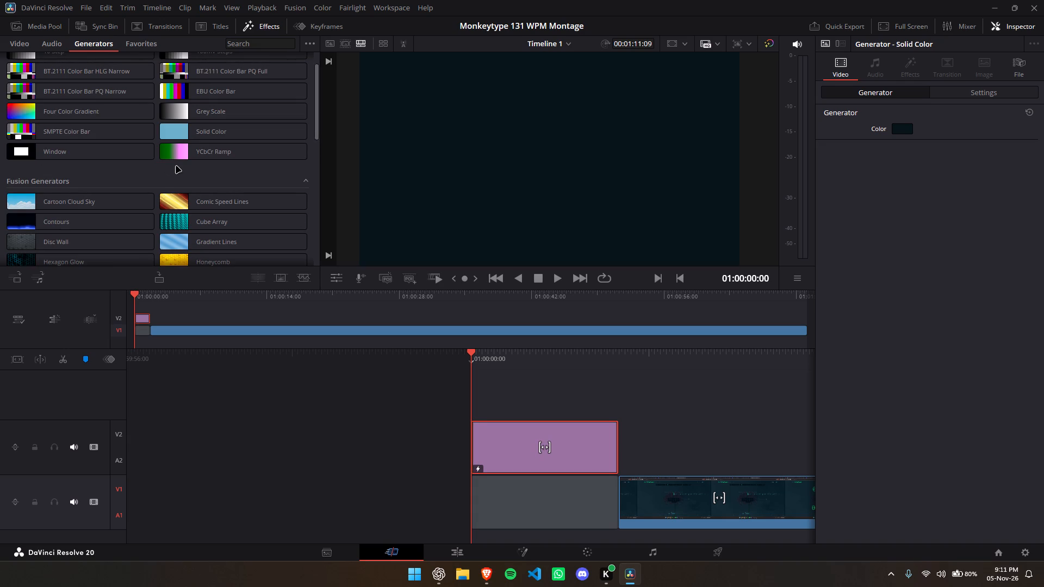
{"action": "scroll", "coordinate": [144, 89], "scroll_direction": "up", "scroll_amount": 3}
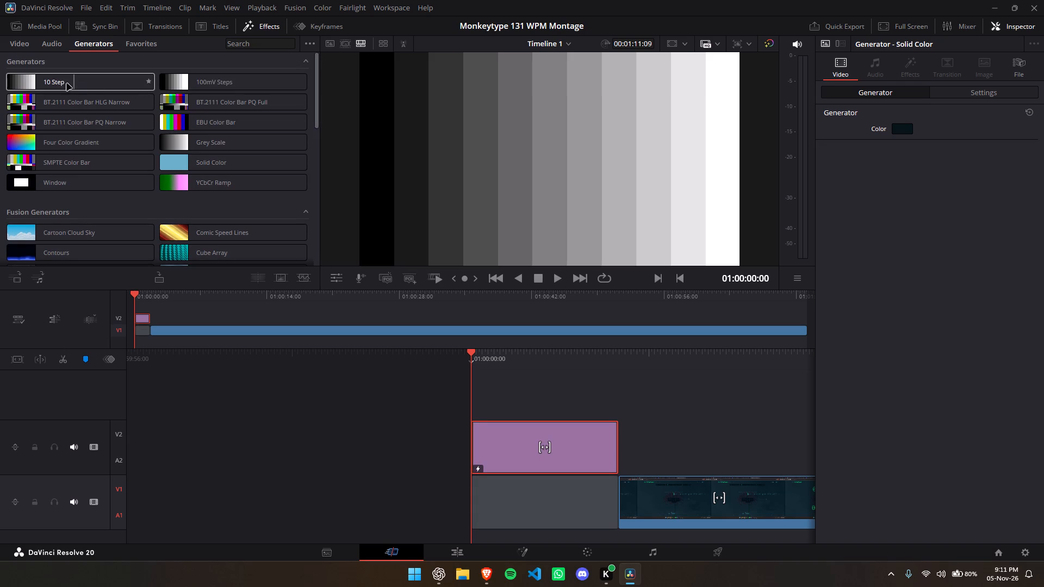
Examine the Fusion and Resolve FX video effects, and recheck the audio, generator and favorites categories for usable options.
{"action": "left_click", "coordinate": [20, 50]}
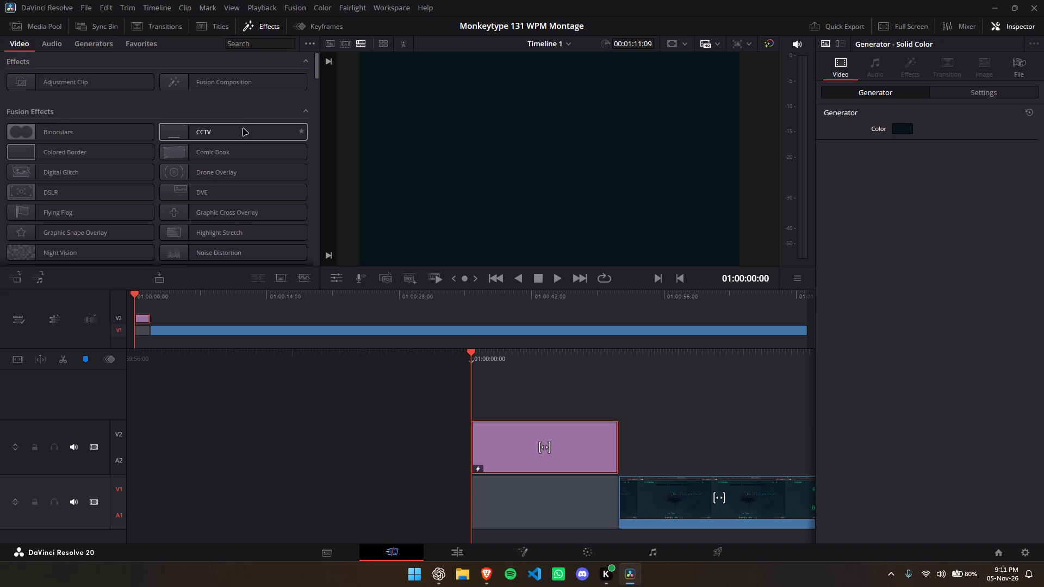
{"action": "scroll", "coordinate": [239, 136], "scroll_direction": "down", "scroll_amount": 1}
{"action": "scroll", "coordinate": [117, 128], "scroll_direction": "down", "scroll_amount": 2}
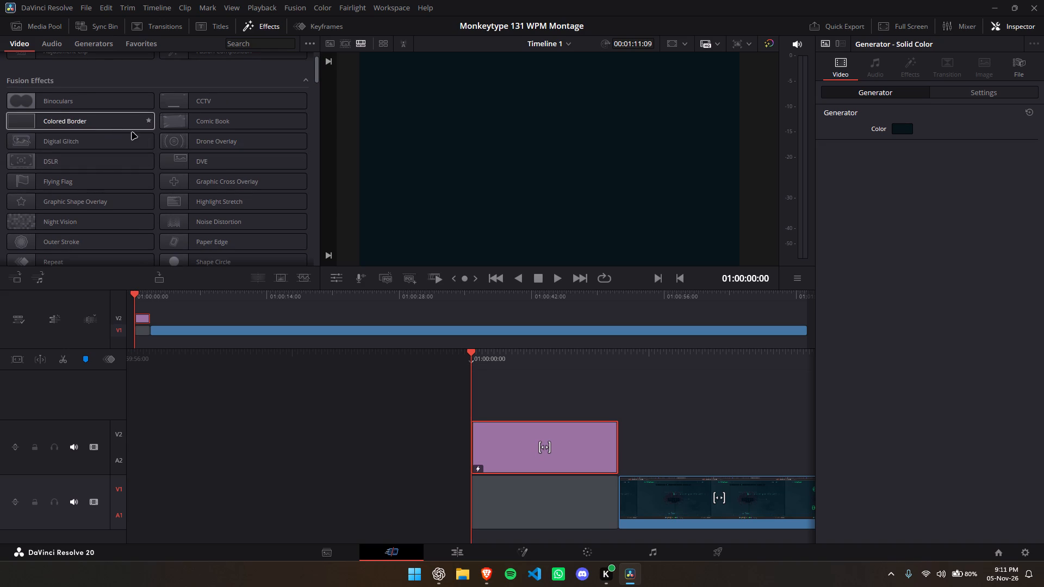
{"action": "scroll", "coordinate": [165, 152], "scroll_direction": "down", "scroll_amount": 3}
{"action": "scroll", "coordinate": [219, 160], "scroll_direction": "down", "scroll_amount": 6}
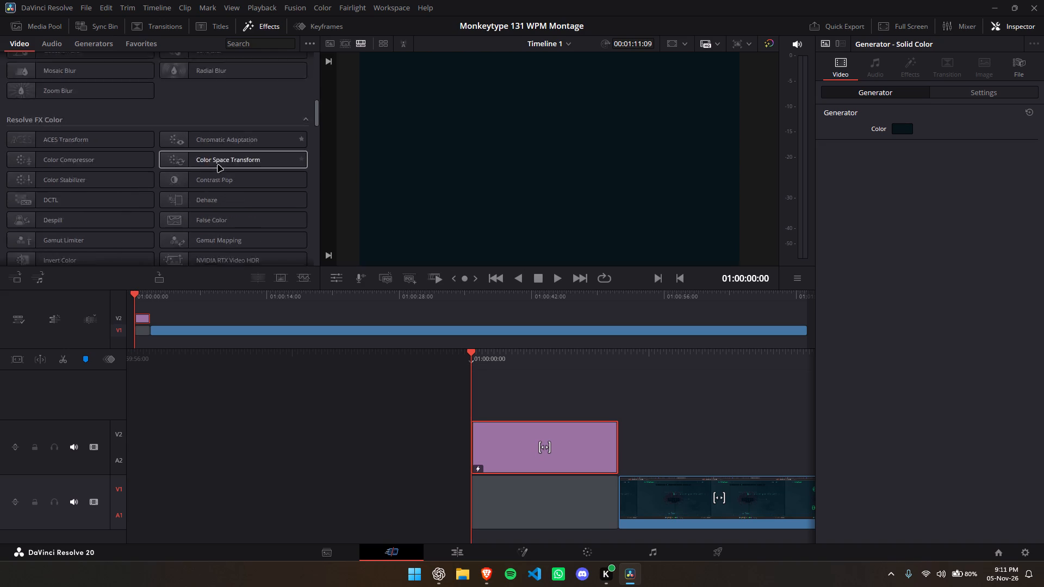
{"action": "scroll", "coordinate": [218, 165], "scroll_direction": "down", "scroll_amount": 7}
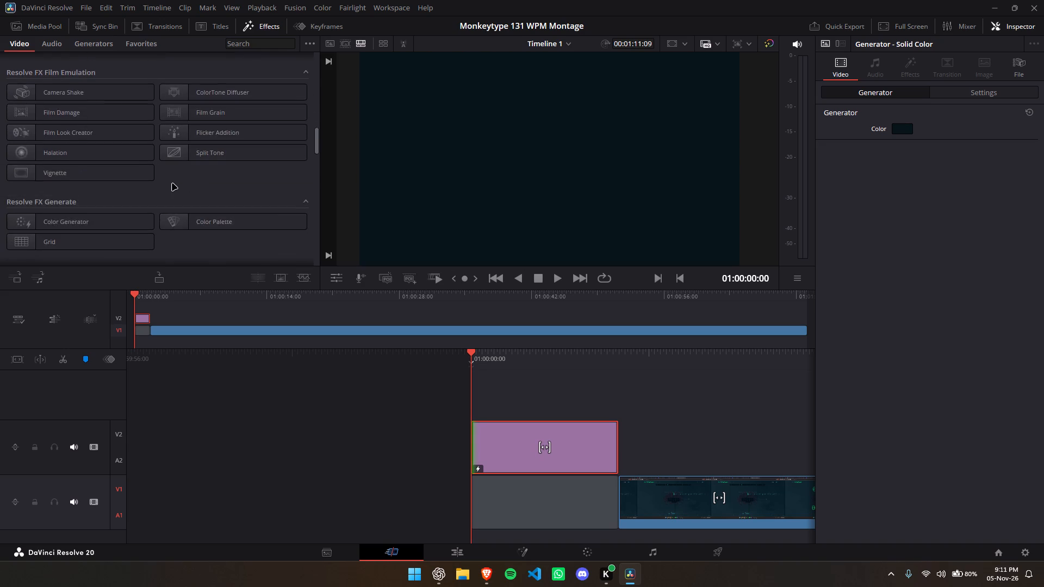
{"action": "scroll", "coordinate": [170, 185], "scroll_direction": "down", "scroll_amount": 3}
{"action": "scroll", "coordinate": [134, 184], "scroll_direction": "up", "scroll_amount": 7}
{"action": "scroll", "coordinate": [134, 184], "scroll_direction": "up", "scroll_amount": 18}
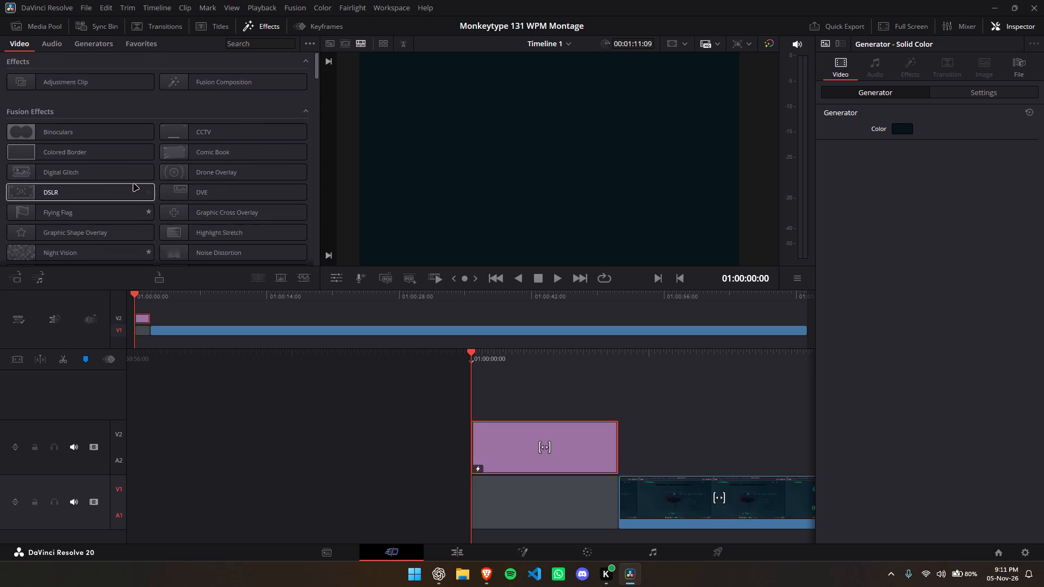
{"action": "scroll", "coordinate": [134, 184], "scroll_direction": "up", "scroll_amount": 16}
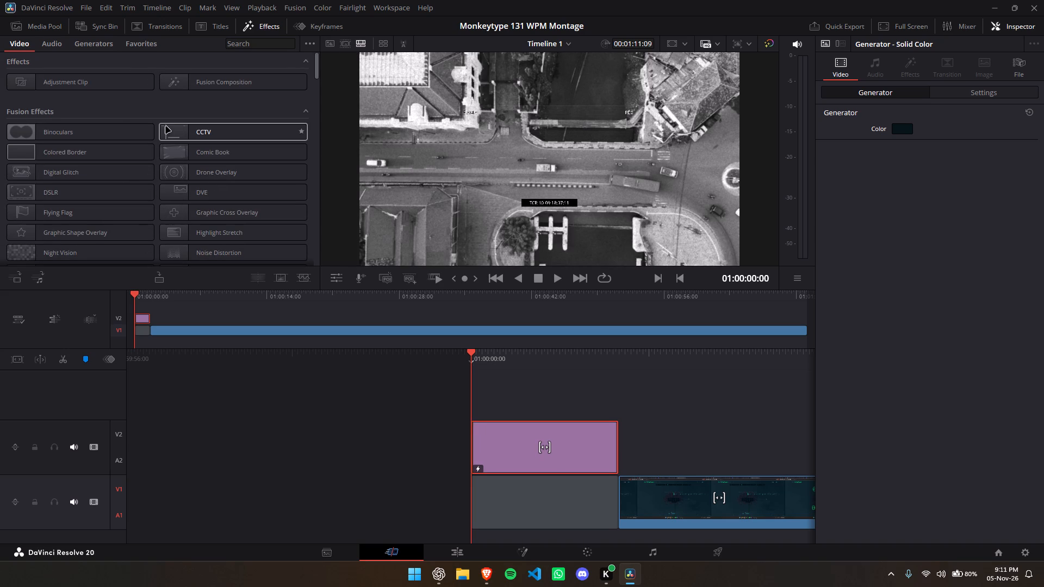
{"action": "scroll", "coordinate": [91, 64], "scroll_direction": "up", "scroll_amount": 3}
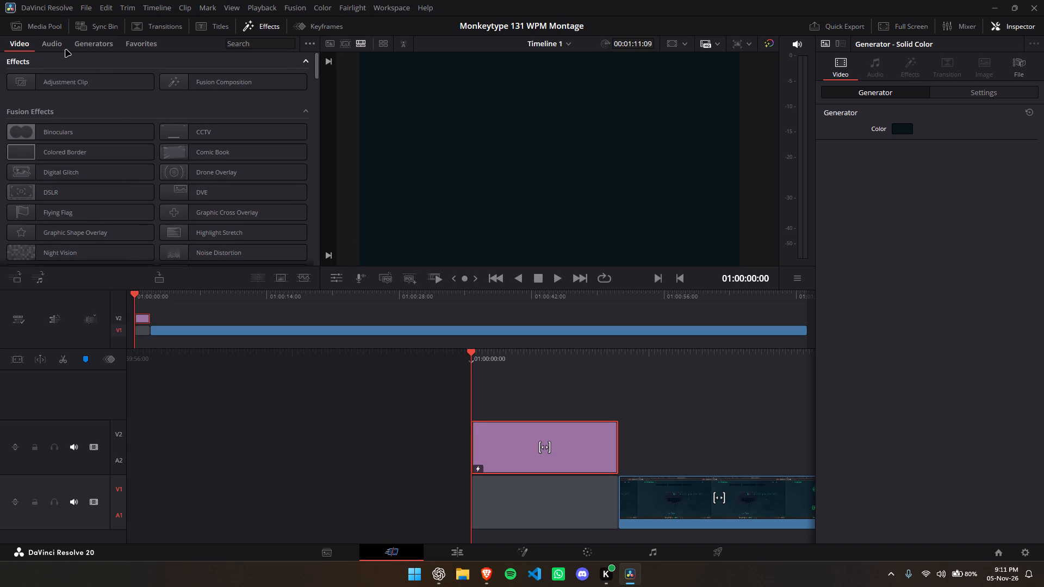
{"action": "left_click", "coordinate": [51, 48]}
{"action": "left_click", "coordinate": [82, 46]}
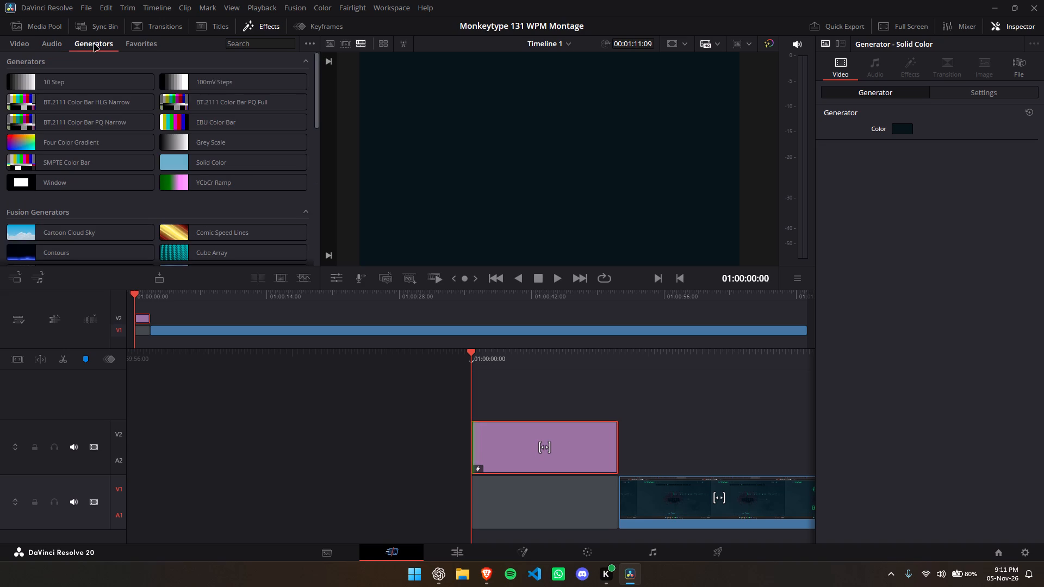
{"action": "left_click", "coordinate": [128, 45]}
{"action": "left_click", "coordinate": [86, 46]}
Take a screenshot of the editing window with the standard Titles and Fusion Titles lists showing.
{"action": "left_click", "coordinate": [203, 26]}
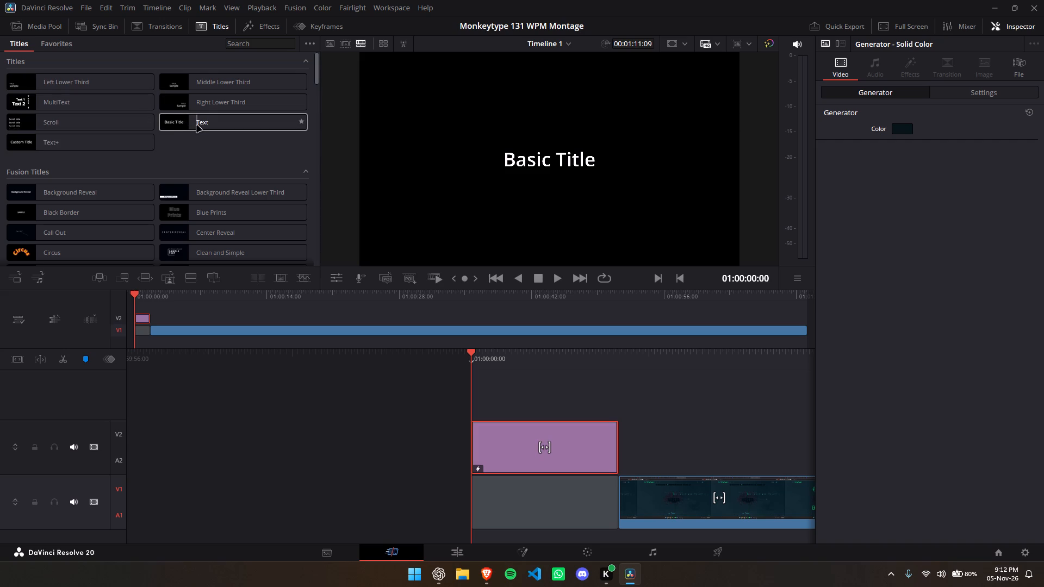
{"action": "scroll", "coordinate": [217, 130], "scroll_direction": "down", "scroll_amount": 2}
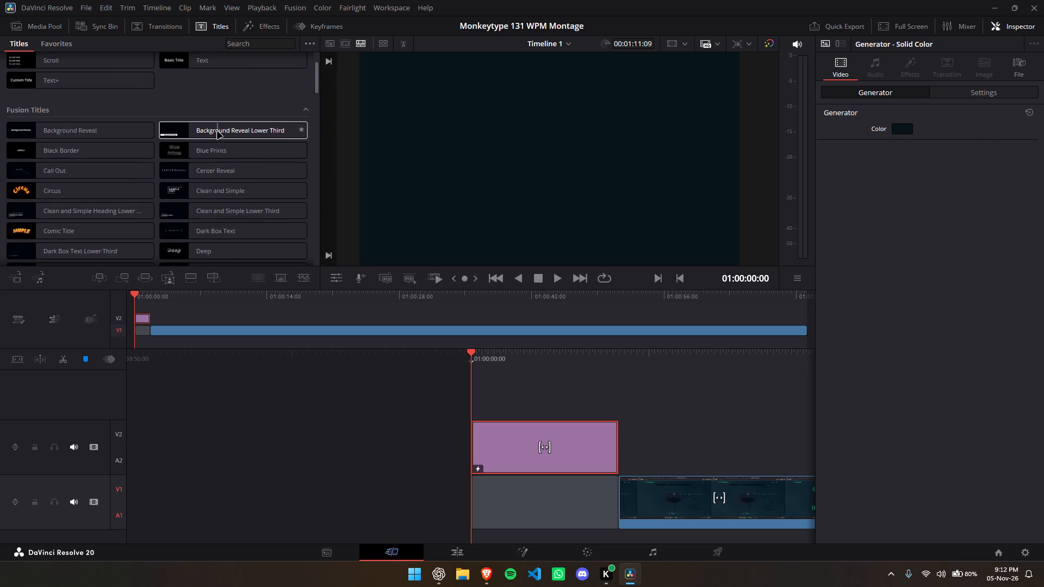
{"action": "scroll", "coordinate": [217, 132], "scroll_direction": "down", "scroll_amount": 6}
{"action": "scroll", "coordinate": [217, 132], "scroll_direction": "up", "scroll_amount": 16}
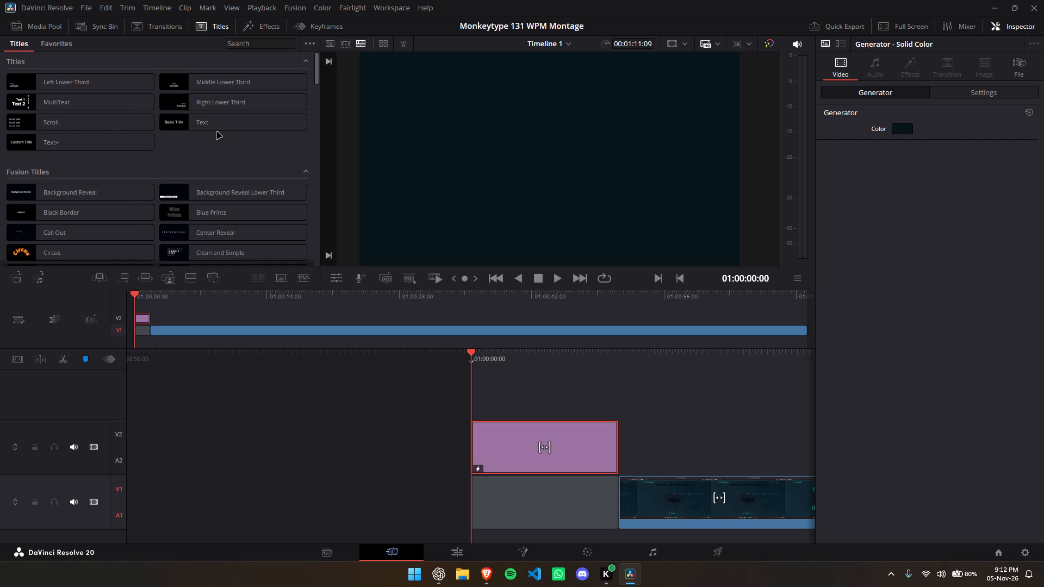
{"action": "key", "text": "Print"}
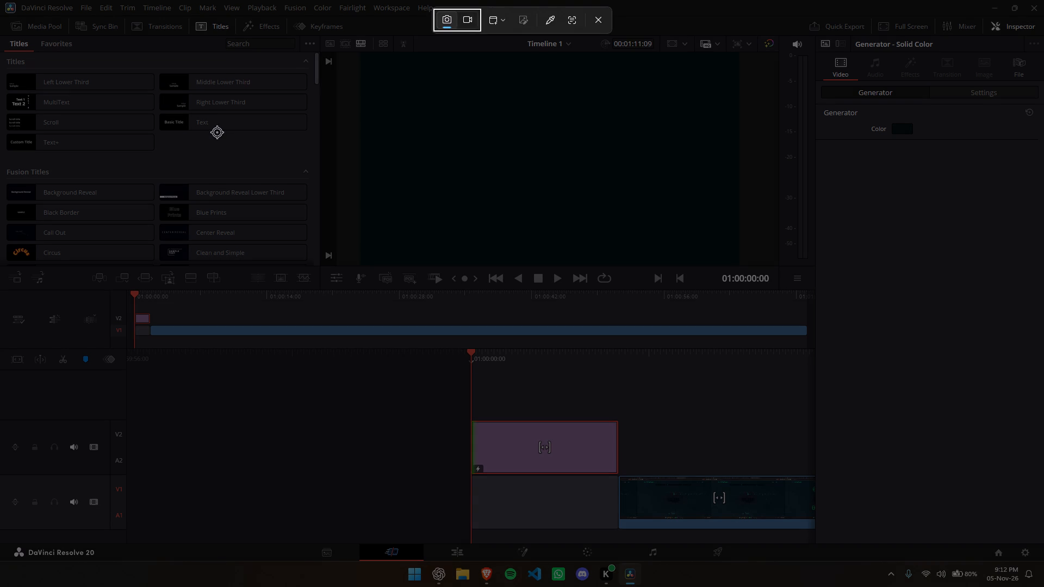
{"action": "left_click", "coordinate": [217, 132]}
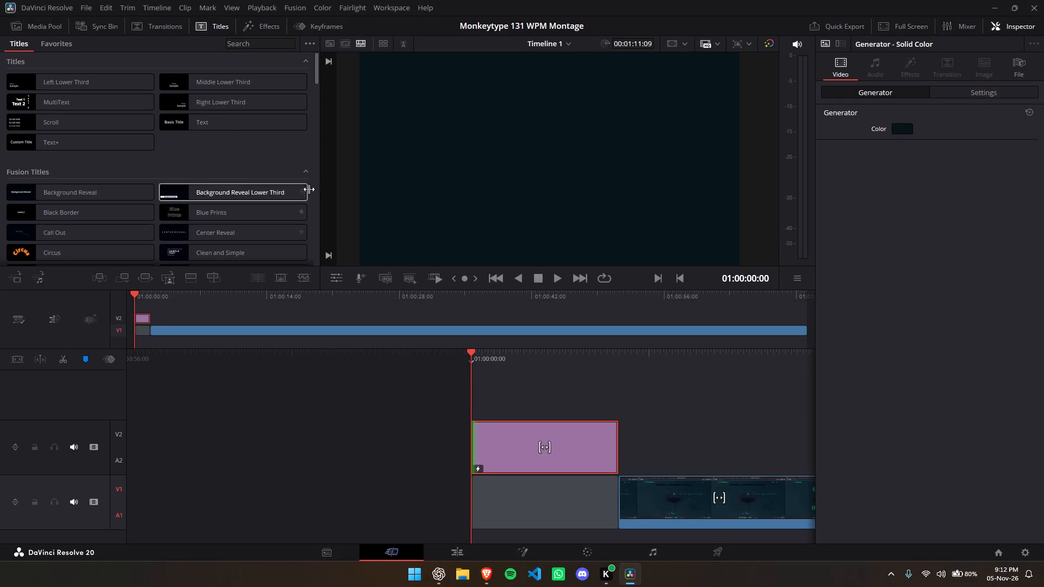
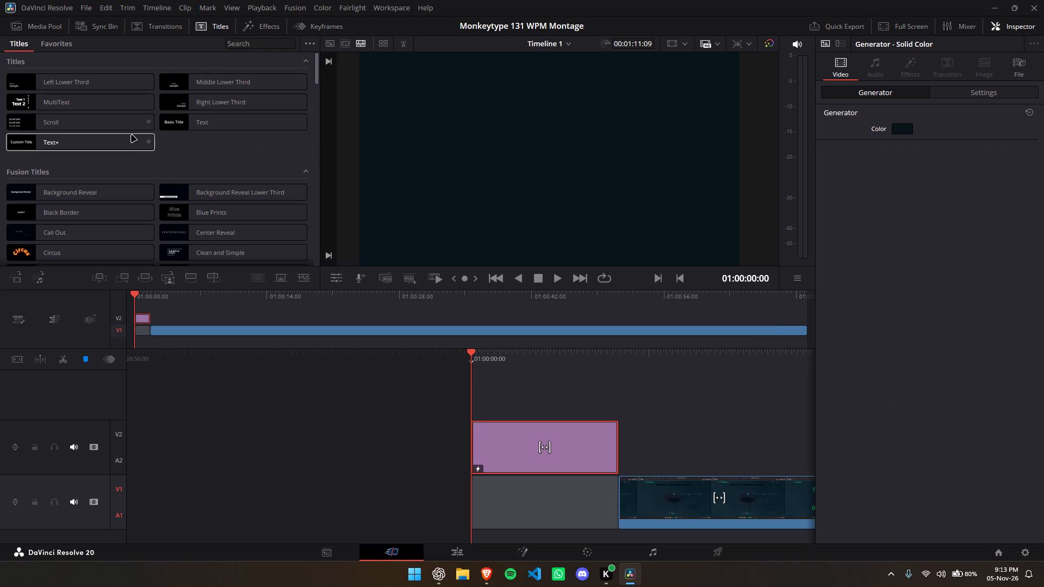
Place a Text+ title on a new video track above the Solid Color clip, starting at 01:00:00:00.
{"action": "left_click_drag", "start_coordinate": [99, 145], "coordinate": [532, 384]}
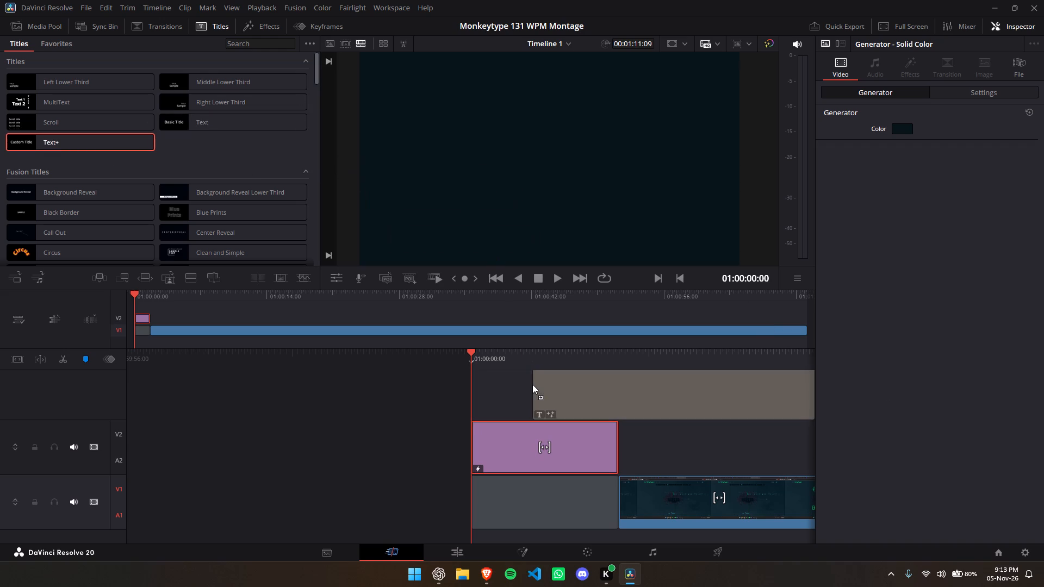
{"action": "left_click_drag", "start_coordinate": [532, 384], "coordinate": [473, 380]}
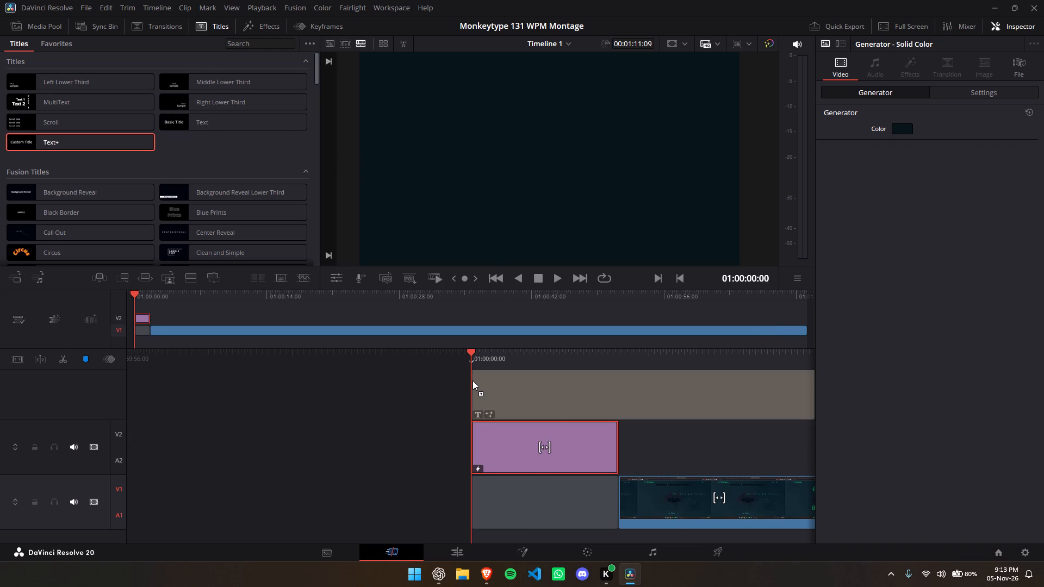
{"action": "left_click_drag", "start_coordinate": [473, 380], "coordinate": [476, 428]}
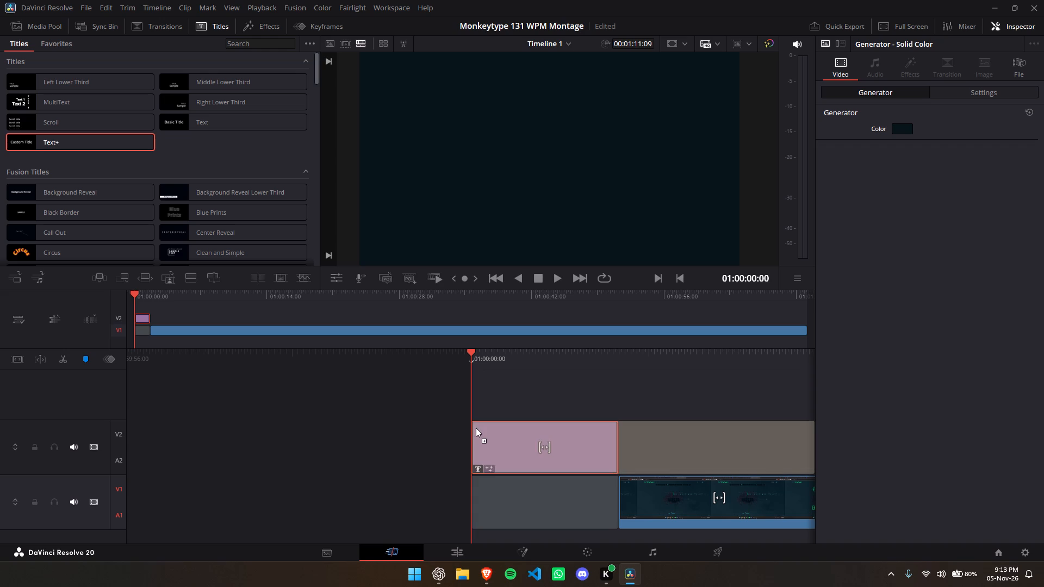
{"action": "left_click_drag", "start_coordinate": [476, 428], "coordinate": [476, 414]}
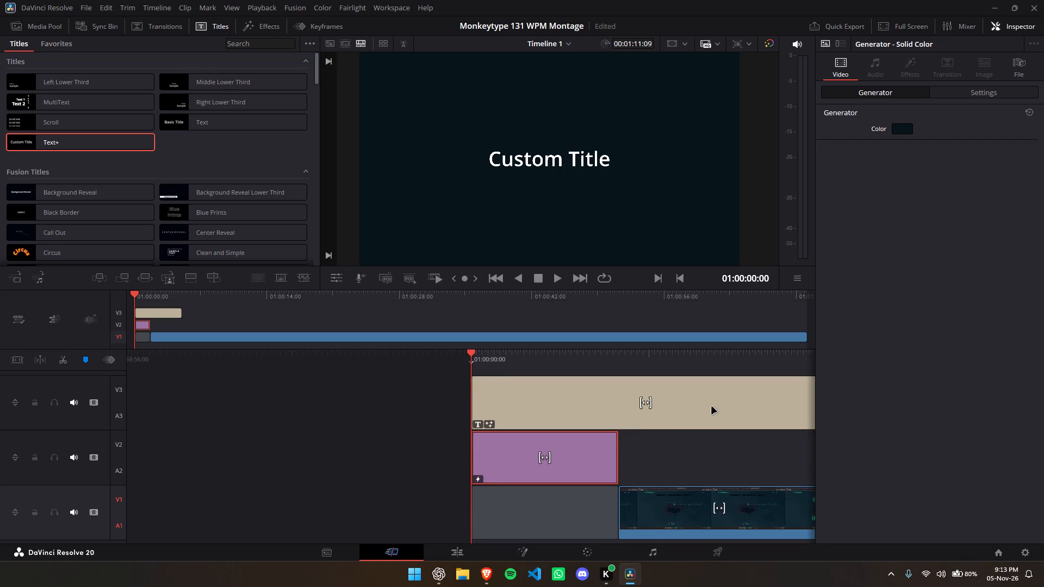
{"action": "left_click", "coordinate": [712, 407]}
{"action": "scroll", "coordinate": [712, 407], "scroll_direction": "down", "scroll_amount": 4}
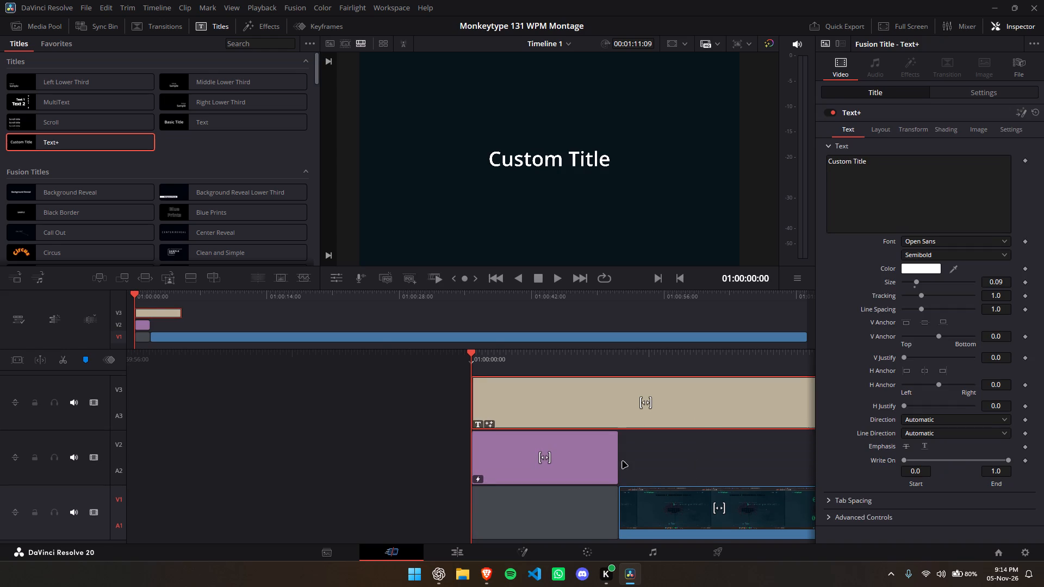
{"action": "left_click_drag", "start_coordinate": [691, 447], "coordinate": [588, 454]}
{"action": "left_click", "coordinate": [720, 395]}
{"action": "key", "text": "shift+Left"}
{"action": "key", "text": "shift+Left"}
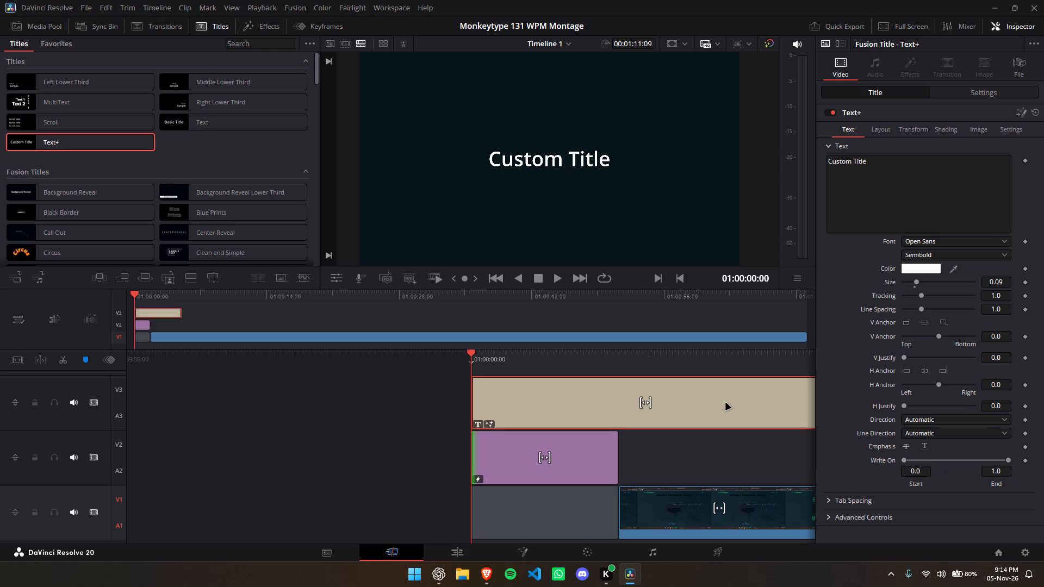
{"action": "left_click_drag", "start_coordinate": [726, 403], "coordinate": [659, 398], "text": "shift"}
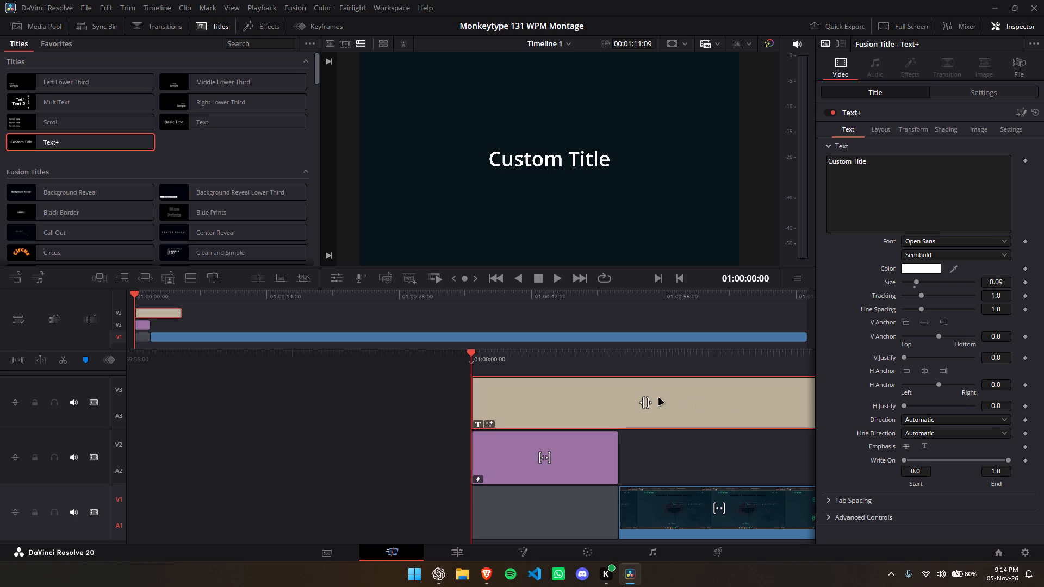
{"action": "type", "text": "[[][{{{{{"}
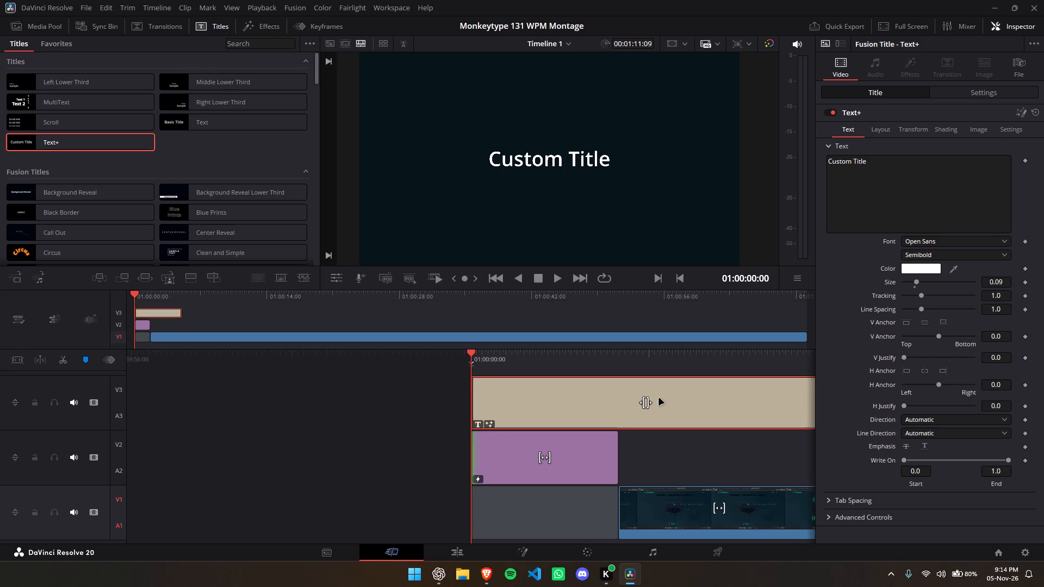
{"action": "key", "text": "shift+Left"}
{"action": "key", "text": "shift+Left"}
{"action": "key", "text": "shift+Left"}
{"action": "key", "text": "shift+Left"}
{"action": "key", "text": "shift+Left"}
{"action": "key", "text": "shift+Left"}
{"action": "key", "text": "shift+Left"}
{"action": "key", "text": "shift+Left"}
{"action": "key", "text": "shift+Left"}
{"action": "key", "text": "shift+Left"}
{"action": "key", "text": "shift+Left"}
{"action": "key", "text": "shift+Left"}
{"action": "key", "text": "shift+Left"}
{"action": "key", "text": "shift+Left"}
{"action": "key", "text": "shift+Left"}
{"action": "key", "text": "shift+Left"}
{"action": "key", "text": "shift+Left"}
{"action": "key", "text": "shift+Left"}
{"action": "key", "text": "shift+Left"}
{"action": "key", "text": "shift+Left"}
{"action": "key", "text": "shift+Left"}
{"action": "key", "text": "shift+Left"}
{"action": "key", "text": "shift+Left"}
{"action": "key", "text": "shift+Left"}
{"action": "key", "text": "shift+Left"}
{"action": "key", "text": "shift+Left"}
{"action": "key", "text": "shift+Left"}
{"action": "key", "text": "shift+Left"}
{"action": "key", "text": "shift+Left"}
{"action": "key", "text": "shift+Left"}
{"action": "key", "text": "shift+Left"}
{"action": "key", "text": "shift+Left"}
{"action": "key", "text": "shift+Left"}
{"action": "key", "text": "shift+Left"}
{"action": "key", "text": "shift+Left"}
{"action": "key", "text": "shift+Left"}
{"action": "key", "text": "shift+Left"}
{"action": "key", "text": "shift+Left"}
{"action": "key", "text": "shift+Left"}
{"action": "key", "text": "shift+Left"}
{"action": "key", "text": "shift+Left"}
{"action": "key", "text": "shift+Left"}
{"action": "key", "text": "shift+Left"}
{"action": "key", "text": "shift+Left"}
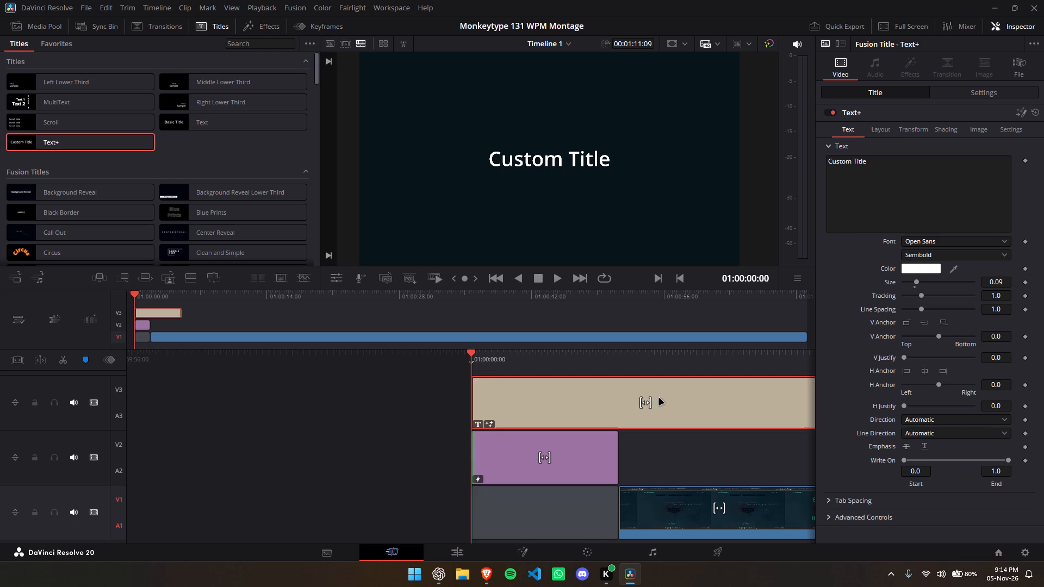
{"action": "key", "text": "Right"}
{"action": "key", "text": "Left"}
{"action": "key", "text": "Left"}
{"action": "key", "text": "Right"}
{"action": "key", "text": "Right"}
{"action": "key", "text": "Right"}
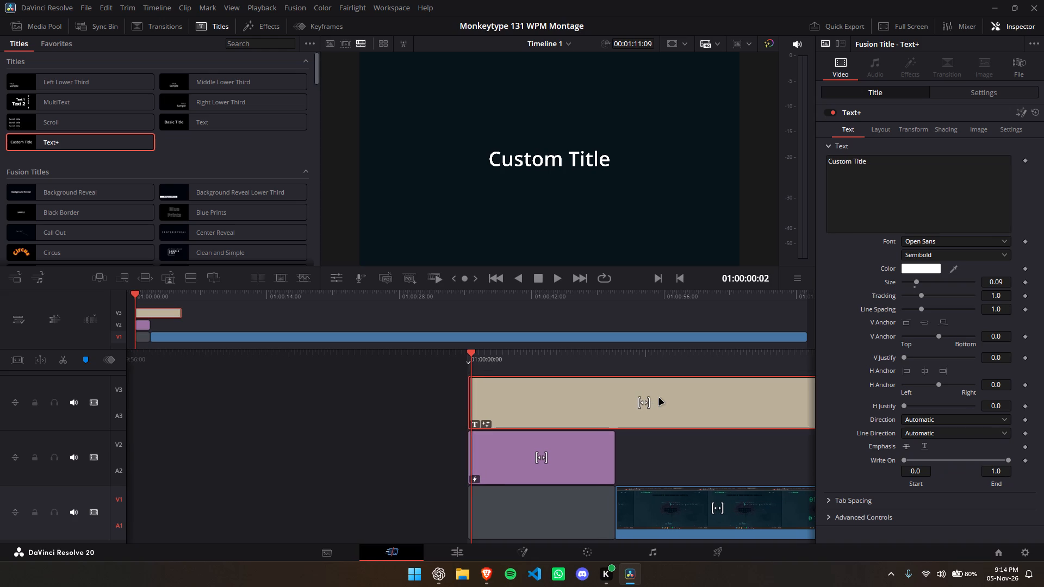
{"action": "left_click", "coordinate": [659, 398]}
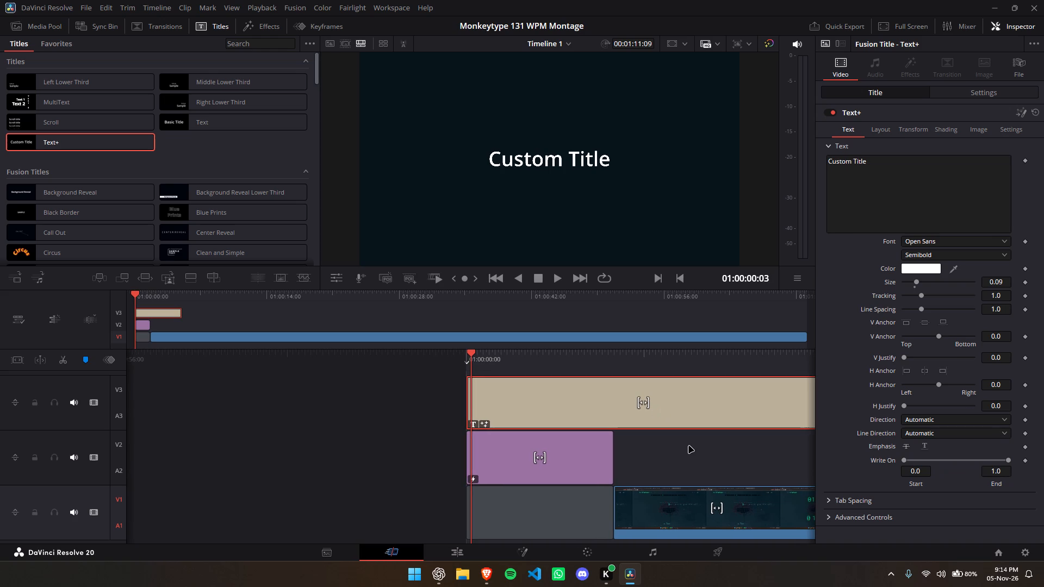
Trim the end of the Text+ clip back to line up with the end of the Solid Color clip.
{"action": "scroll", "coordinate": [689, 446], "scroll_direction": "down", "scroll_amount": 5}
{"action": "left_click_drag", "start_coordinate": [474, 354], "coordinate": [451, 356]}
{"action": "left_click_drag", "start_coordinate": [470, 354], "coordinate": [454, 354]}
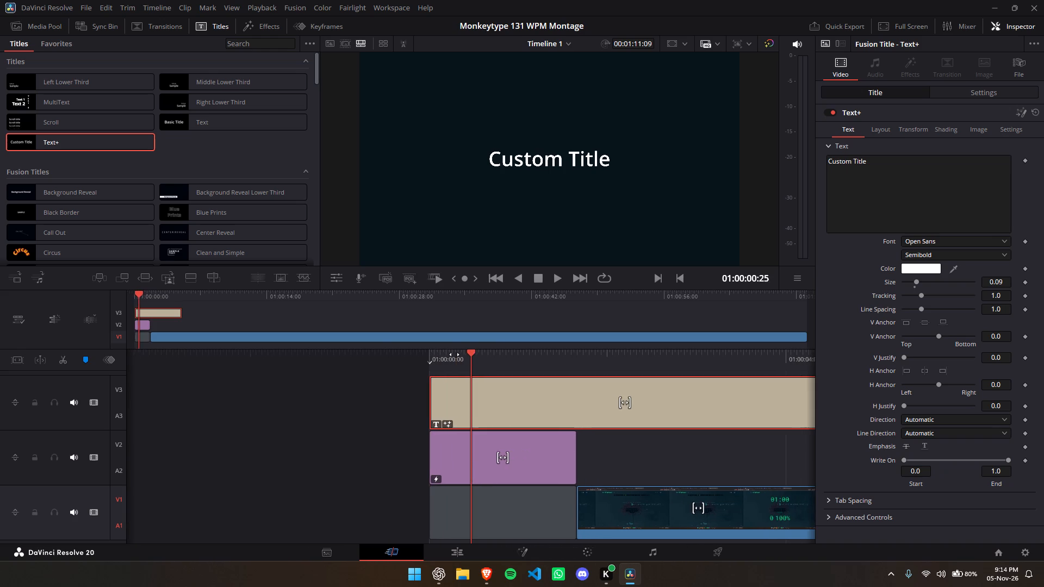
{"action": "left_click_drag", "start_coordinate": [454, 354], "coordinate": [231, 374]}
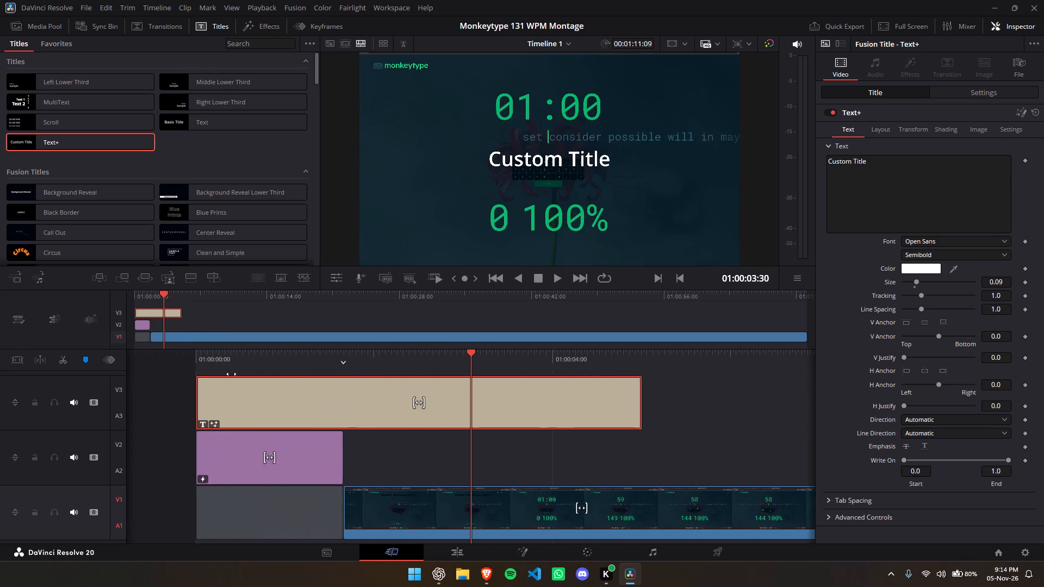
{"action": "left_click_drag", "start_coordinate": [231, 374], "coordinate": [253, 374]}
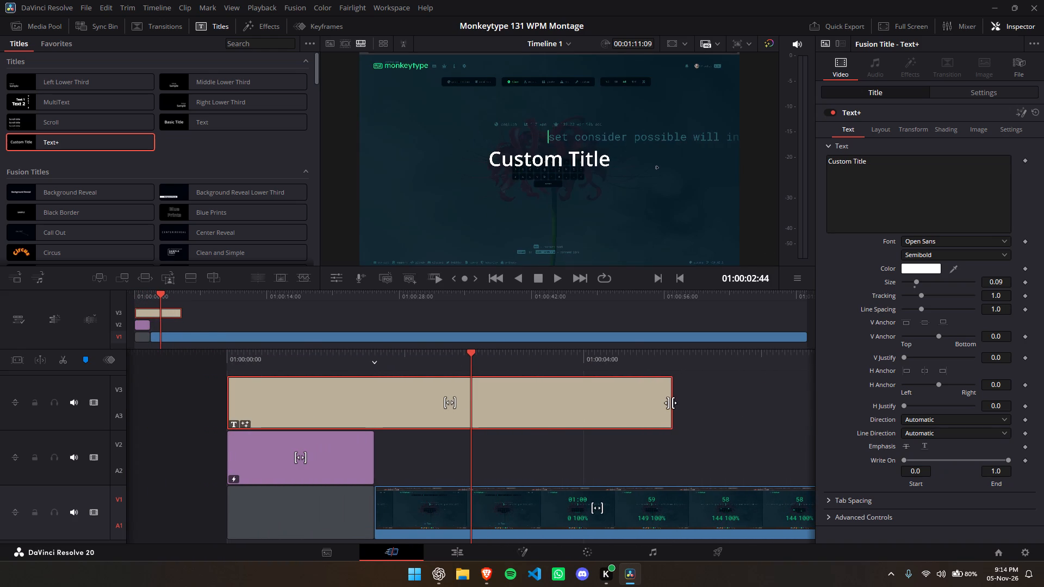
{"action": "left_click_drag", "start_coordinate": [670, 403], "coordinate": [562, 419]}
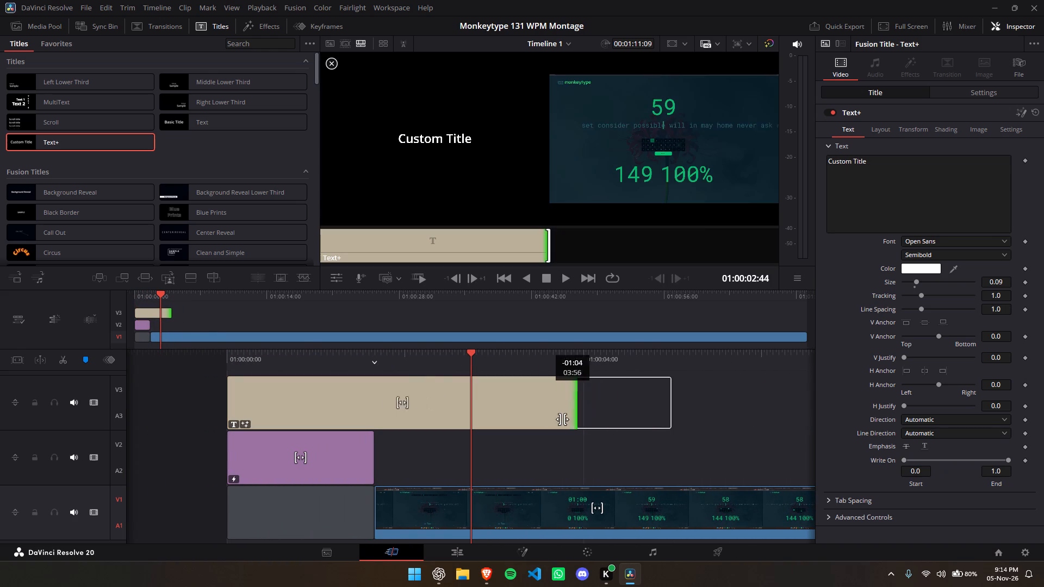
{"action": "left_click_drag", "start_coordinate": [562, 419], "coordinate": [373, 419]}
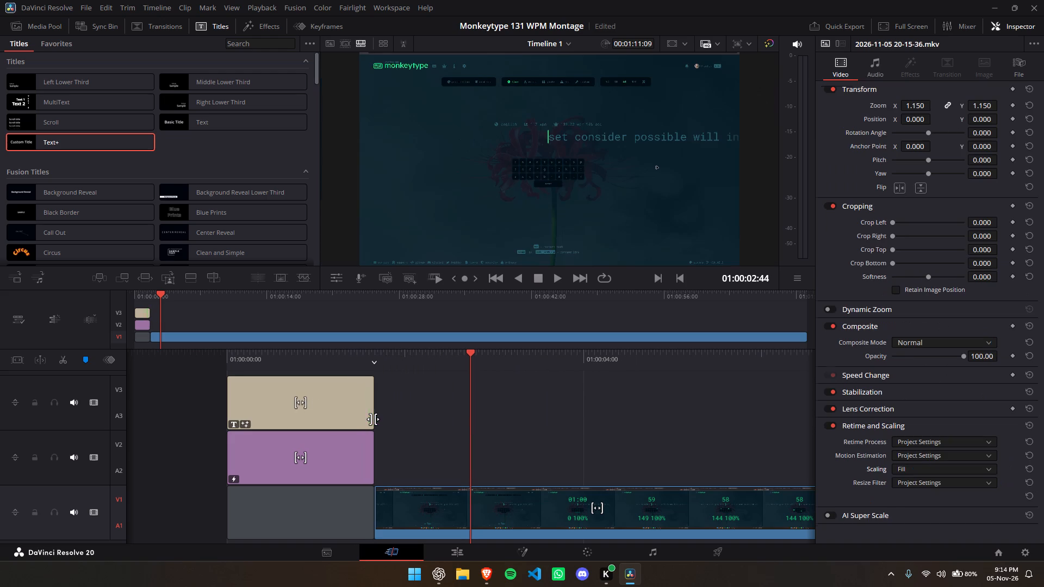
Replace the Text+ clip's placeholder text with "131 WPM".
{"action": "left_click_drag", "start_coordinate": [471, 354], "coordinate": [400, 362]}
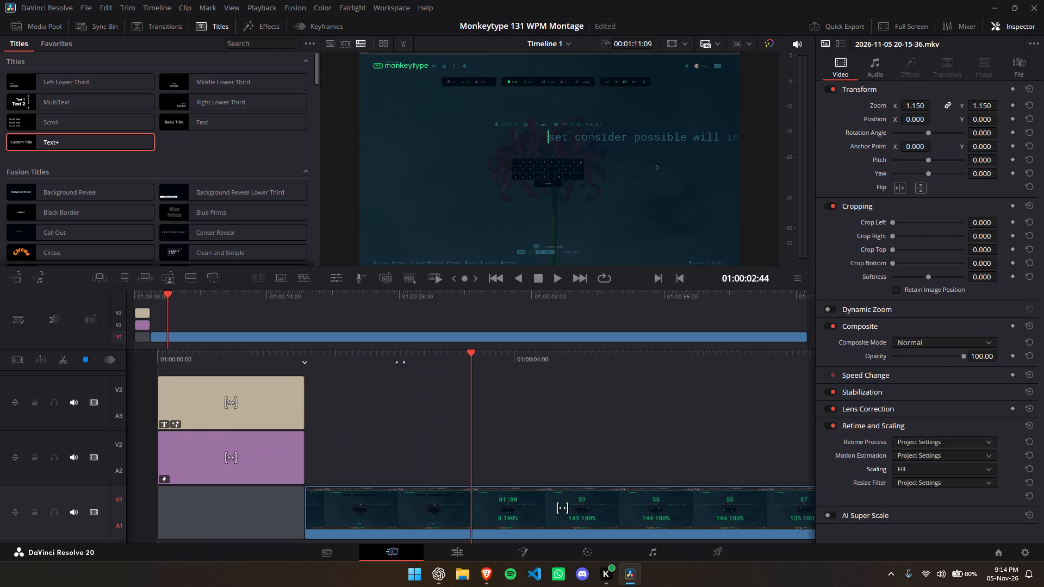
{"action": "left_click_drag", "start_coordinate": [400, 362], "coordinate": [778, 383]}
{"action": "key", "text": "space"}
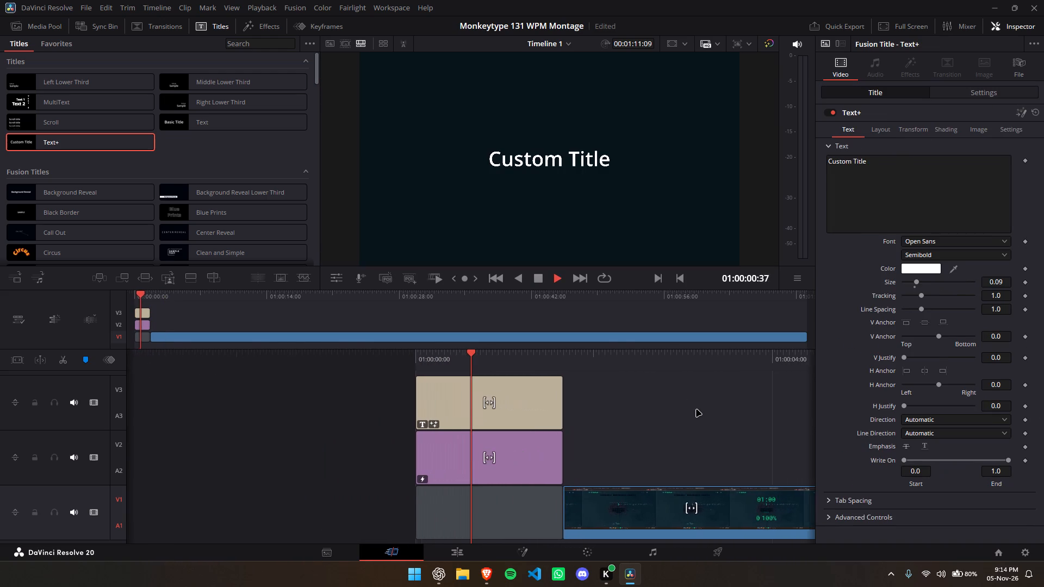
{"action": "key", "text": "space"}
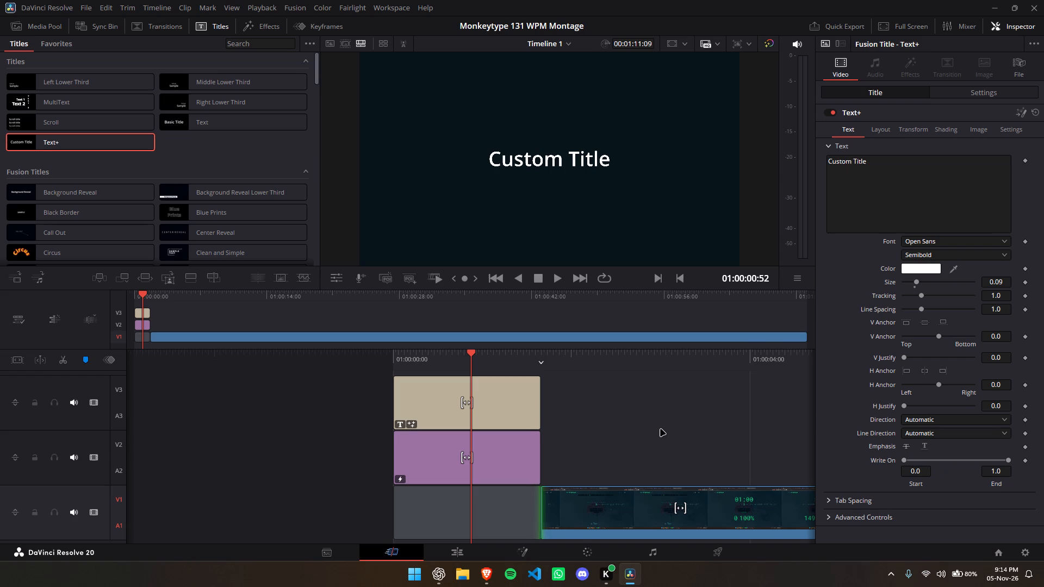
{"action": "left_click", "coordinate": [456, 404]}
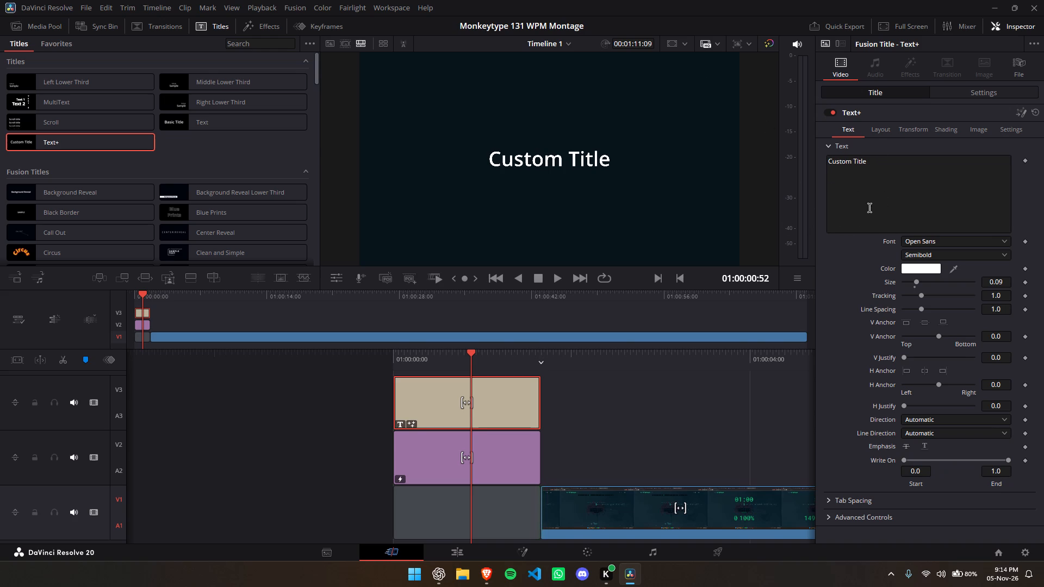
{"action": "left_click_drag", "start_coordinate": [886, 167], "coordinate": [811, 166]}
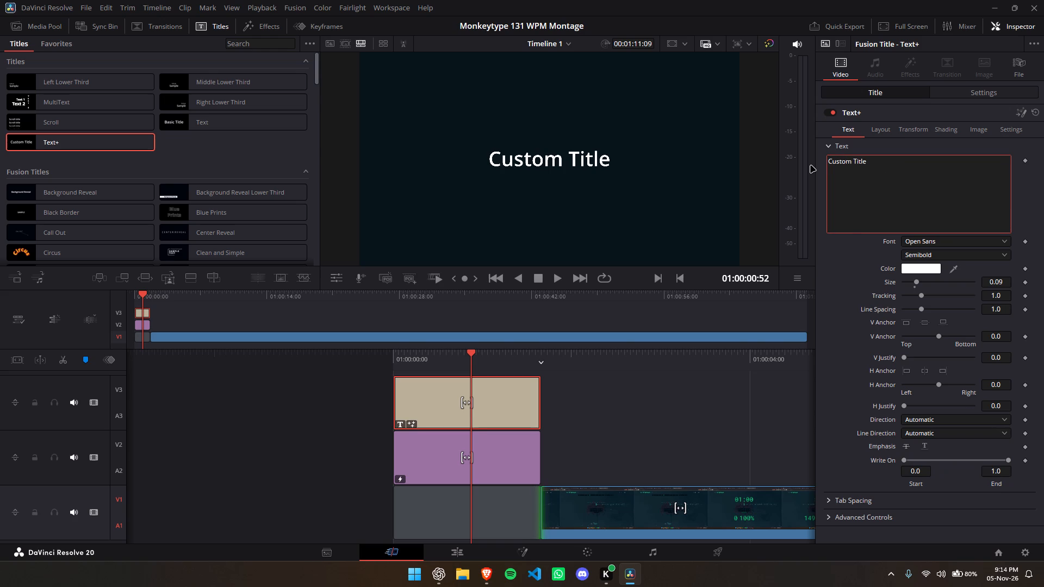
{"action": "key", "text": "ctrl+BackSpace"}
{"action": "key", "text": "ctrl+BackSpace"}
{"action": "key", "text": "ctrl+BackSpace"}
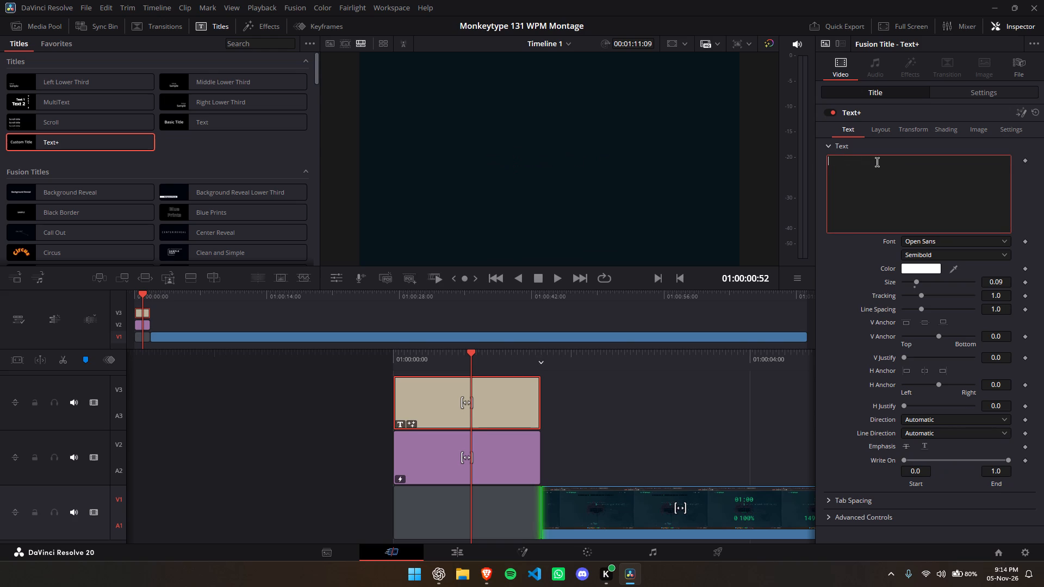
{"action": "type", "text": "131"}
{"action": "key", "text": "space"}
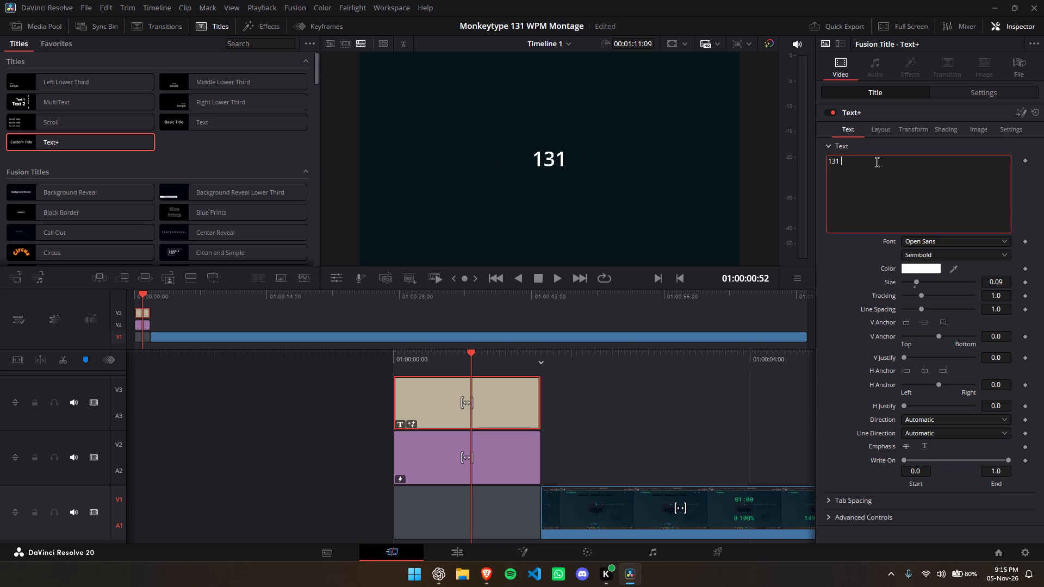
{"action": "key", "text": "shift+q"}
{"action": "key", "text": "BackSpace"}
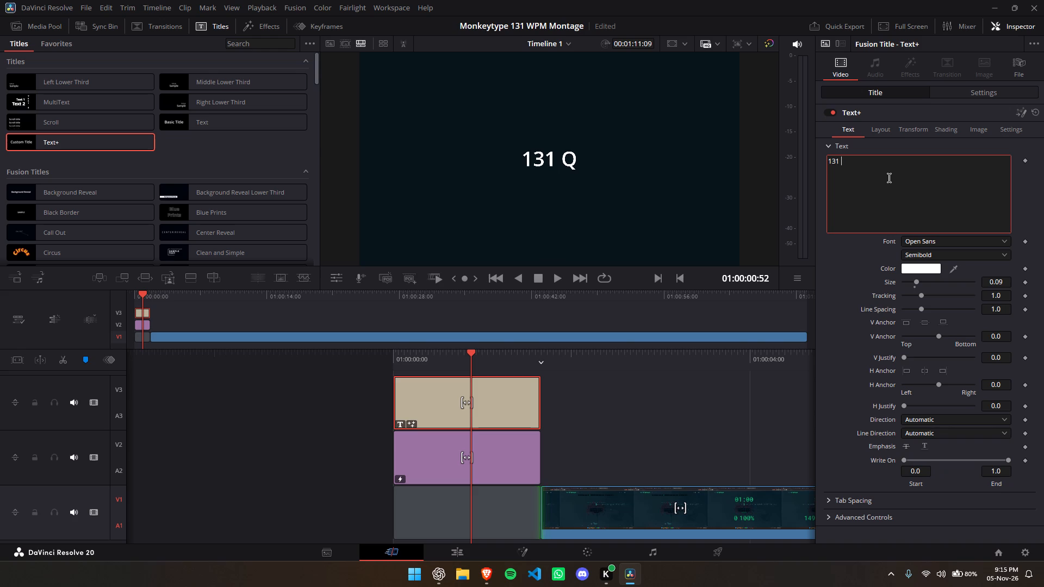
{"action": "type", "text": "WPM"}
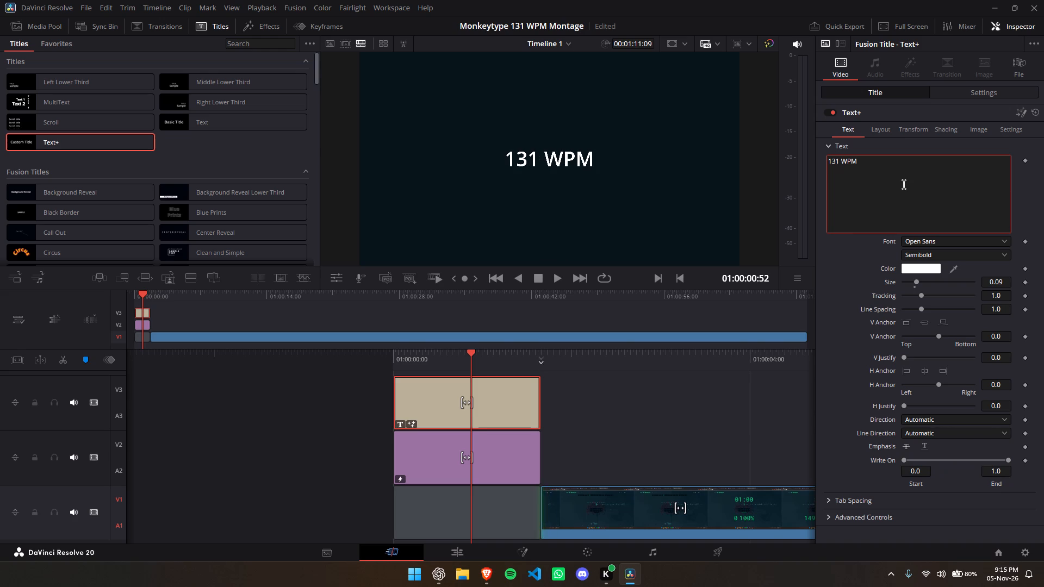
Take a screenshot of the editing window with the 131 WPM title and its Text+ settings showing.
{"action": "key", "text": "Print"}
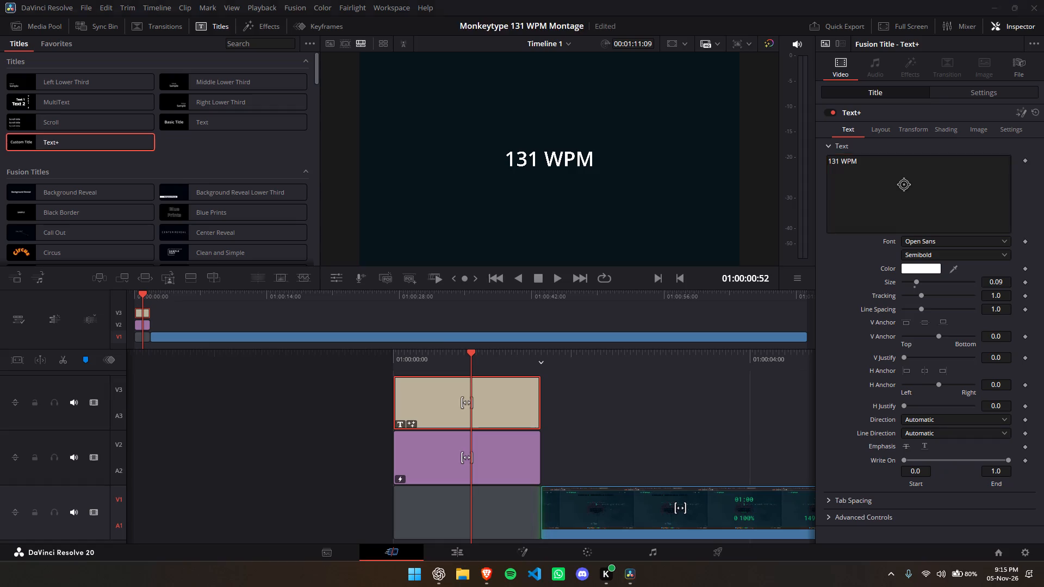
{"action": "left_click", "coordinate": [904, 184]}
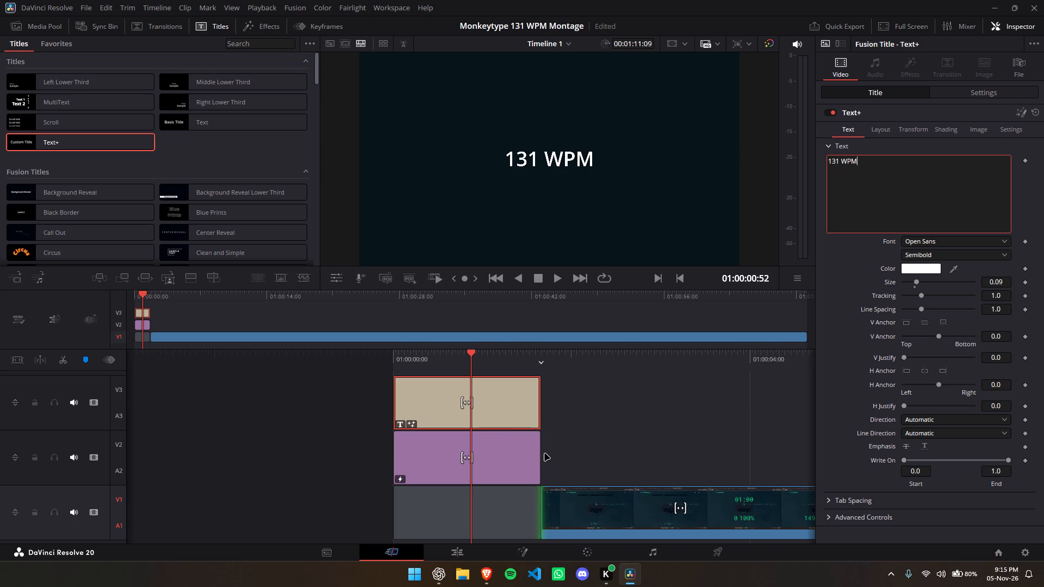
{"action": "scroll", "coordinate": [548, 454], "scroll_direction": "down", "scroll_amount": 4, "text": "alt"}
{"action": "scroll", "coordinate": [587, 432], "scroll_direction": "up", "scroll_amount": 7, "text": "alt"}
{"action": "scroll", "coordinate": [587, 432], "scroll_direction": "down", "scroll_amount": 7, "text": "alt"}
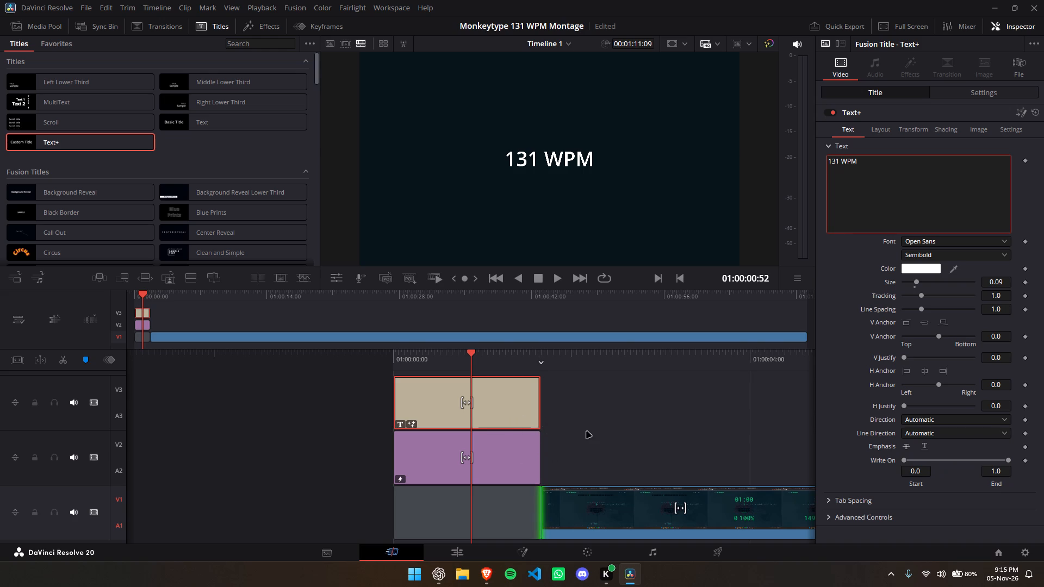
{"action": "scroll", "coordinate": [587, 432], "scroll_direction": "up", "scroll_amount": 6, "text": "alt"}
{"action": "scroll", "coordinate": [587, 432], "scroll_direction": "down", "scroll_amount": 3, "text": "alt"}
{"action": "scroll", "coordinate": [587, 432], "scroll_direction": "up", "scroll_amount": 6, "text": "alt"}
Hide the Inspector to widen the timeline and viewer.
{"action": "left_click", "coordinate": [1029, 33]}
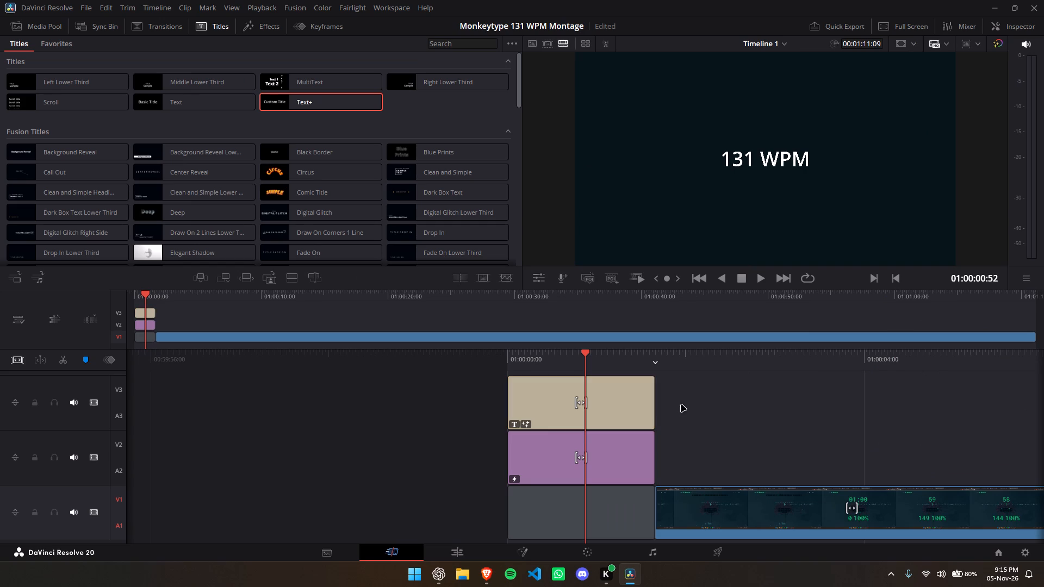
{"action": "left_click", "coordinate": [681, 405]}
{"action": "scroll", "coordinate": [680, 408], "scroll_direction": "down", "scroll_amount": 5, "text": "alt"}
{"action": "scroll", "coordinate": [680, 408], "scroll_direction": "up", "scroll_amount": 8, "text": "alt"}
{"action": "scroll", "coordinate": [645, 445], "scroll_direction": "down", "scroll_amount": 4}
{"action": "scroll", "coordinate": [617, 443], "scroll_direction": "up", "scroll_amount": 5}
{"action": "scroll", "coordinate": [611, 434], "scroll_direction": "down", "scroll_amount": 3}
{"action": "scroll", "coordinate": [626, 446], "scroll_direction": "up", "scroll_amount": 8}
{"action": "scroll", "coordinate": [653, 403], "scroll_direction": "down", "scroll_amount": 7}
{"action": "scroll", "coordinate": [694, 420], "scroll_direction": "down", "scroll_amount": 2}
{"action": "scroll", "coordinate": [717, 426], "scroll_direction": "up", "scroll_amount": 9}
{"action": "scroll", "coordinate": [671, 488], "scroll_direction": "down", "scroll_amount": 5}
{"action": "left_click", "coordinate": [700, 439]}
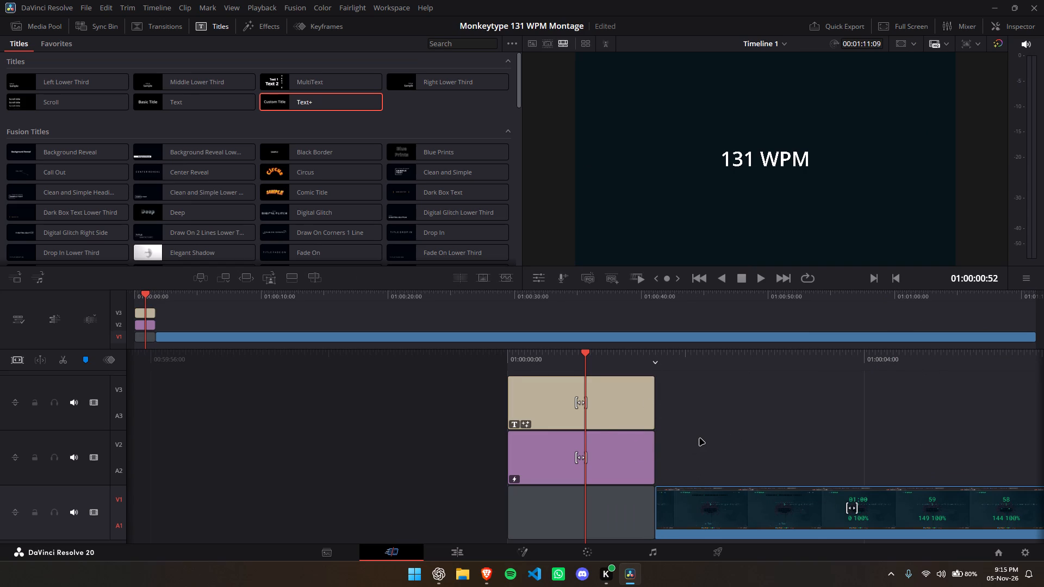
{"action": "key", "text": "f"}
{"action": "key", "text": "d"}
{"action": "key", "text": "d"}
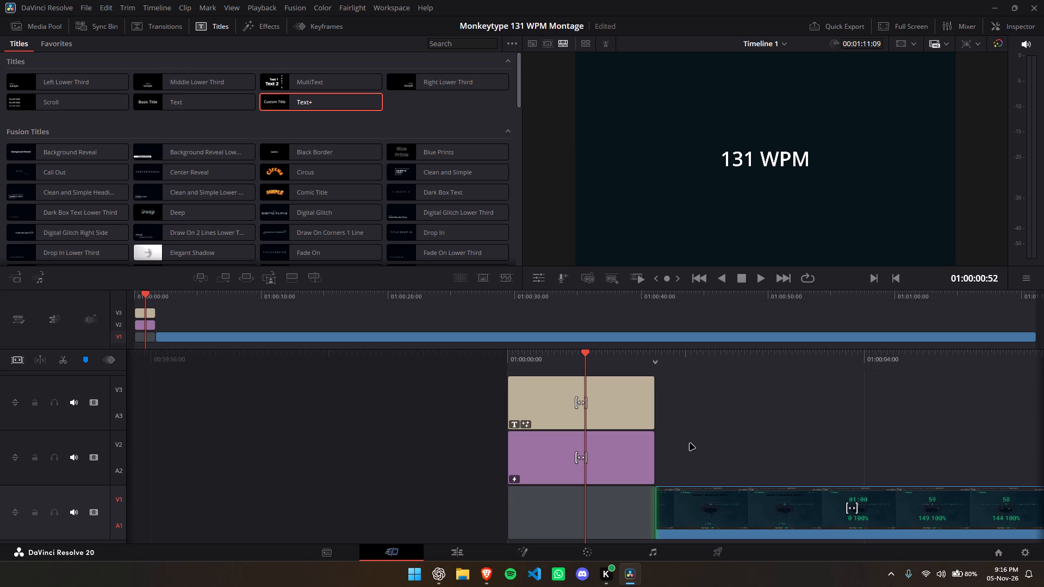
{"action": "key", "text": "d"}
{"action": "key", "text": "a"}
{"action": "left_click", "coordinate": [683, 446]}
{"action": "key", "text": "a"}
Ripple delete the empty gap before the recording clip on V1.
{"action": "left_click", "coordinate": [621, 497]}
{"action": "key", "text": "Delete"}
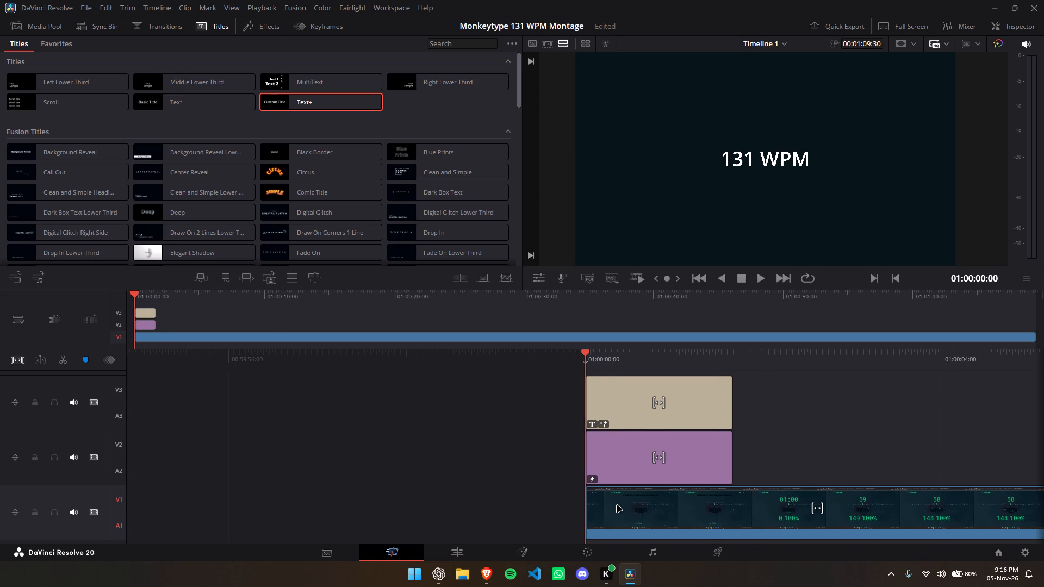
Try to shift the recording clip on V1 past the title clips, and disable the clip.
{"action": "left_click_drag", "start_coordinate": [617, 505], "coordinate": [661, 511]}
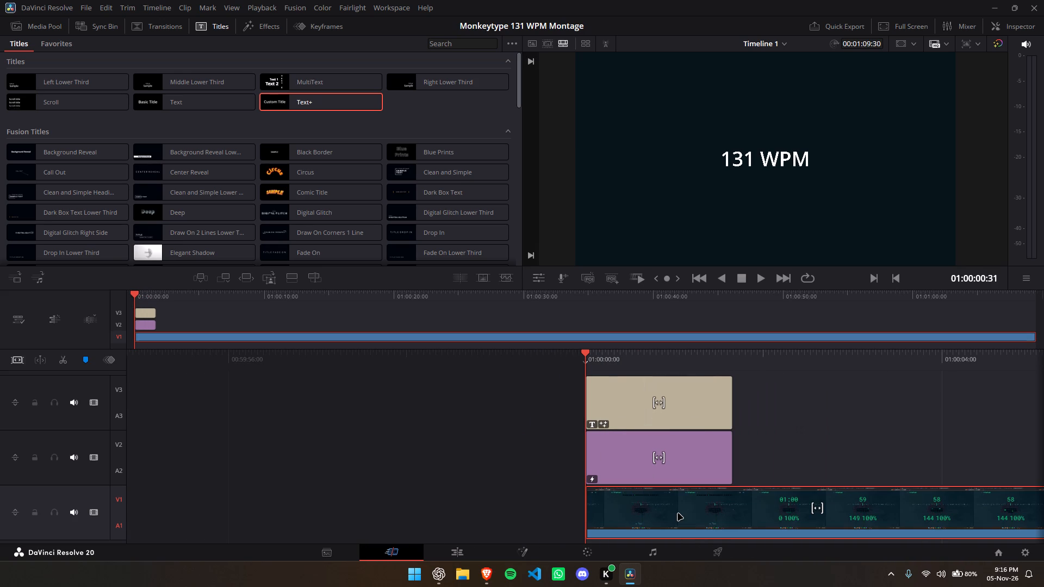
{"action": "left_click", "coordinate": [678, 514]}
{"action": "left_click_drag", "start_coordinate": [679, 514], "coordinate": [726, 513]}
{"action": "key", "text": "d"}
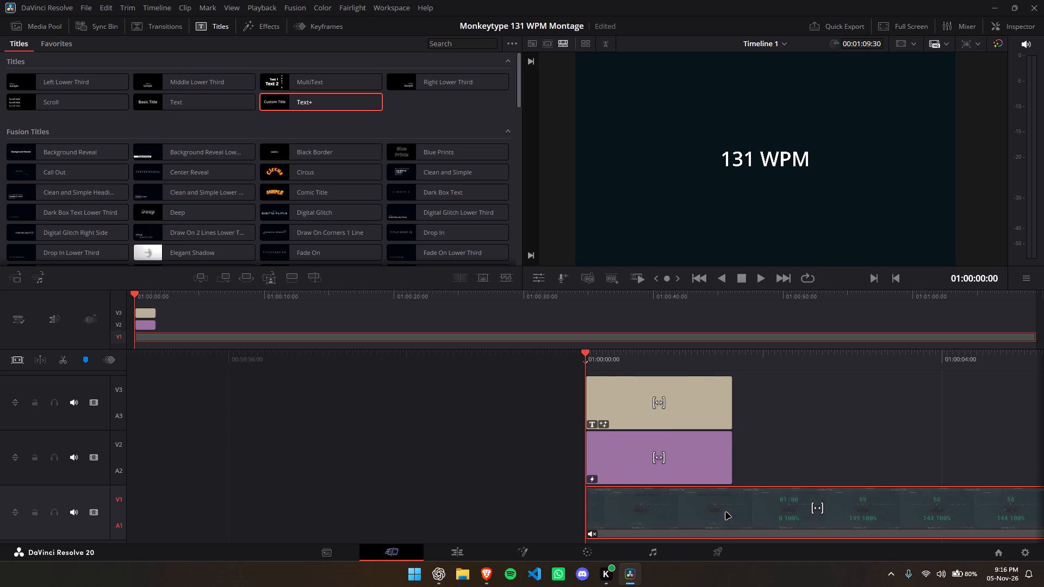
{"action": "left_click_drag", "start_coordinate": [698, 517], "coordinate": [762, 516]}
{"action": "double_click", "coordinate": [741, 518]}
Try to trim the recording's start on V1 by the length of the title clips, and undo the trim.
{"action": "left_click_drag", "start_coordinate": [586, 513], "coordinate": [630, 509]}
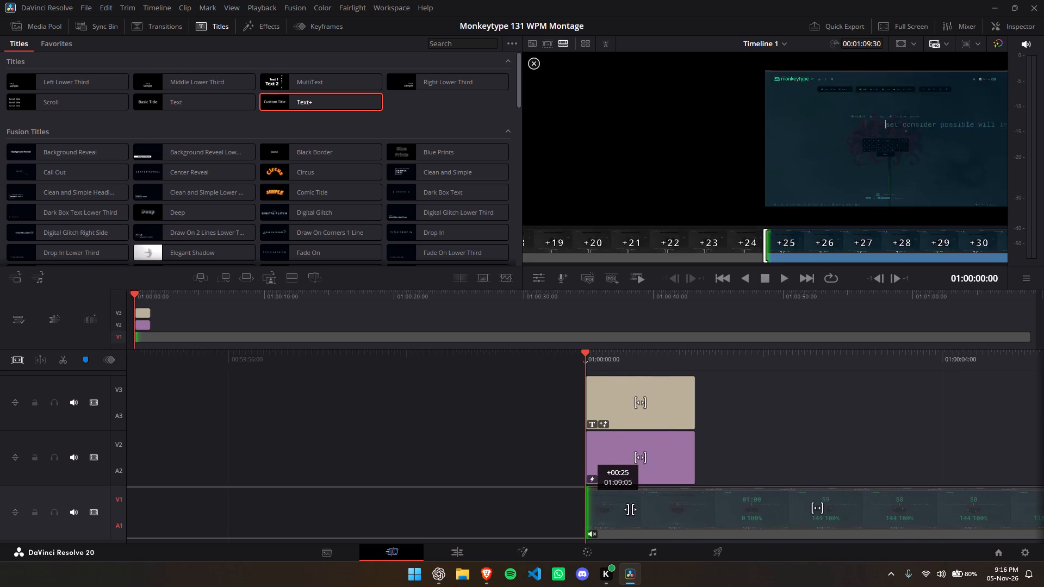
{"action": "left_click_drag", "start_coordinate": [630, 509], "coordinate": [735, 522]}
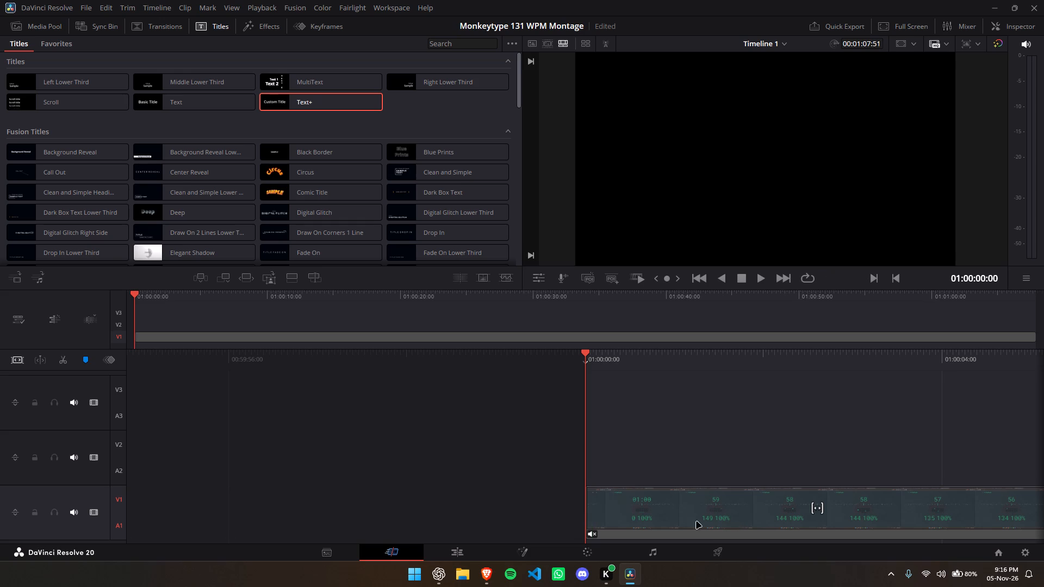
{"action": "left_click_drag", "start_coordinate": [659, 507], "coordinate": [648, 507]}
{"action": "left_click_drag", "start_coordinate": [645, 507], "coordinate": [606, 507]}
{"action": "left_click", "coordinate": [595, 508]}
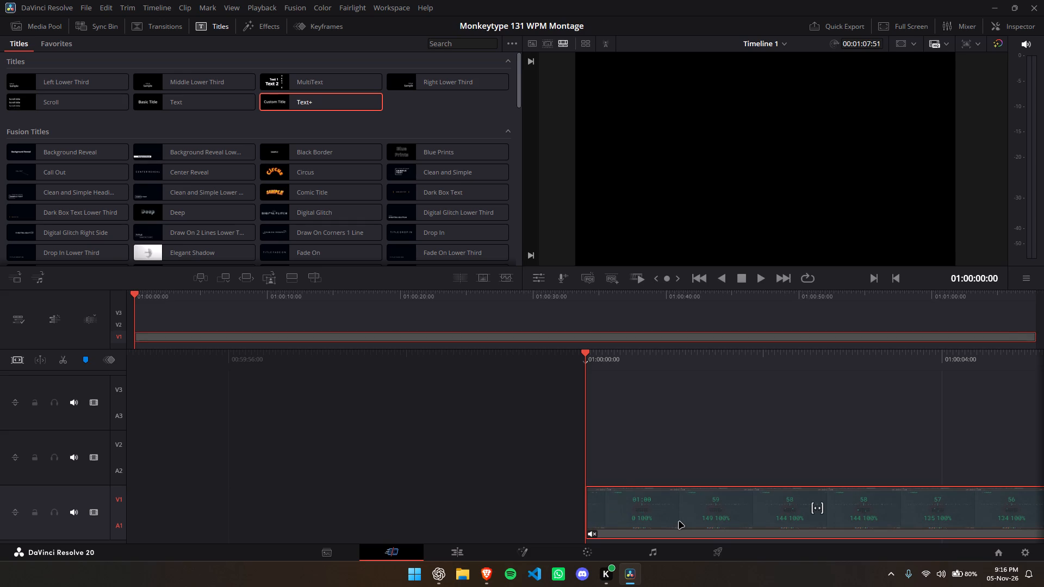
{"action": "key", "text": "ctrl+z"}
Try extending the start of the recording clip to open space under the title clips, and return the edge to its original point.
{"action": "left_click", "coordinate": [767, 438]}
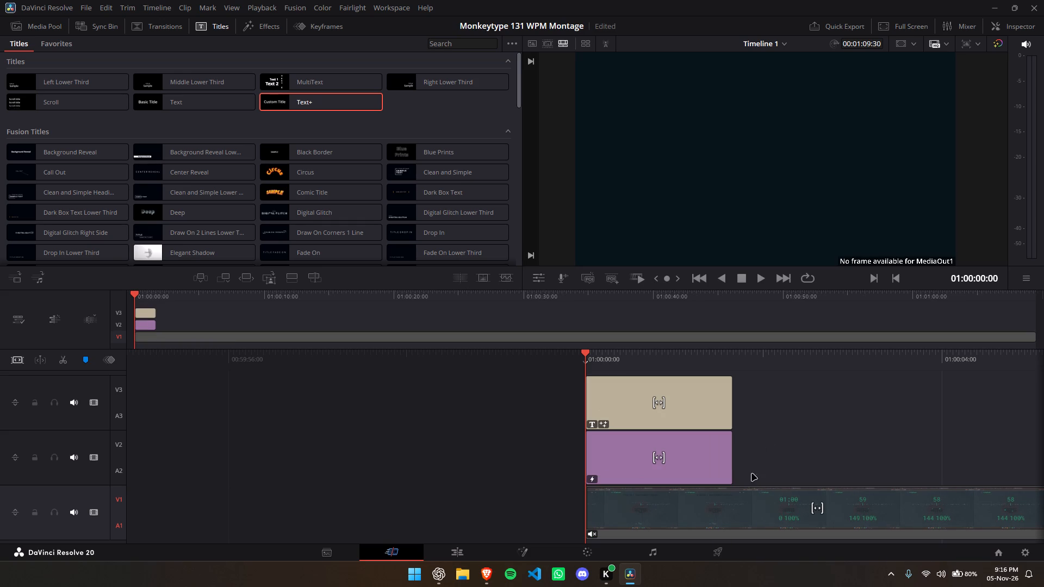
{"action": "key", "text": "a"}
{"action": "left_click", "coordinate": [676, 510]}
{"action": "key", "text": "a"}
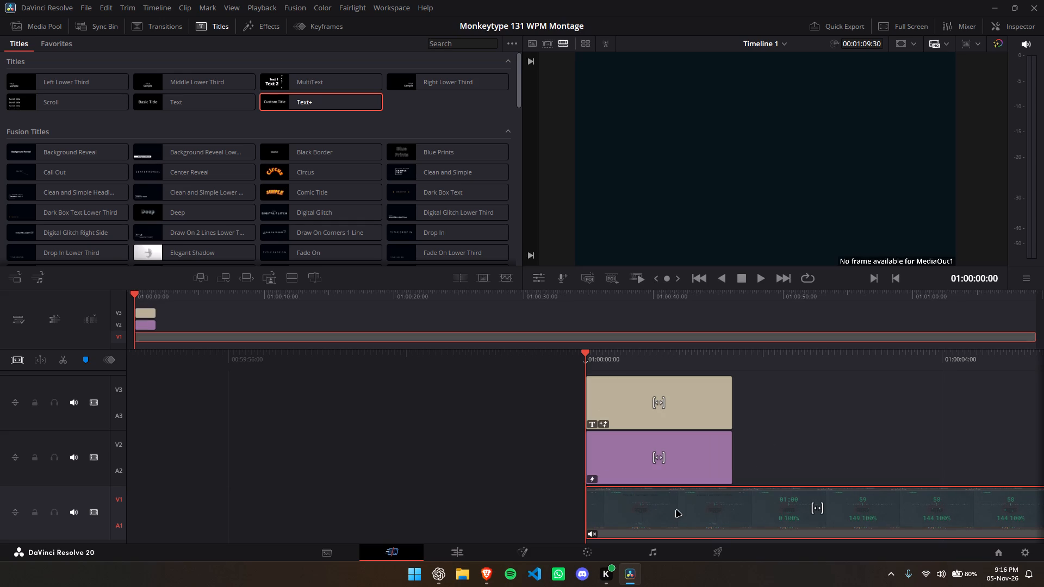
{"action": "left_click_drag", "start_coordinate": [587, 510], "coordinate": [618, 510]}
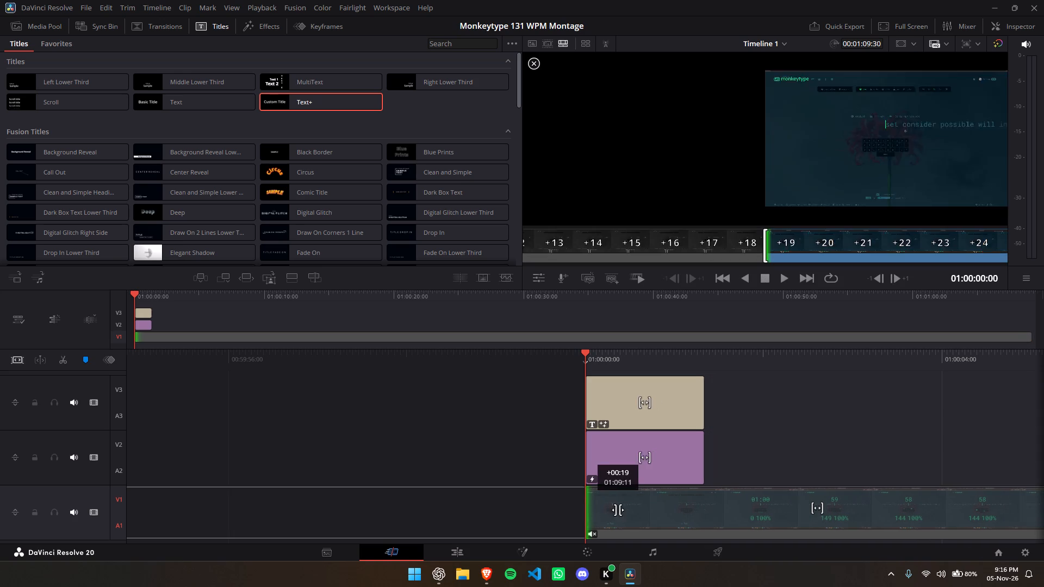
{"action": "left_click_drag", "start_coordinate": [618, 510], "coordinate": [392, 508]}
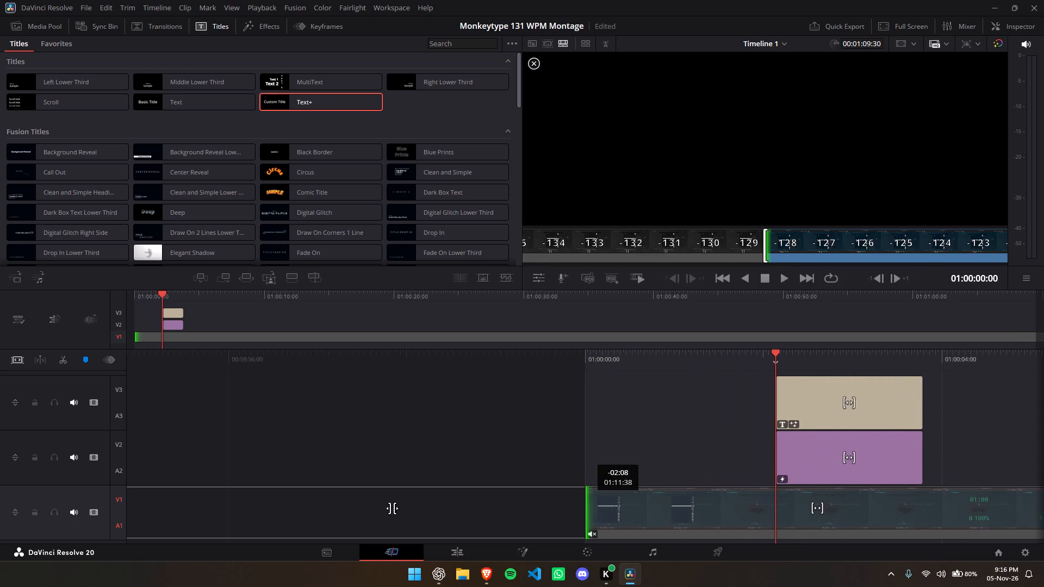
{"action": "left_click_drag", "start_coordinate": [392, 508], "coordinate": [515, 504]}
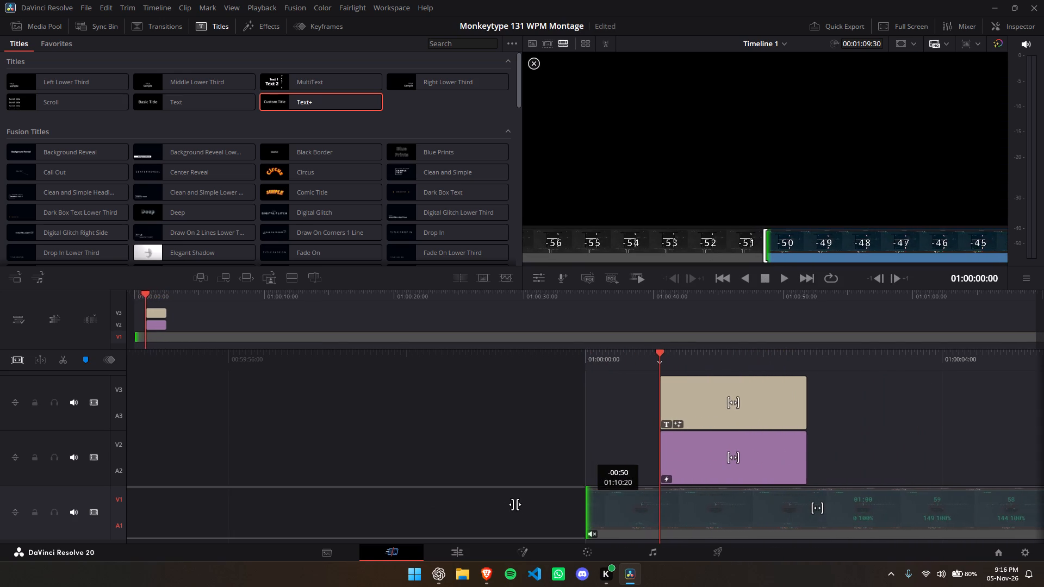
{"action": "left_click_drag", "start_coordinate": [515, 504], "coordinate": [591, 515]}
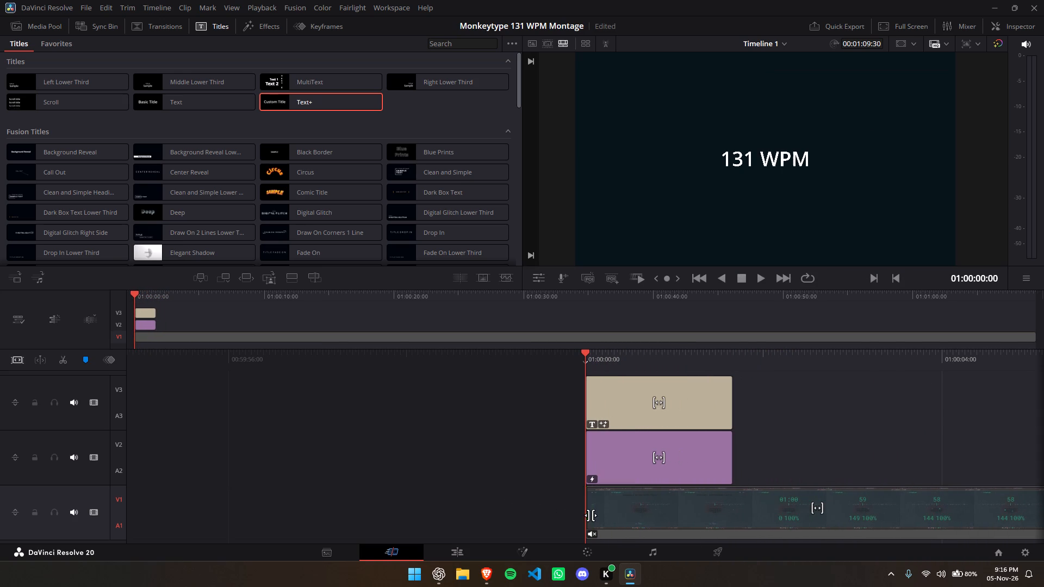
Play back the opening of the timeline to check the title and the recording beneath it.
{"action": "key", "text": "space"}
{"action": "key", "text": "space"}
{"action": "key", "text": "space"}
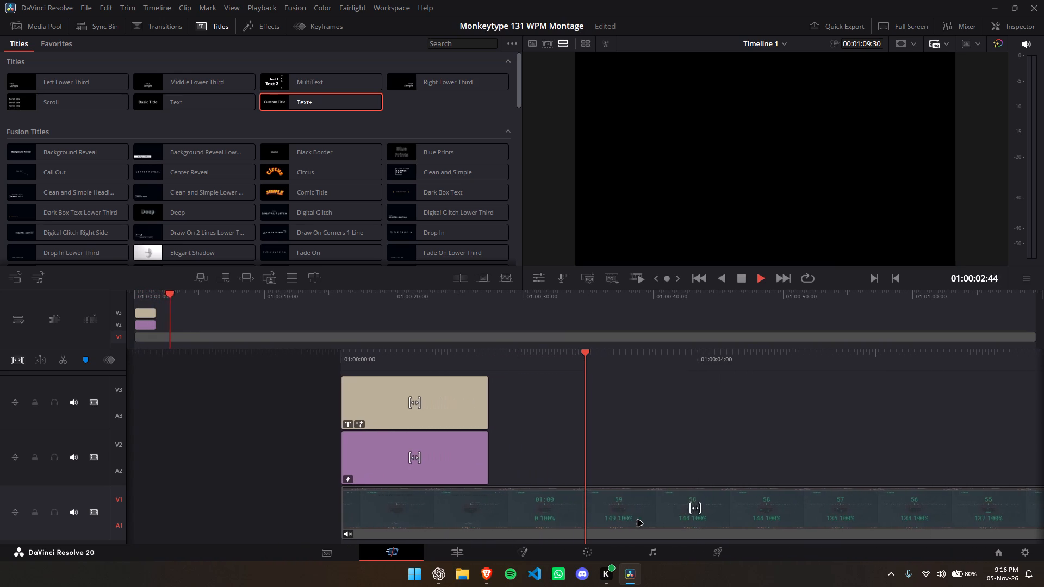
{"action": "left_click", "coordinate": [647, 511]}
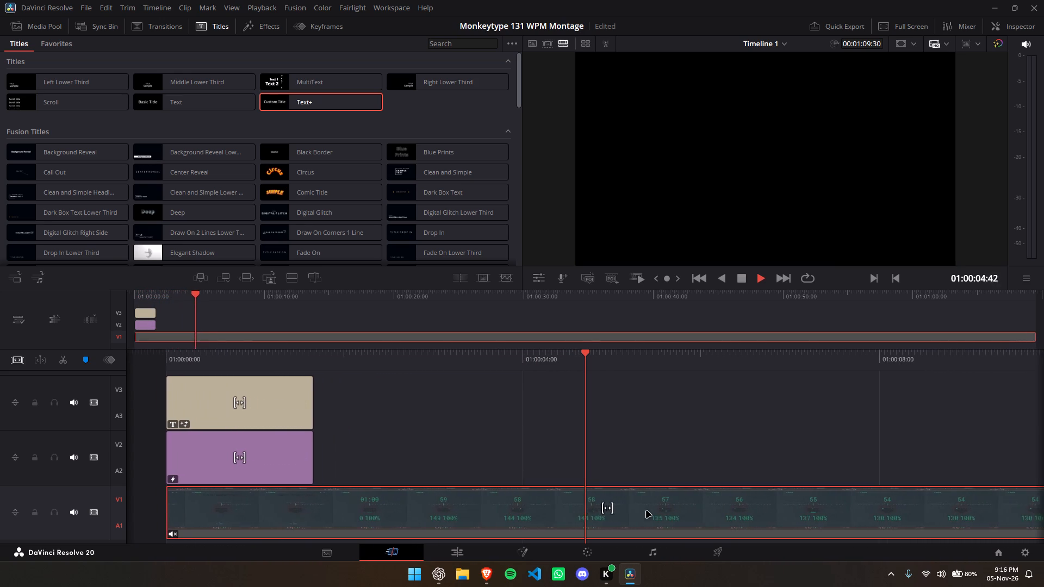
{"action": "key", "text": "space"}
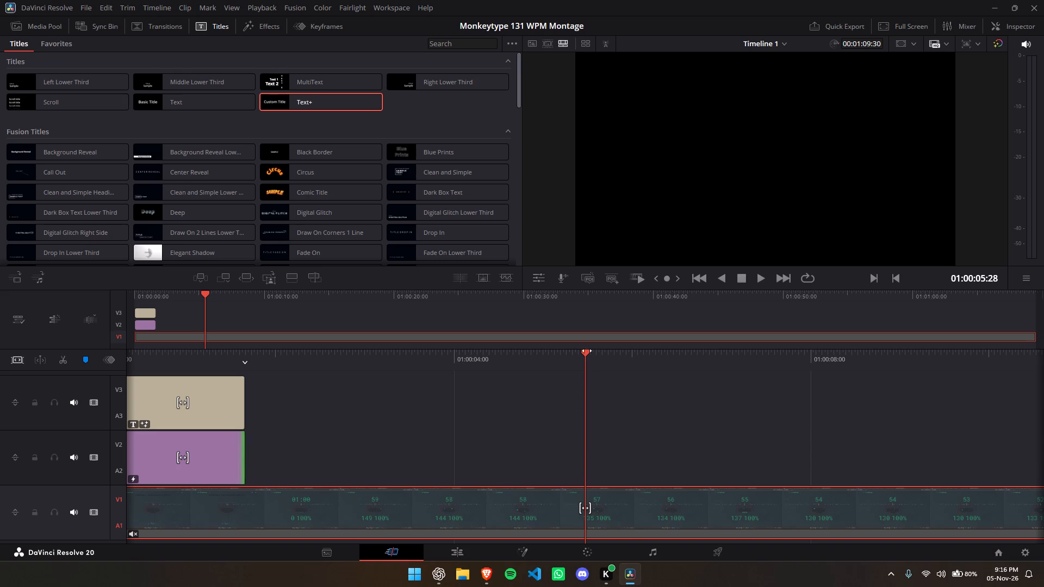
{"action": "left_click_drag", "start_coordinate": [585, 353], "coordinate": [1043, 374]}
{"action": "left_click", "coordinate": [722, 539]}
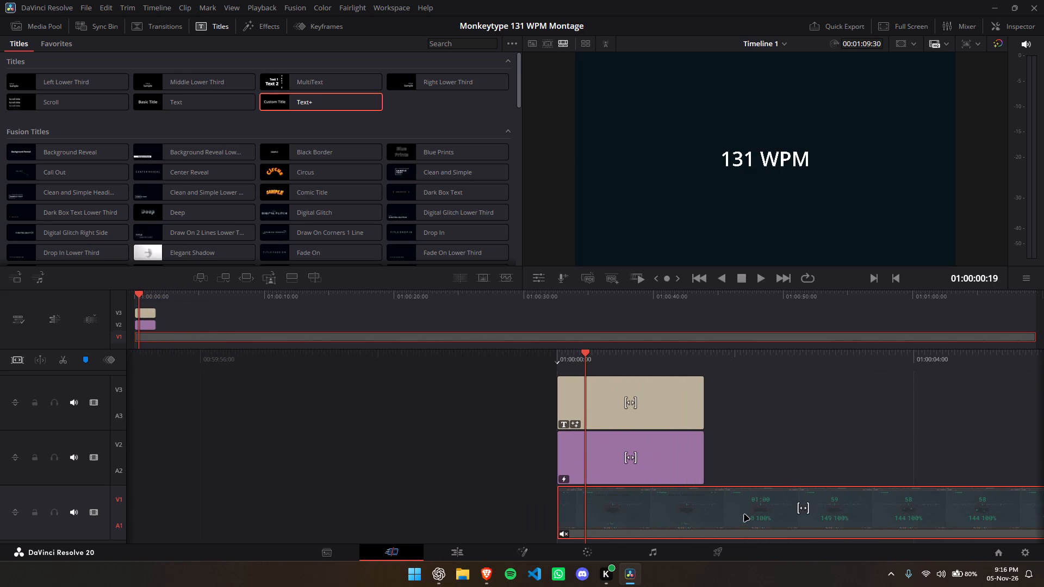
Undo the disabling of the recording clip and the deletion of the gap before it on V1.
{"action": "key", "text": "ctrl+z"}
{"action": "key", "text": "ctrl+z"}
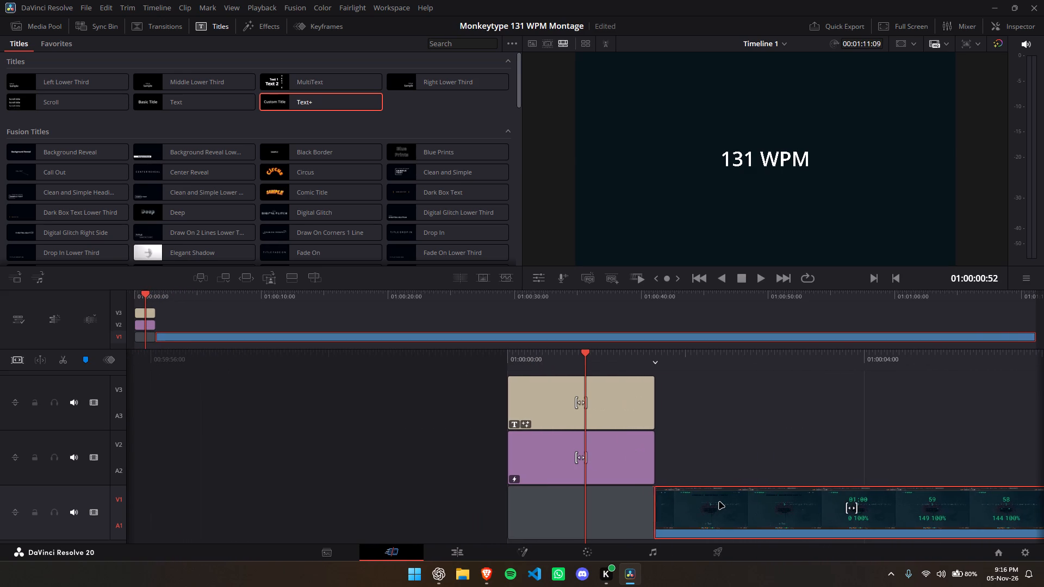
Play the opening through the start of the typing run to check the title-to-recording transition, and return to the title.
{"action": "key", "text": "space"}
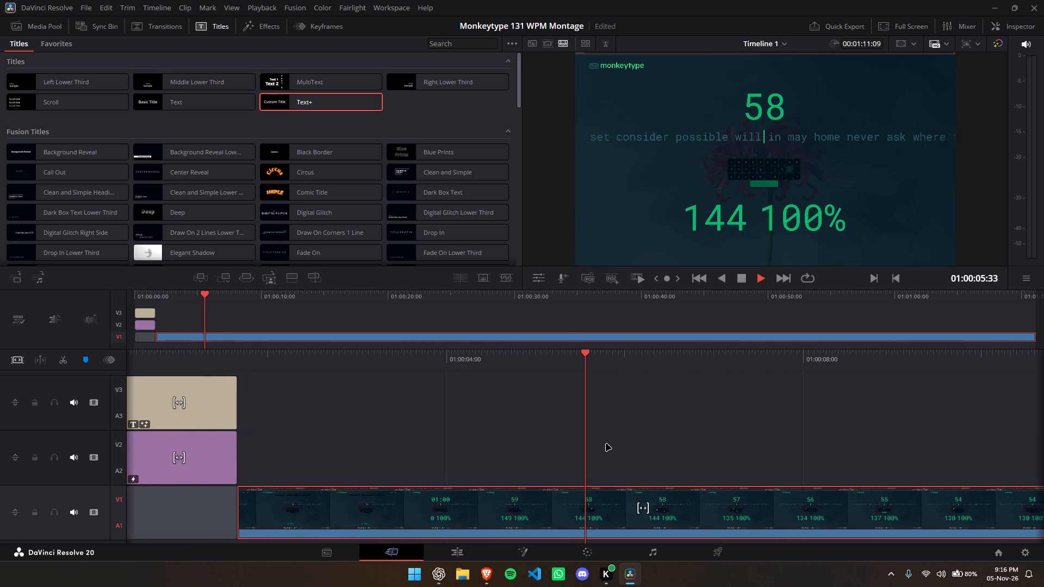
{"action": "key", "text": "space"}
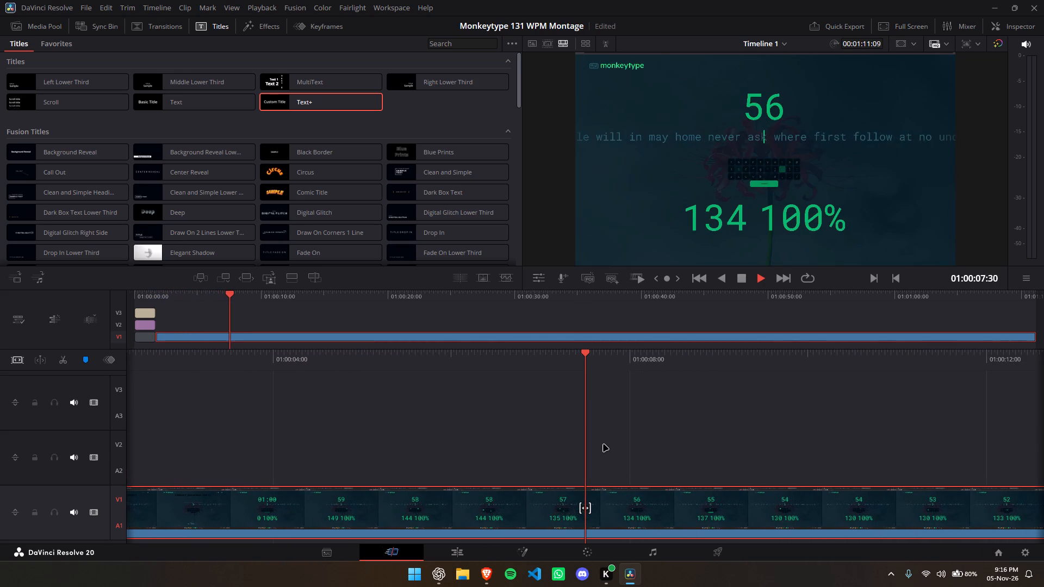
{"action": "key", "text": "space"}
{"action": "key", "text": "Left"}
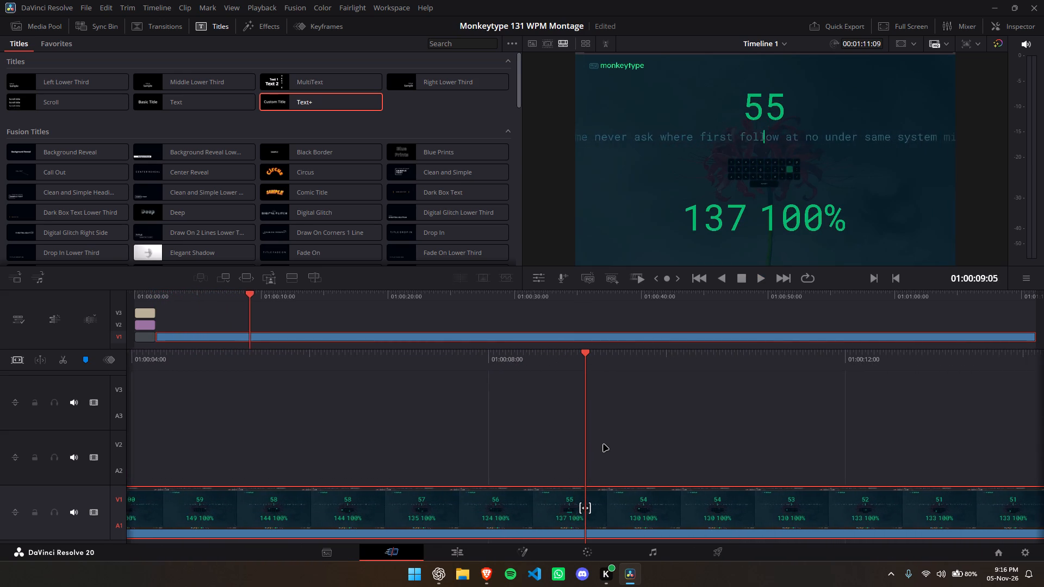
{"action": "key", "text": "shift+Left"}
{"action": "key", "text": "Left"}
{"action": "key", "text": "shift+Left"}
{"action": "key", "text": "shift+Left"}
{"action": "key", "text": "shift+Left"}
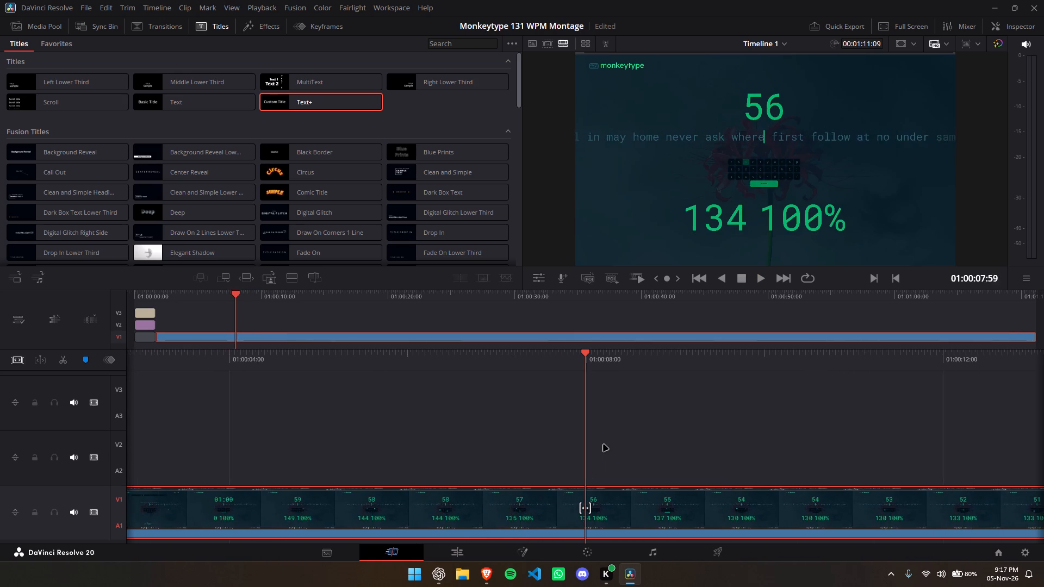
{"action": "key", "text": "shift+Left"}
{"action": "key", "text": "shift+Left"}
{"action": "key", "text": "shift+Left"}
{"action": "key", "text": "shift+Left"}
{"action": "key", "text": "shift+Left"}
{"action": "key", "text": "shift+Left"}
{"action": "key", "text": "shift+Left"}
{"action": "key", "text": "shift+Left"}
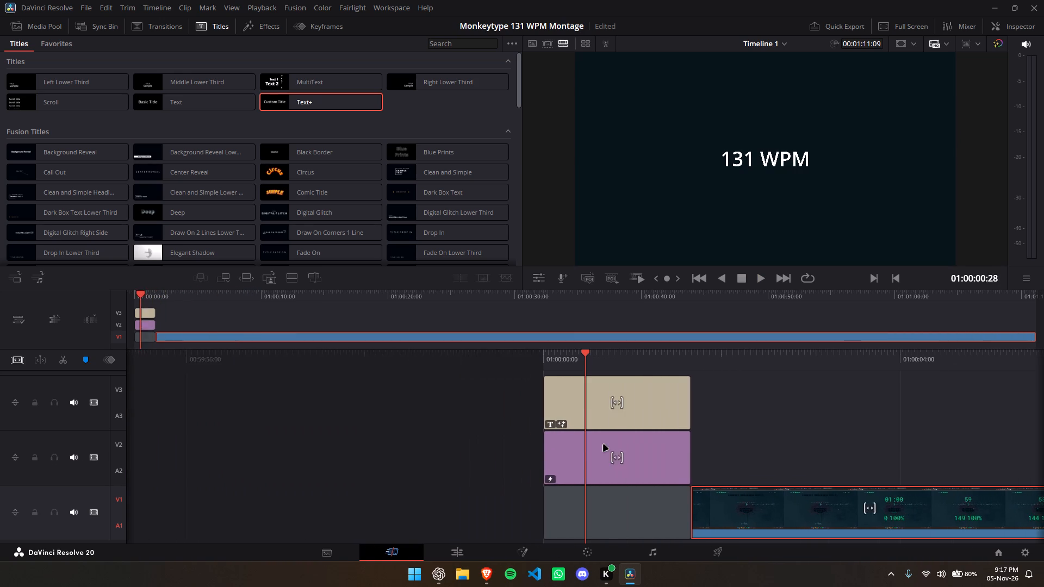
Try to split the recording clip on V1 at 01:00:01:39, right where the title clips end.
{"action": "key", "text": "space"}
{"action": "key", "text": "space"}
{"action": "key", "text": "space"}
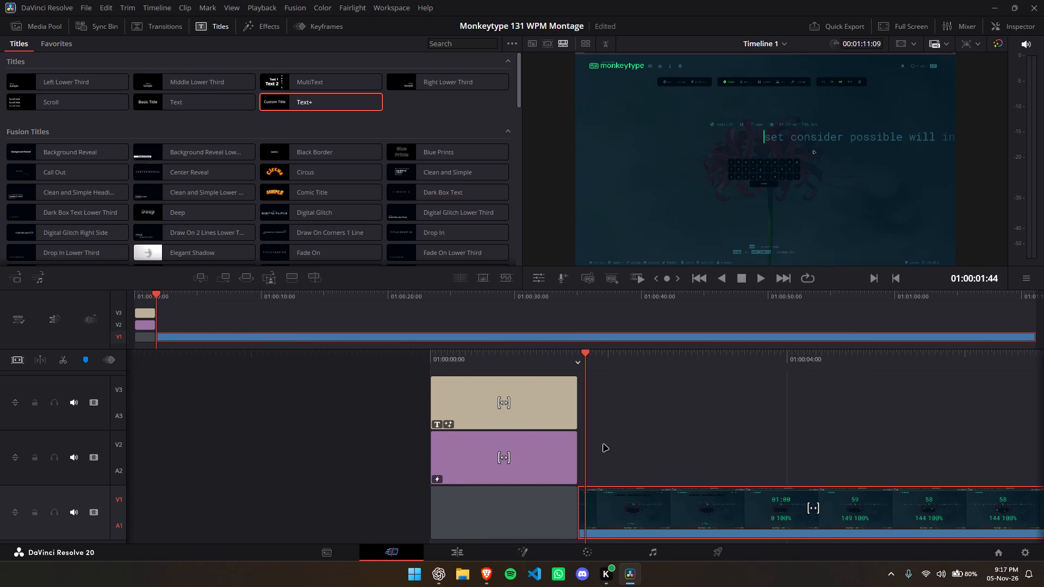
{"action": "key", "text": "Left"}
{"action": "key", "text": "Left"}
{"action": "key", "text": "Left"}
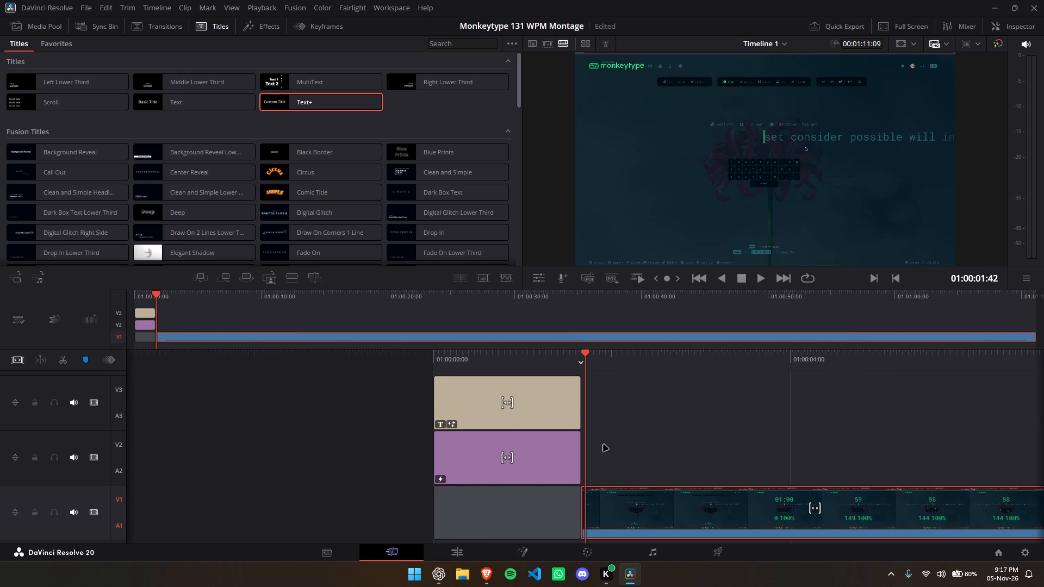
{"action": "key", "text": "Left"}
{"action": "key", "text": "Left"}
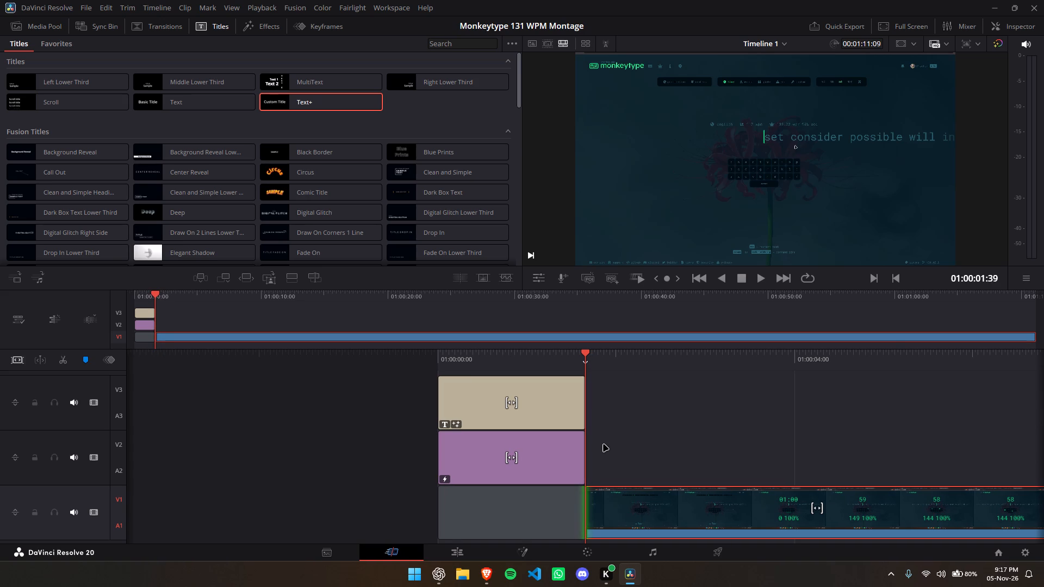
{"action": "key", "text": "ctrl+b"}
Split the recording clip on V1 at 01:00:02:57, shortly before the typing begins.
{"action": "key", "text": "space"}
{"action": "key", "text": "space"}
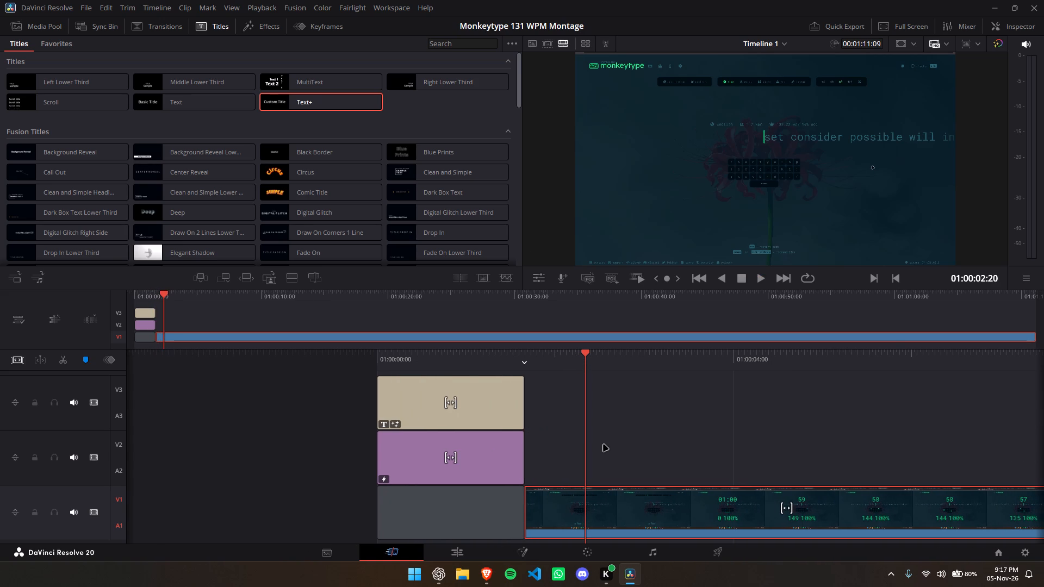
{"action": "key", "text": "space"}
{"action": "key", "text": "space"}
{"action": "key", "text": "space"}
{"action": "key", "text": "space"}
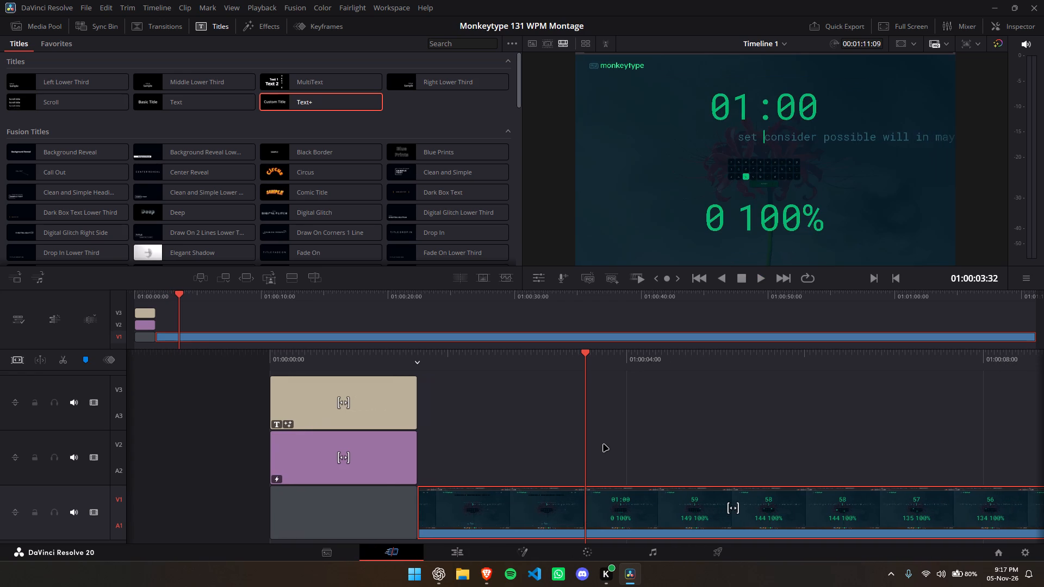
{"action": "key", "text": "Left"}
{"action": "key", "text": "Left"}
{"action": "key", "text": "Left"}
{"action": "key", "text": "Left"}
{"action": "key", "text": "Left"}
{"action": "key", "text": "Left"}
{"action": "key", "text": "Left"}
{"action": "key", "text": "Left"}
{"action": "key", "text": "Left"}
{"action": "key", "text": "Left"}
{"action": "key", "text": "Left"}
{"action": "key", "text": "Left"}
{"action": "key", "text": "Left"}
{"action": "key", "text": "Left"}
{"action": "key", "text": "Left"}
{"action": "key", "text": "Left"}
{"action": "key", "text": "Left"}
{"action": "key", "text": "Left"}
{"action": "key", "text": "Left"}
{"action": "key", "text": "Left"}
{"action": "key", "text": "Left"}
{"action": "key", "text": "Left"}
{"action": "key", "text": "Left"}
{"action": "key", "text": "Left"}
{"action": "key", "text": "Left"}
{"action": "key", "text": "Left"}
{"action": "key", "text": "Left"}
{"action": "key", "text": "Left"}
{"action": "key", "text": "Left"}
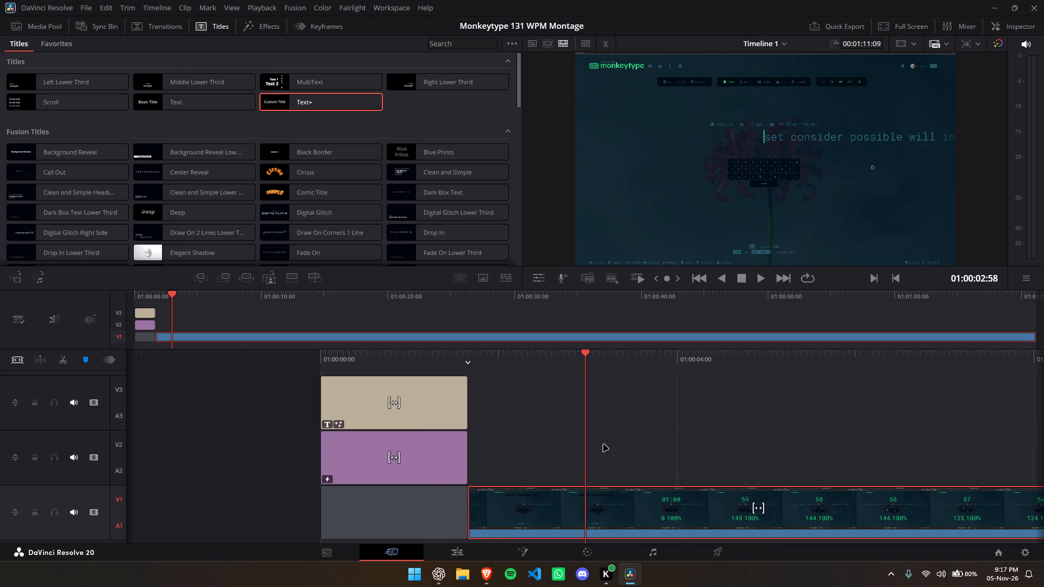
{"action": "key", "text": "Left"}
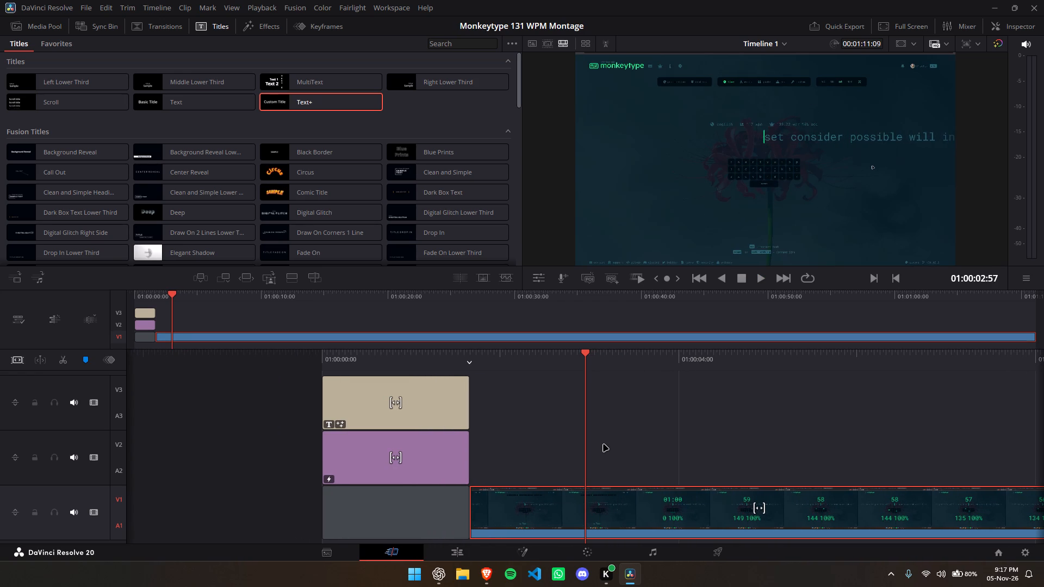
{"action": "key", "text": "ctrl+b"}
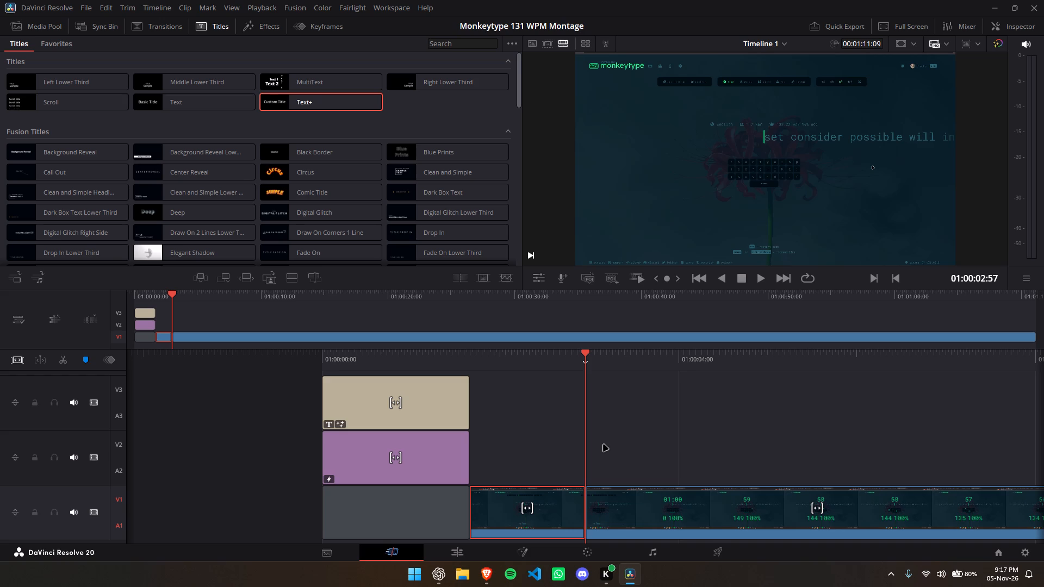
Ripple delete the short idle piece of the recording between the end of the title clips and the split on V1.
{"action": "key", "text": "Delete"}
Play from the title into the typing run to check the new title-to-recording cut, return to the start, and replay part of the title.
{"action": "key", "text": "space"}
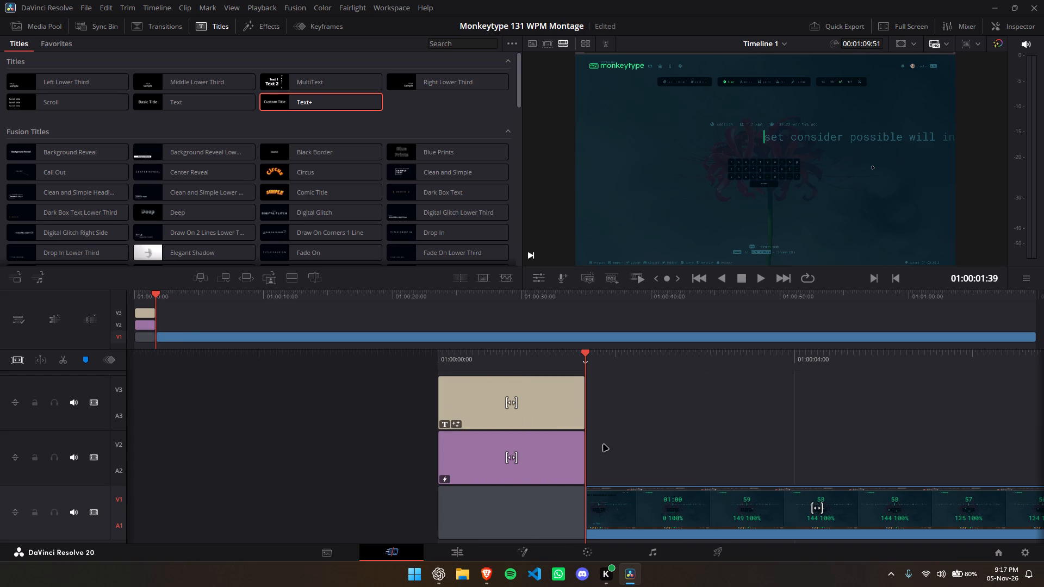
{"action": "key", "text": "space"}
{"action": "key", "text": "Left"}
{"action": "key", "text": "Left"}
{"action": "key", "text": "Left"}
{"action": "key", "text": "Left"}
{"action": "key", "text": "Left"}
{"action": "key", "text": "Left"}
{"action": "key", "text": "Left"}
{"action": "key", "text": "Left"}
{"action": "key", "text": "Left"}
{"action": "key", "text": "Left"}
{"action": "key", "text": "Left"}
{"action": "key", "text": "Left"}
{"action": "key", "text": "Left"}
{"action": "key", "text": "Left"}
{"action": "key", "text": "Left"}
{"action": "key", "text": "Left"}
{"action": "key", "text": "Left"}
{"action": "key", "text": "Left"}
{"action": "key", "text": "Left"}
{"action": "key", "text": "Left"}
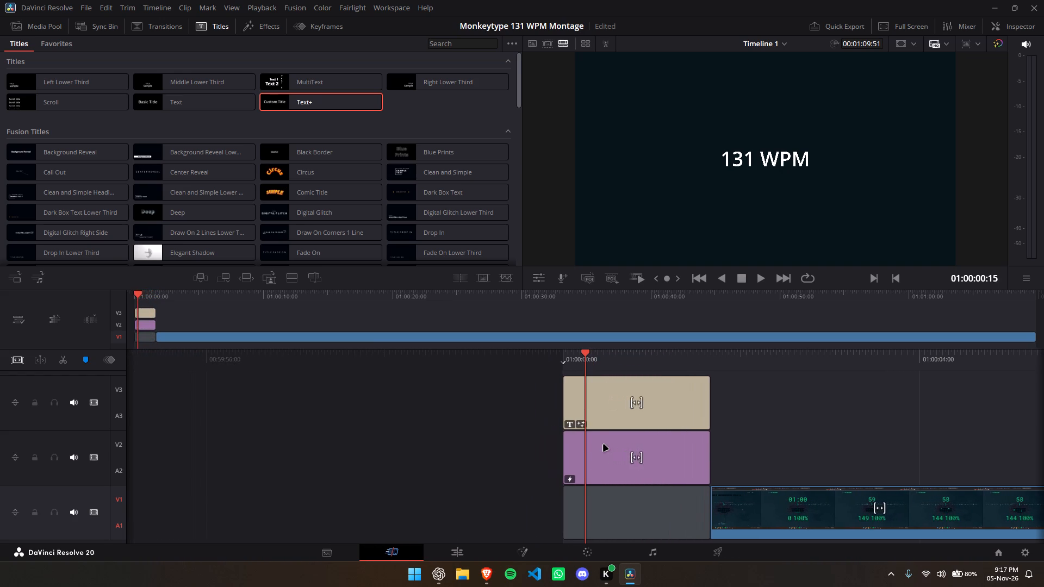
{"action": "key", "text": "space"}
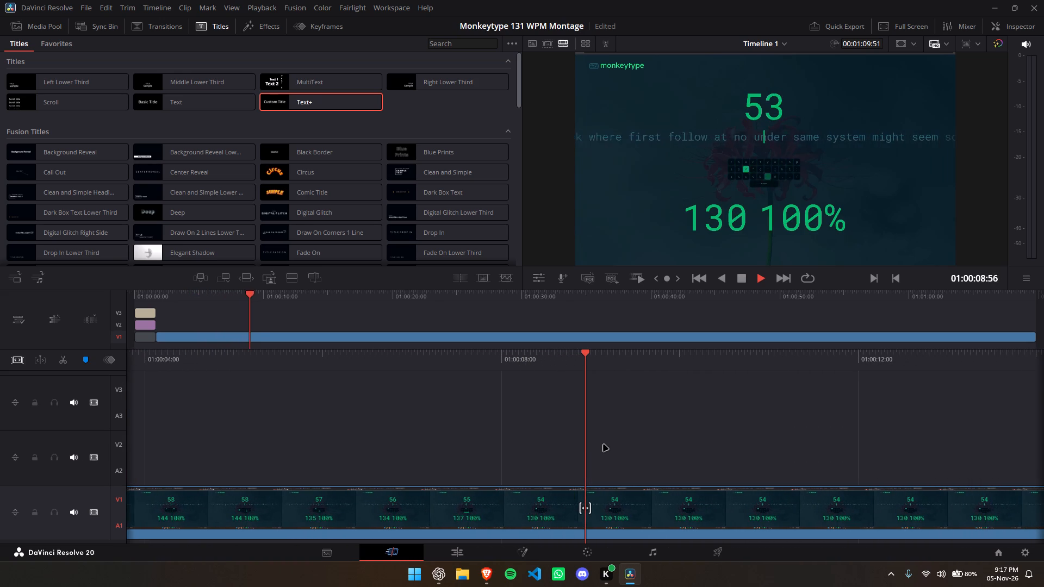
{"action": "key", "text": "space"}
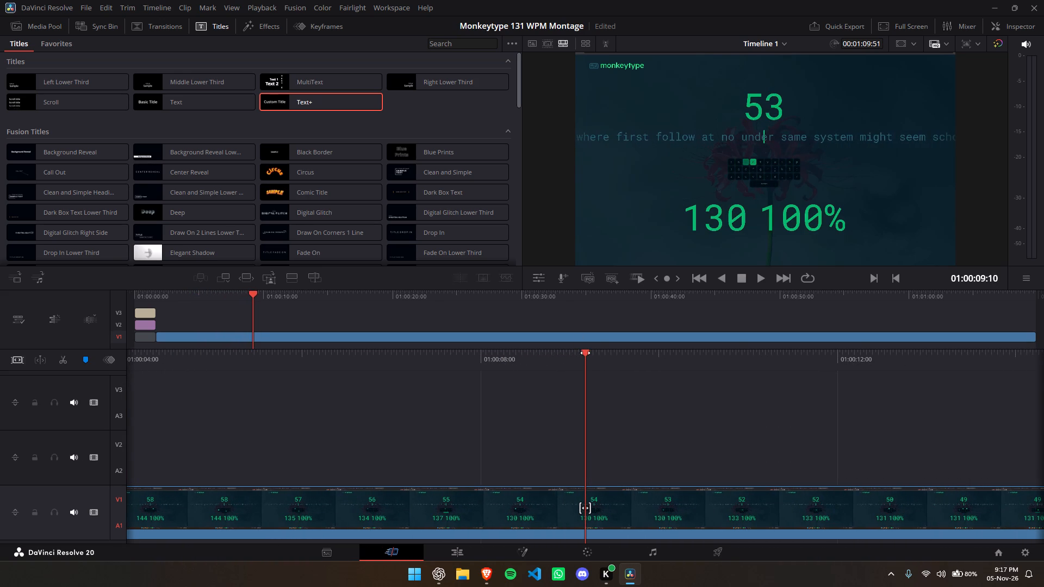
{"action": "left_click_drag", "start_coordinate": [585, 353], "coordinate": [1043, 414]}
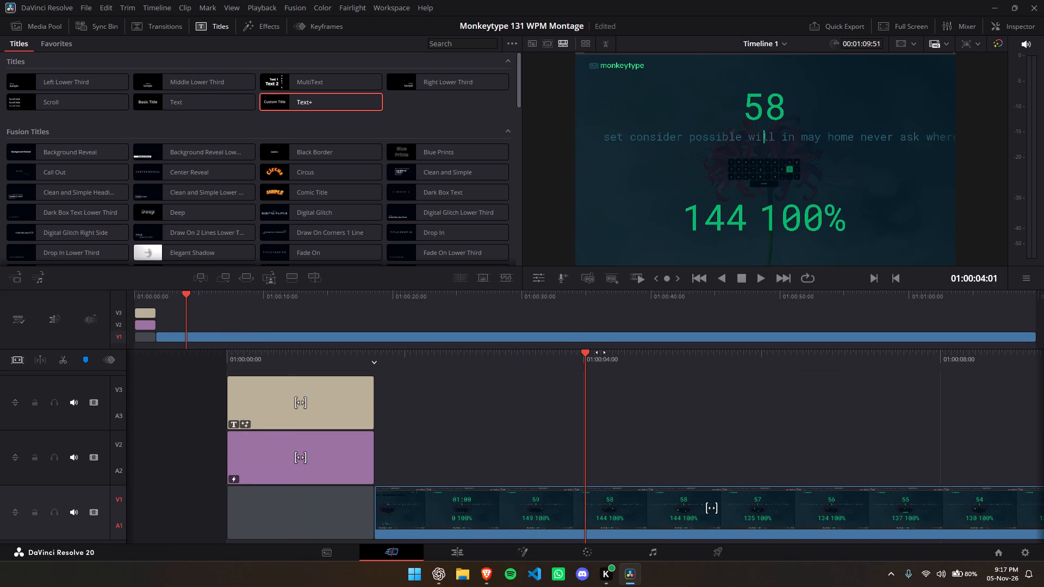
{"action": "left_click_drag", "start_coordinate": [585, 353], "coordinate": [984, 376]}
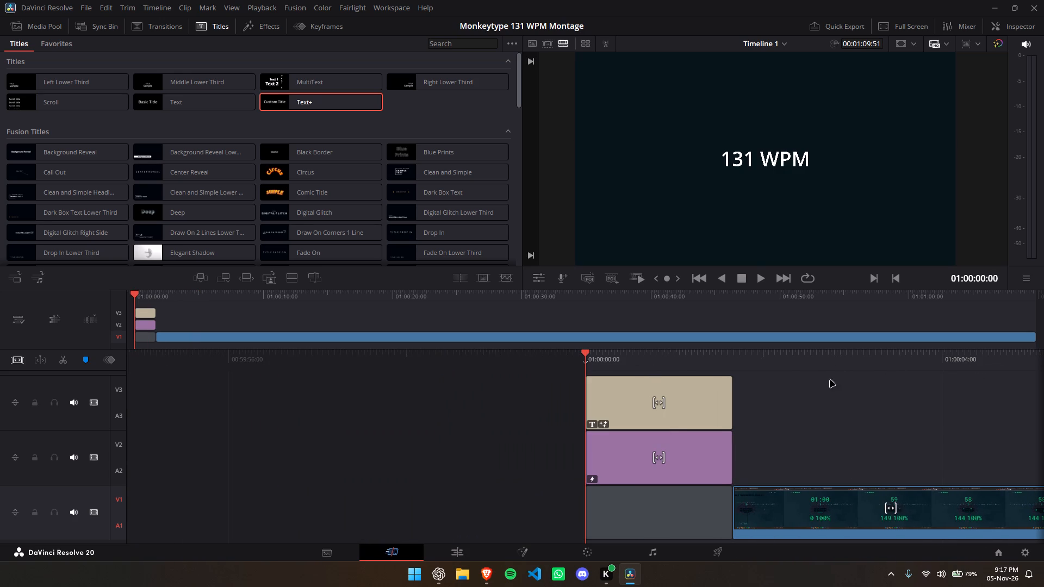
{"action": "key", "text": "space"}
{"action": "key", "text": "space"}
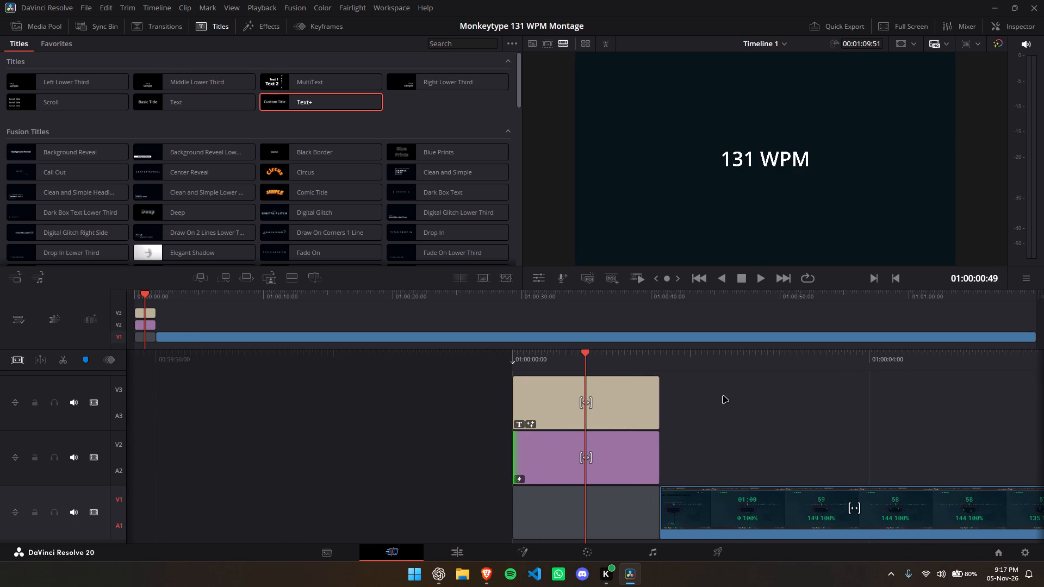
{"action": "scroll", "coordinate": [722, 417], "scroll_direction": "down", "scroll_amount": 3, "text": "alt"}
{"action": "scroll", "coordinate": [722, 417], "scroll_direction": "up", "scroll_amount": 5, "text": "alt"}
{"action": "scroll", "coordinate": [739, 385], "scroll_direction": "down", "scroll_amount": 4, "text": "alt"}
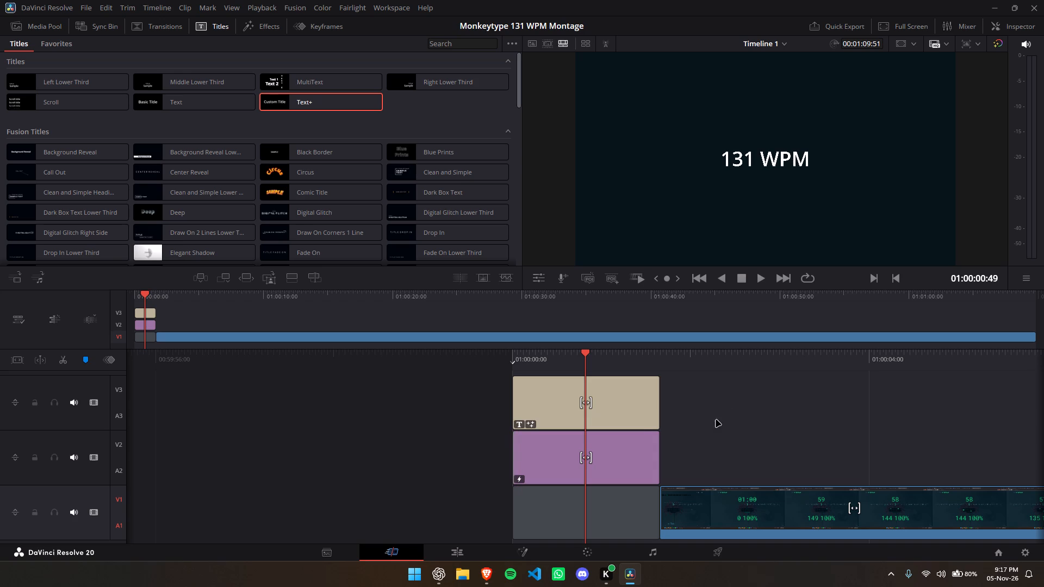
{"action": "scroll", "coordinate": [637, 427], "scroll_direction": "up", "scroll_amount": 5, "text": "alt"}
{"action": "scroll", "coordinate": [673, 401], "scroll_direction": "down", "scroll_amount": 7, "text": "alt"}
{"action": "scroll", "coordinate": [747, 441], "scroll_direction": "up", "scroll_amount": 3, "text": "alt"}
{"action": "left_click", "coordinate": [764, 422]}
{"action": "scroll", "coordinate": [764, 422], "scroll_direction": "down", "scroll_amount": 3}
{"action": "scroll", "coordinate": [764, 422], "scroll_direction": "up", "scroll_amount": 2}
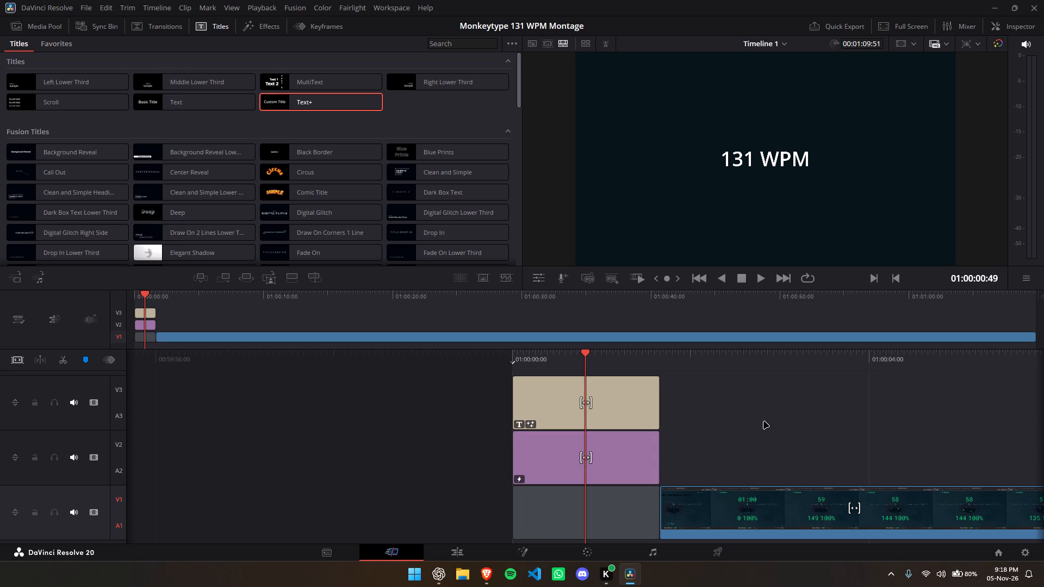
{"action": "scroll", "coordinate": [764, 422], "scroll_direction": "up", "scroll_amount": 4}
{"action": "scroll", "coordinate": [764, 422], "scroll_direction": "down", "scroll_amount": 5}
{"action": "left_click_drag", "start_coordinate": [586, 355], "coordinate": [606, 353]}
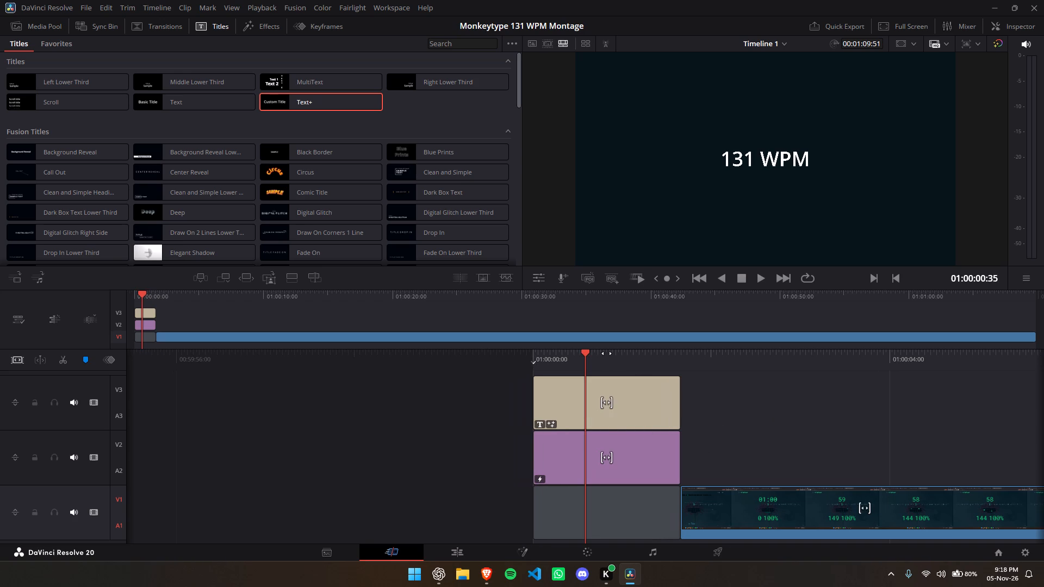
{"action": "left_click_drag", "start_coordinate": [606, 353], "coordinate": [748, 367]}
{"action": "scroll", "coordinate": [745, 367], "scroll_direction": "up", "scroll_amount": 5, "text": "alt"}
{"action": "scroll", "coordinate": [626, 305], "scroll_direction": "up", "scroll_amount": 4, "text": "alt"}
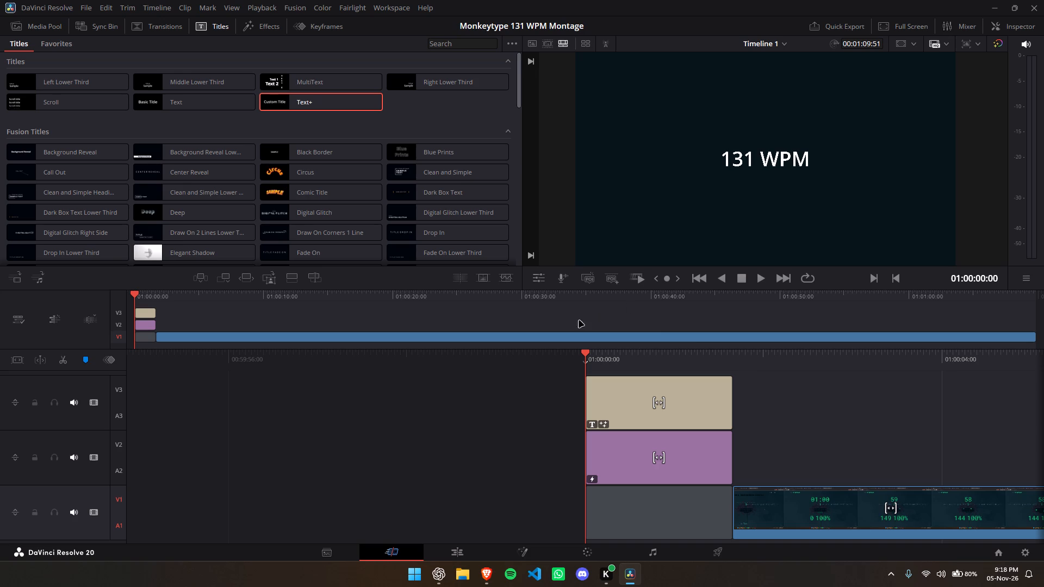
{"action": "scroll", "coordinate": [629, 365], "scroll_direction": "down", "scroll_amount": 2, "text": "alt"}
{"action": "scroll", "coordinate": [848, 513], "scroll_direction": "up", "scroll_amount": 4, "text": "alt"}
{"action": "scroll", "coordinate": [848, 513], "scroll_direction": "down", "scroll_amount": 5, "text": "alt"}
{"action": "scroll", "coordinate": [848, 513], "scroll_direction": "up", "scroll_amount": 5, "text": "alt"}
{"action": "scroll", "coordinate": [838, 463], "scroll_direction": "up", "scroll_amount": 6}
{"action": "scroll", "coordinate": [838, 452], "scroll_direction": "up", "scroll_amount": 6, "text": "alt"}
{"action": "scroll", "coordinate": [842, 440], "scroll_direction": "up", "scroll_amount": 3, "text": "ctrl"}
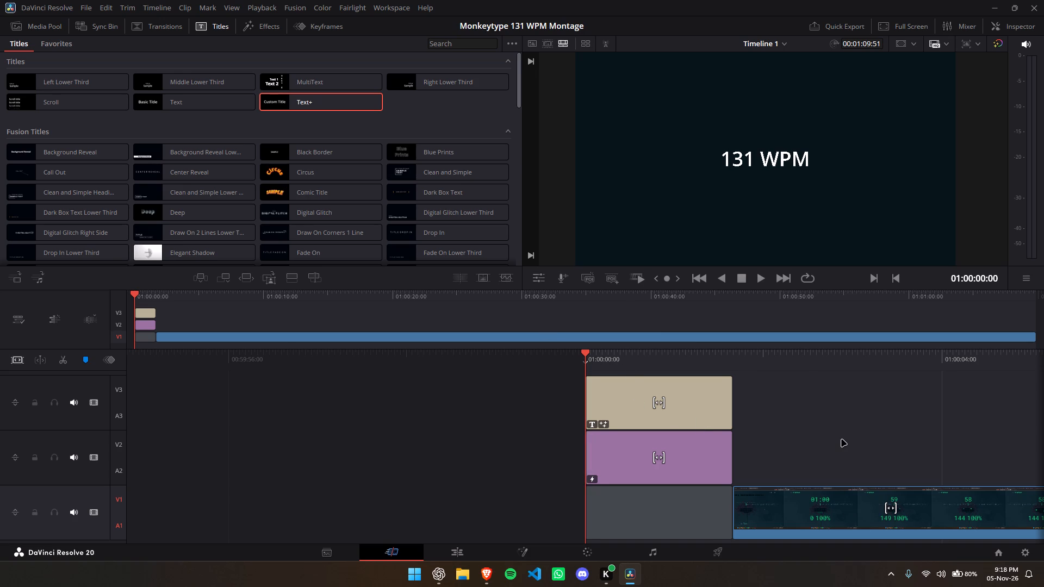
Skim through the whole recording on V1 up to the Monkeytype results screen, and return to the title at 01:00:00:00.
{"action": "scroll", "coordinate": [842, 440], "scroll_direction": "down", "scroll_amount": 3, "text": "ctrl"}
{"action": "scroll", "coordinate": [842, 440], "scroll_direction": "up", "scroll_amount": 5, "text": "ctrl"}
{"action": "scroll", "coordinate": [842, 440], "scroll_direction": "down", "scroll_amount": 20, "text": "ctrl"}
{"action": "scroll", "coordinate": [842, 440], "scroll_direction": "down", "scroll_amount": 7, "text": "ctrl"}
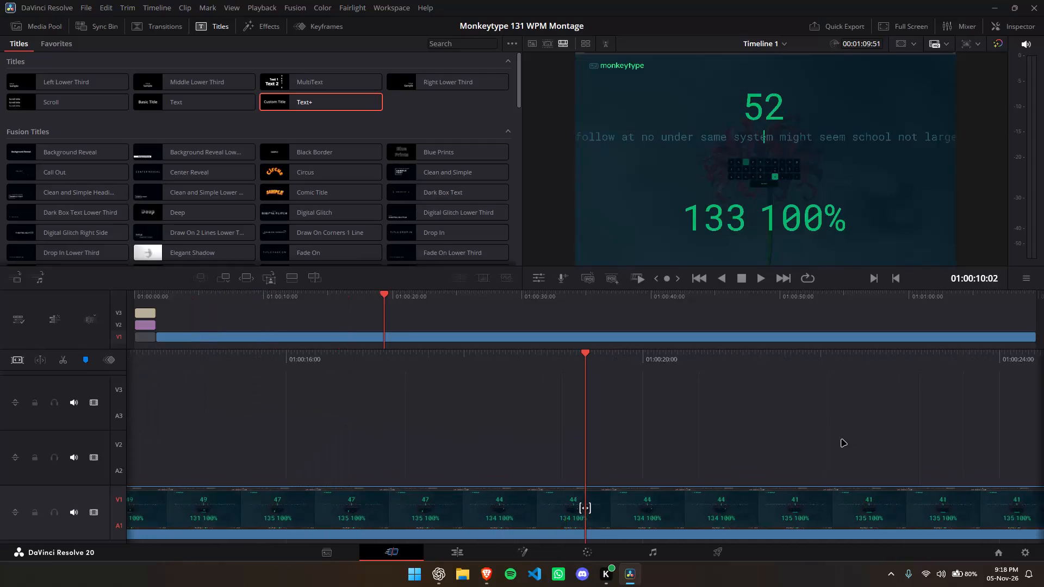
{"action": "scroll", "coordinate": [842, 440], "scroll_direction": "down", "scroll_amount": 2, "text": "ctrl"}
{"action": "scroll", "coordinate": [809, 421], "scroll_direction": "down", "scroll_amount": 20, "text": "ctrl"}
{"action": "scroll", "coordinate": [809, 421], "scroll_direction": "down", "scroll_amount": 9, "text": "ctrl"}
{"action": "scroll", "coordinate": [761, 413], "scroll_direction": "down", "scroll_amount": 5, "text": "ctrl"}
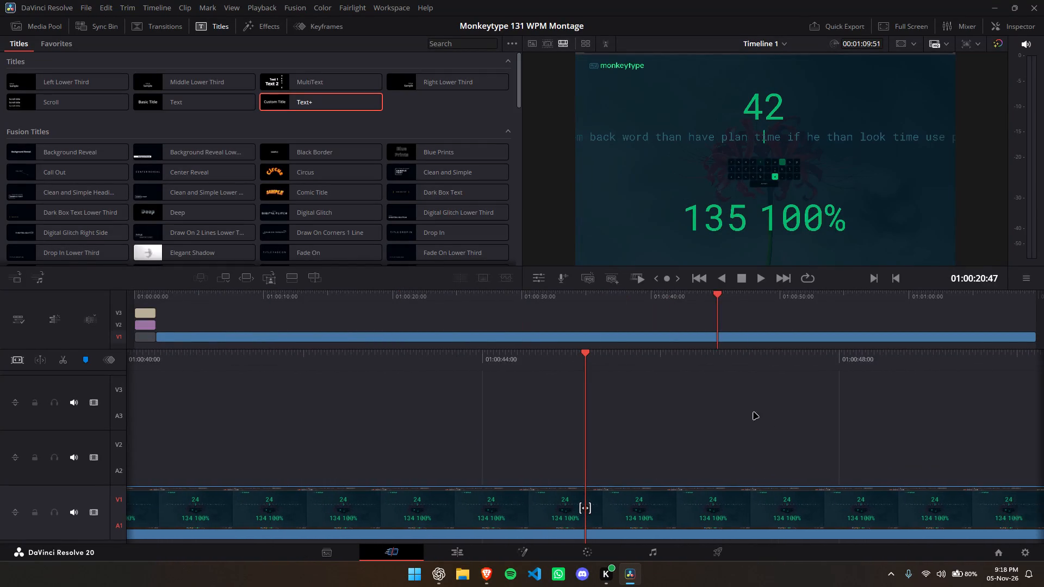
{"action": "scroll", "coordinate": [754, 413], "scroll_direction": "down", "scroll_amount": 4, "text": "ctrl"}
{"action": "scroll", "coordinate": [741, 413], "scroll_direction": "up", "scroll_amount": 20, "text": "ctrl"}
{"action": "scroll", "coordinate": [741, 413], "scroll_direction": "up", "scroll_amount": 17, "text": "ctrl"}
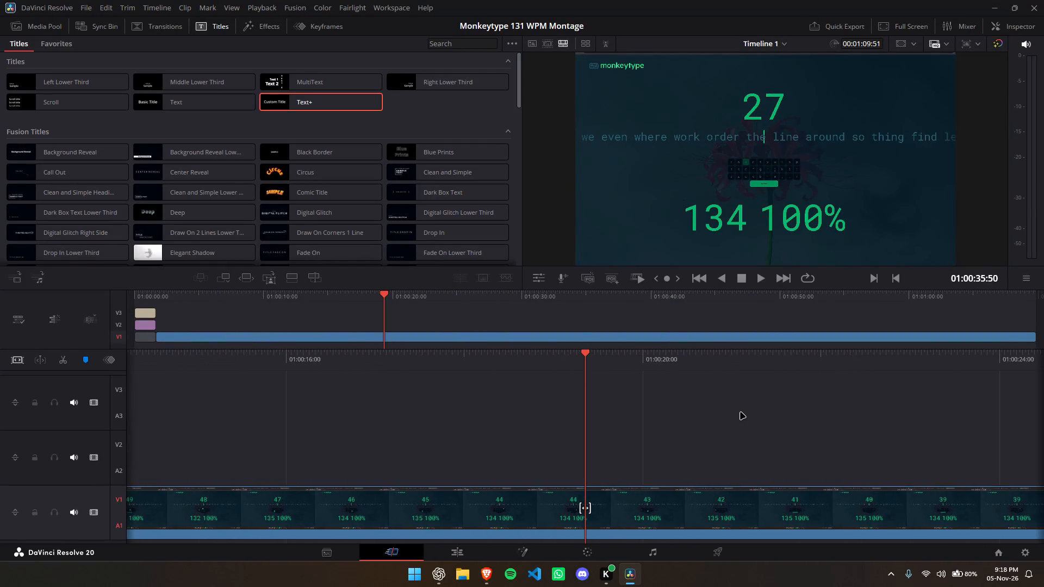
{"action": "scroll", "coordinate": [741, 413], "scroll_direction": "up", "scroll_amount": 14, "text": "ctrl"}
{"action": "scroll", "coordinate": [741, 413], "scroll_direction": "down", "scroll_amount": 20, "text": "ctrl"}
{"action": "scroll", "coordinate": [741, 413], "scroll_direction": "down", "scroll_amount": 3, "text": "ctrl"}
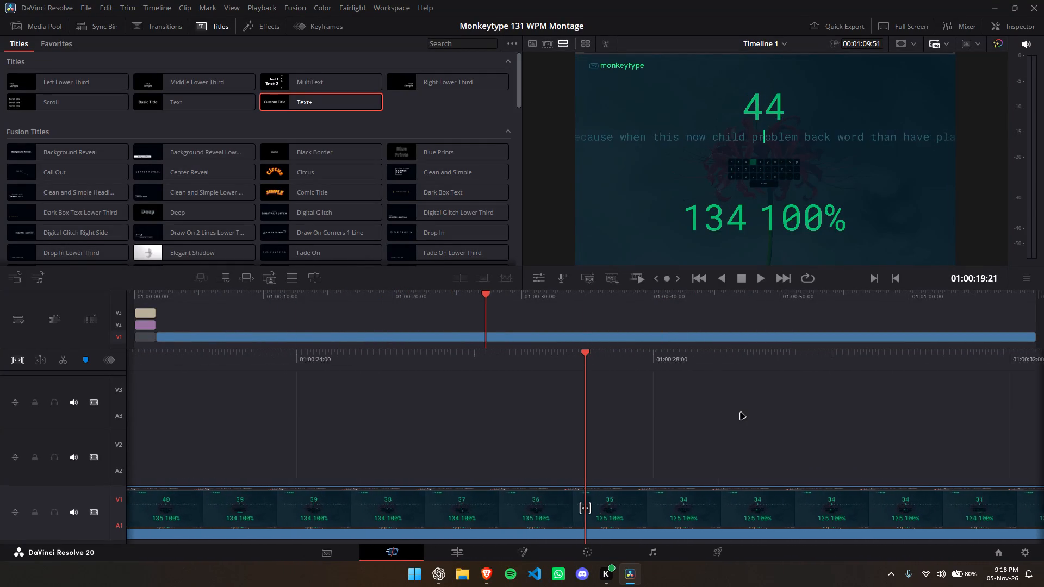
{"action": "scroll", "coordinate": [741, 413], "scroll_direction": "down", "scroll_amount": 20, "text": "ctrl"}
{"action": "scroll", "coordinate": [741, 413], "scroll_direction": "down", "scroll_amount": 20, "text": "ctrl"}
{"action": "scroll", "coordinate": [741, 413], "scroll_direction": "down", "scroll_amount": 1, "text": "ctrl"}
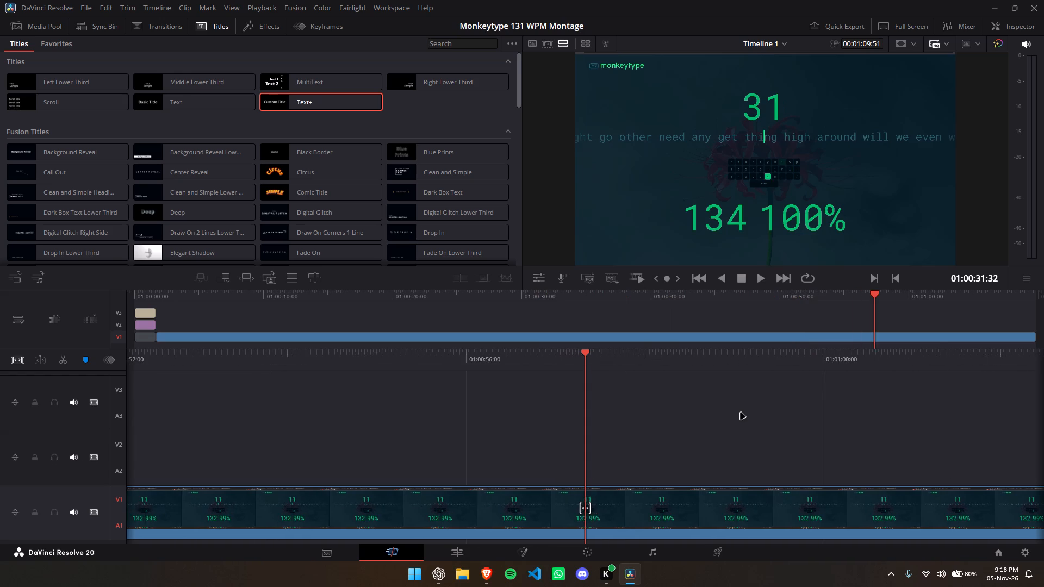
{"action": "scroll", "coordinate": [741, 413], "scroll_direction": "down", "scroll_amount": 20, "text": "ctrl"}
{"action": "scroll", "coordinate": [741, 413], "scroll_direction": "down", "scroll_amount": 1, "text": "ctrl"}
{"action": "scroll", "coordinate": [741, 413], "scroll_direction": "up", "scroll_amount": 11, "text": "ctrl"}
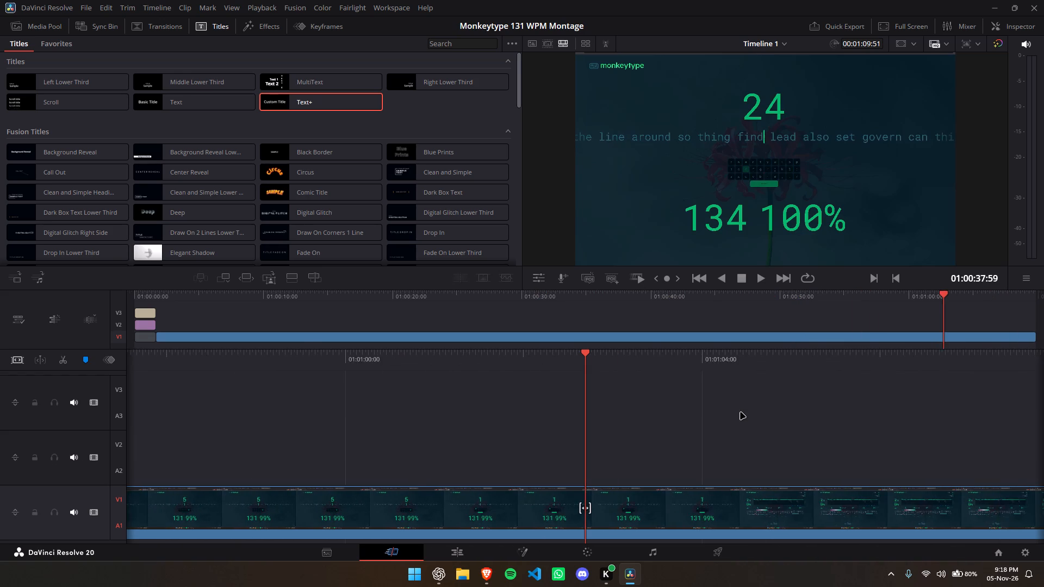
{"action": "scroll", "coordinate": [741, 413], "scroll_direction": "up", "scroll_amount": 20, "text": "ctrl"}
{"action": "scroll", "coordinate": [741, 413], "scroll_direction": "up", "scroll_amount": 18, "text": "ctrl"}
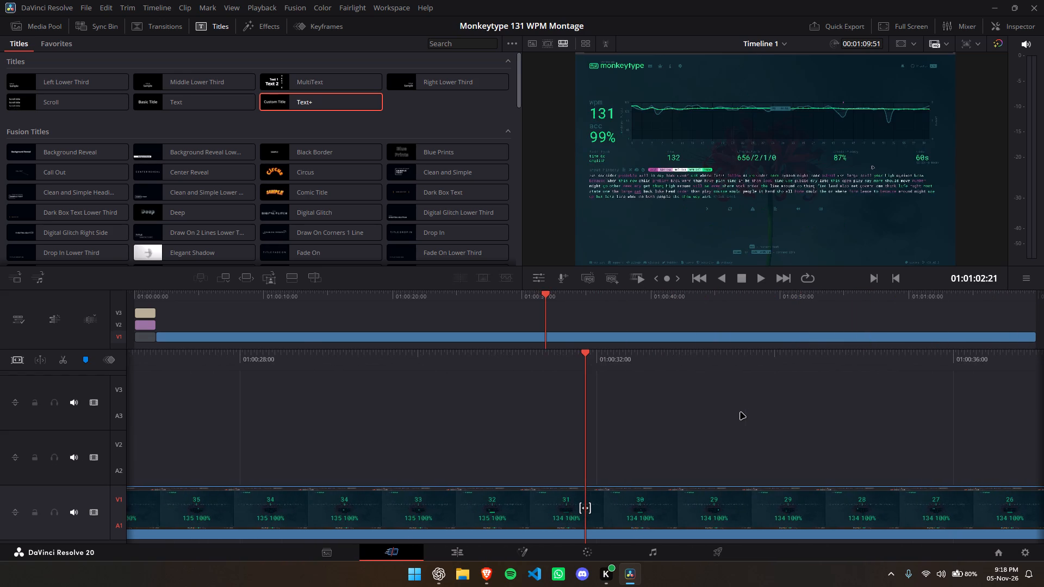
{"action": "scroll", "coordinate": [741, 413], "scroll_direction": "up", "scroll_amount": 20, "text": "ctrl"}
{"action": "scroll", "coordinate": [741, 413], "scroll_direction": "up", "scroll_amount": 17, "text": "ctrl"}
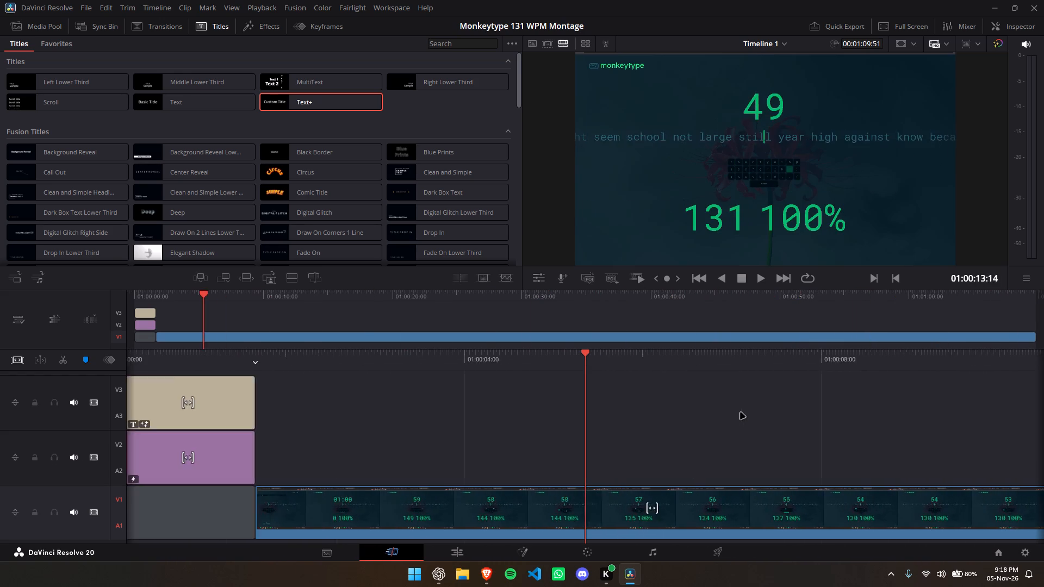
{"action": "scroll", "coordinate": [741, 413], "scroll_direction": "up", "scroll_amount": 14, "text": "ctrl"}
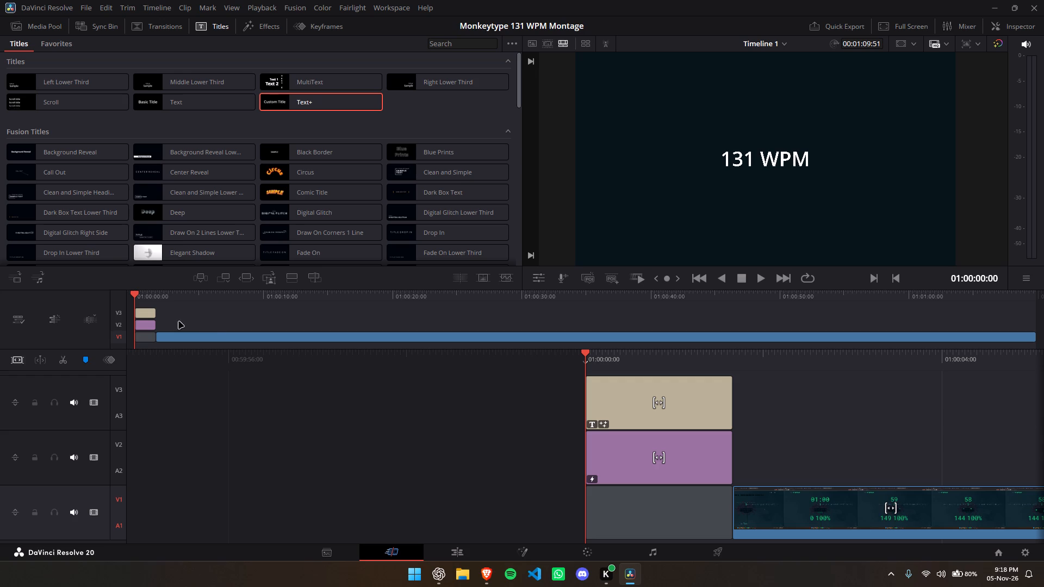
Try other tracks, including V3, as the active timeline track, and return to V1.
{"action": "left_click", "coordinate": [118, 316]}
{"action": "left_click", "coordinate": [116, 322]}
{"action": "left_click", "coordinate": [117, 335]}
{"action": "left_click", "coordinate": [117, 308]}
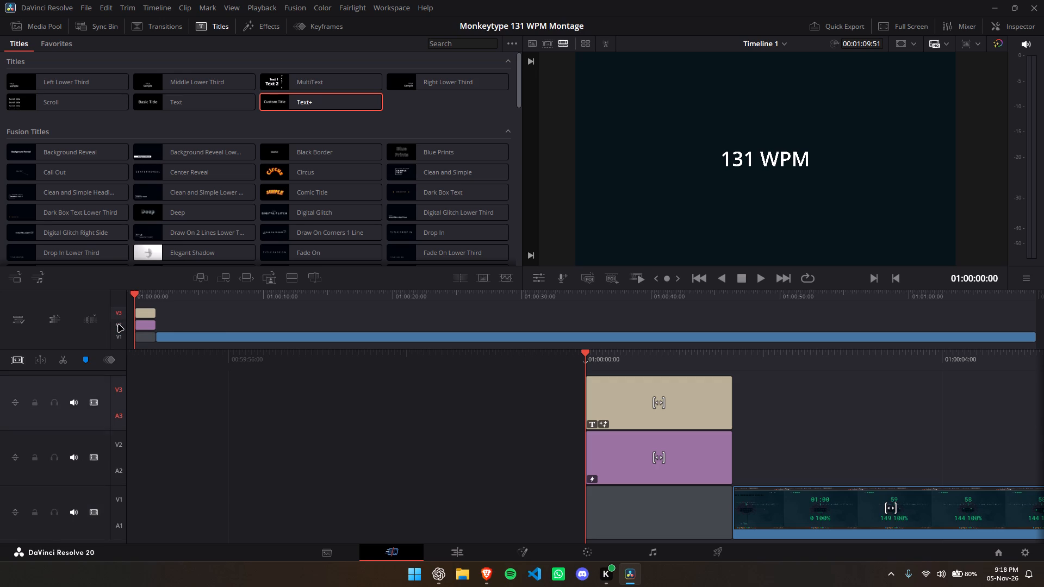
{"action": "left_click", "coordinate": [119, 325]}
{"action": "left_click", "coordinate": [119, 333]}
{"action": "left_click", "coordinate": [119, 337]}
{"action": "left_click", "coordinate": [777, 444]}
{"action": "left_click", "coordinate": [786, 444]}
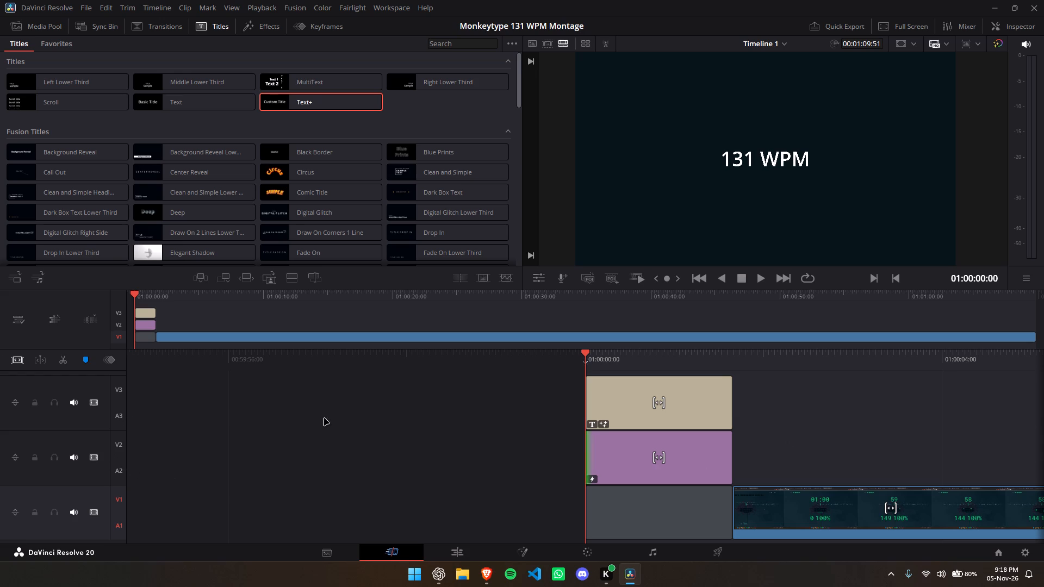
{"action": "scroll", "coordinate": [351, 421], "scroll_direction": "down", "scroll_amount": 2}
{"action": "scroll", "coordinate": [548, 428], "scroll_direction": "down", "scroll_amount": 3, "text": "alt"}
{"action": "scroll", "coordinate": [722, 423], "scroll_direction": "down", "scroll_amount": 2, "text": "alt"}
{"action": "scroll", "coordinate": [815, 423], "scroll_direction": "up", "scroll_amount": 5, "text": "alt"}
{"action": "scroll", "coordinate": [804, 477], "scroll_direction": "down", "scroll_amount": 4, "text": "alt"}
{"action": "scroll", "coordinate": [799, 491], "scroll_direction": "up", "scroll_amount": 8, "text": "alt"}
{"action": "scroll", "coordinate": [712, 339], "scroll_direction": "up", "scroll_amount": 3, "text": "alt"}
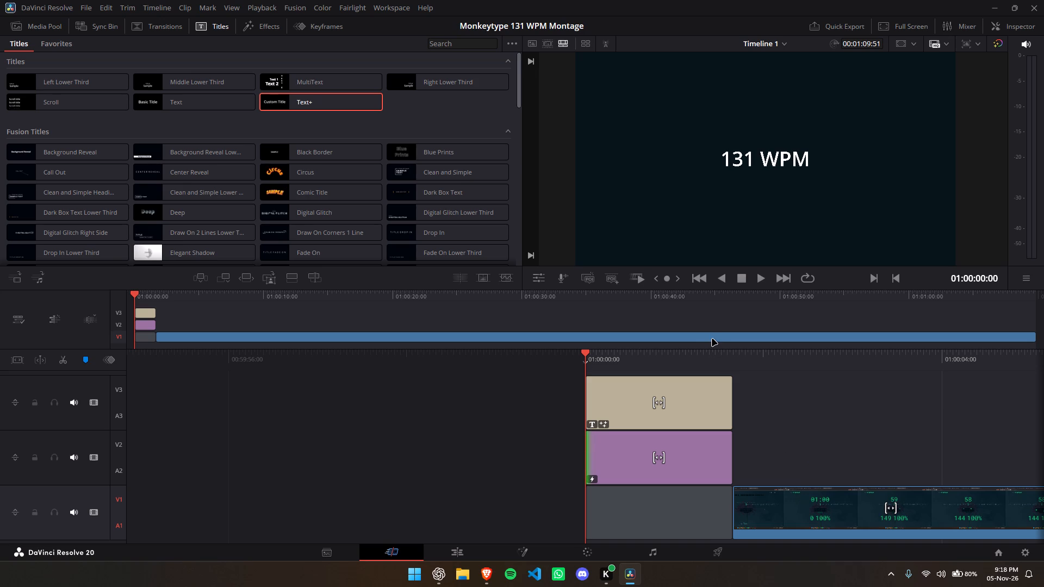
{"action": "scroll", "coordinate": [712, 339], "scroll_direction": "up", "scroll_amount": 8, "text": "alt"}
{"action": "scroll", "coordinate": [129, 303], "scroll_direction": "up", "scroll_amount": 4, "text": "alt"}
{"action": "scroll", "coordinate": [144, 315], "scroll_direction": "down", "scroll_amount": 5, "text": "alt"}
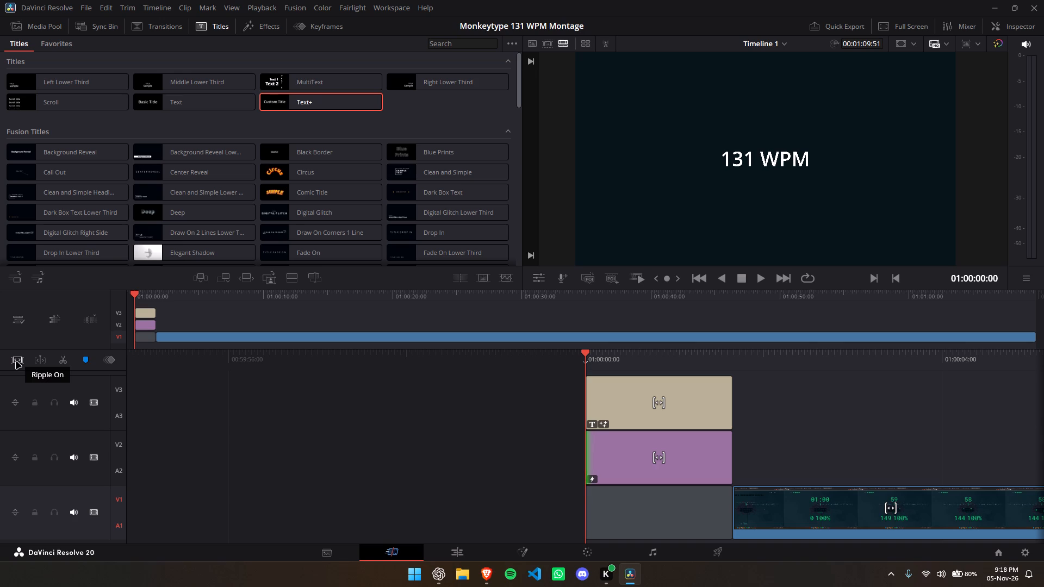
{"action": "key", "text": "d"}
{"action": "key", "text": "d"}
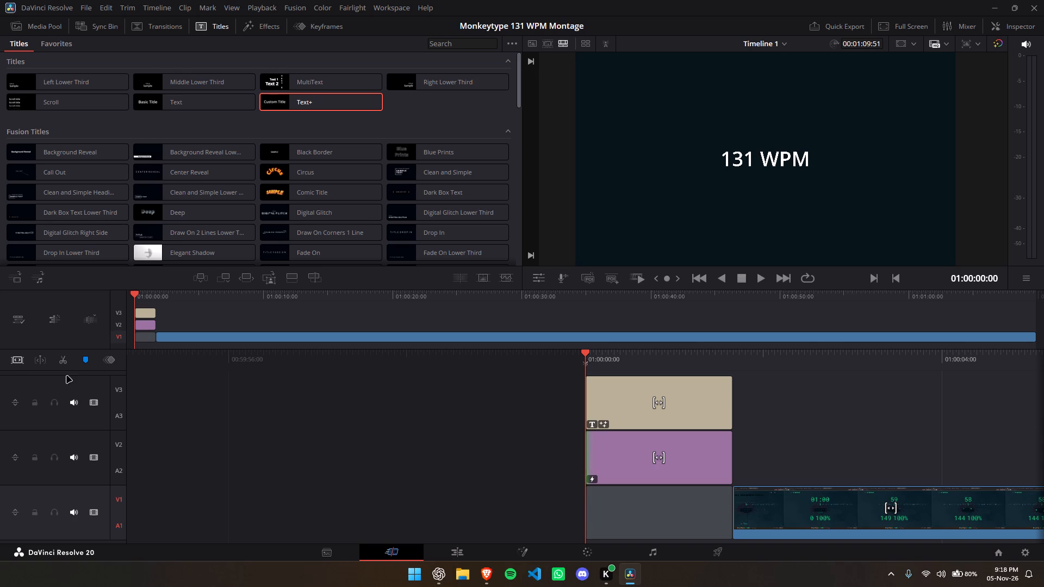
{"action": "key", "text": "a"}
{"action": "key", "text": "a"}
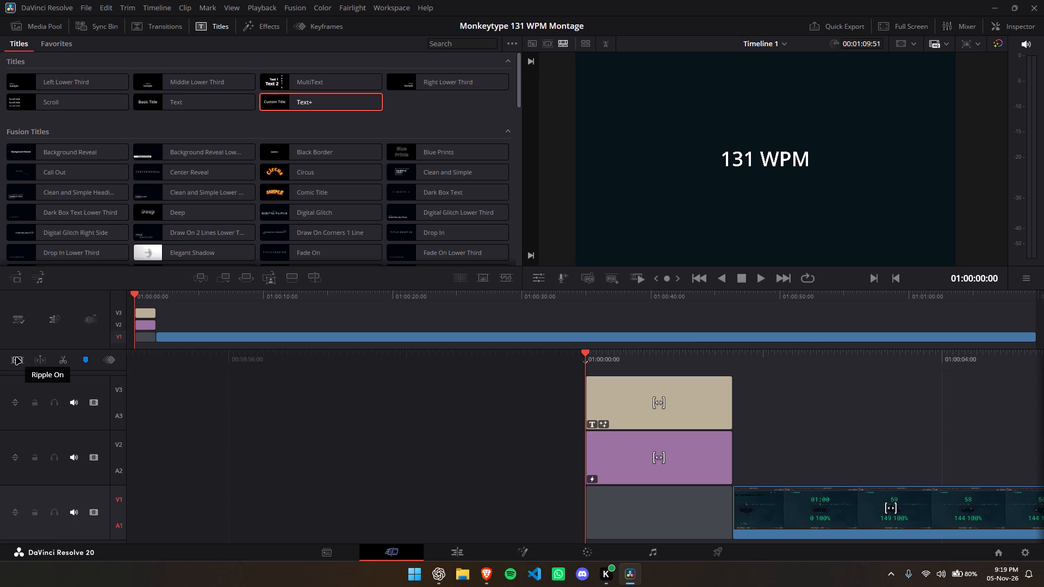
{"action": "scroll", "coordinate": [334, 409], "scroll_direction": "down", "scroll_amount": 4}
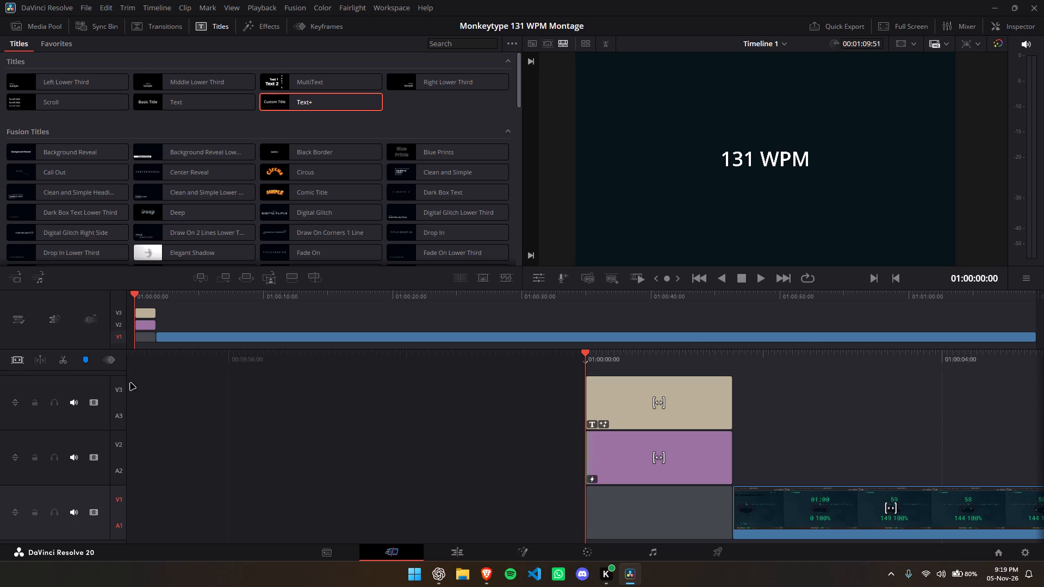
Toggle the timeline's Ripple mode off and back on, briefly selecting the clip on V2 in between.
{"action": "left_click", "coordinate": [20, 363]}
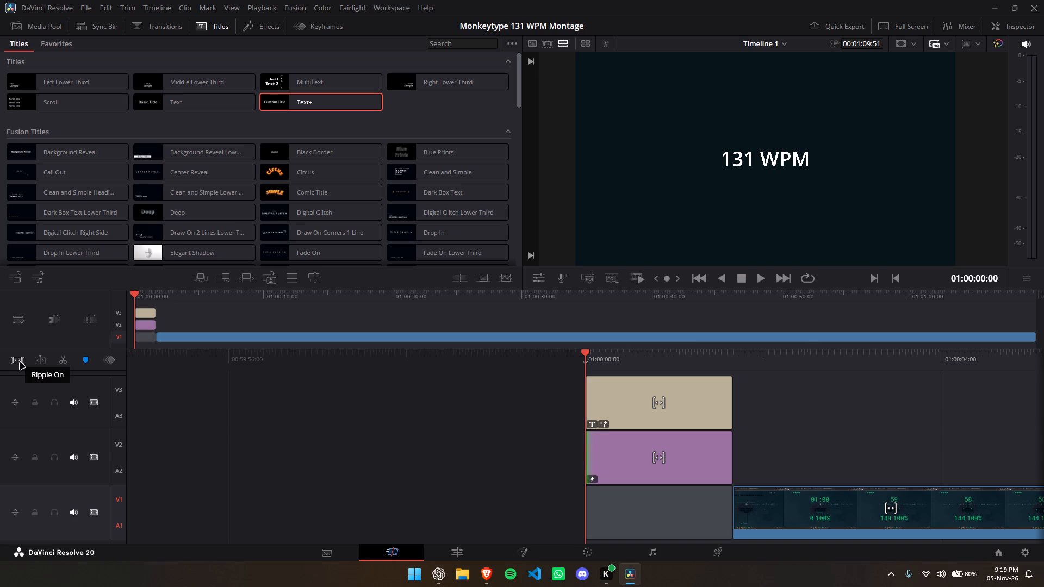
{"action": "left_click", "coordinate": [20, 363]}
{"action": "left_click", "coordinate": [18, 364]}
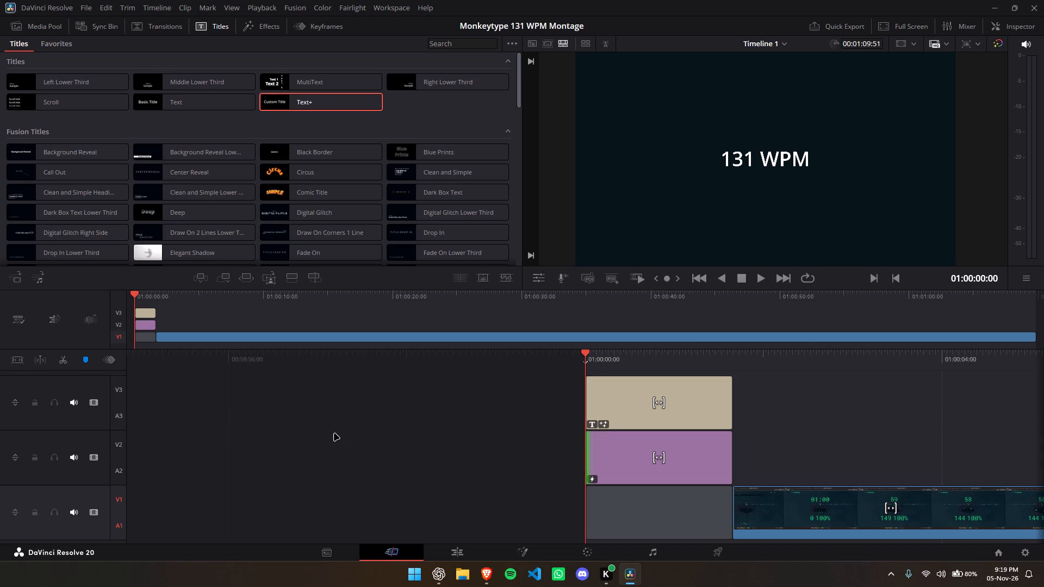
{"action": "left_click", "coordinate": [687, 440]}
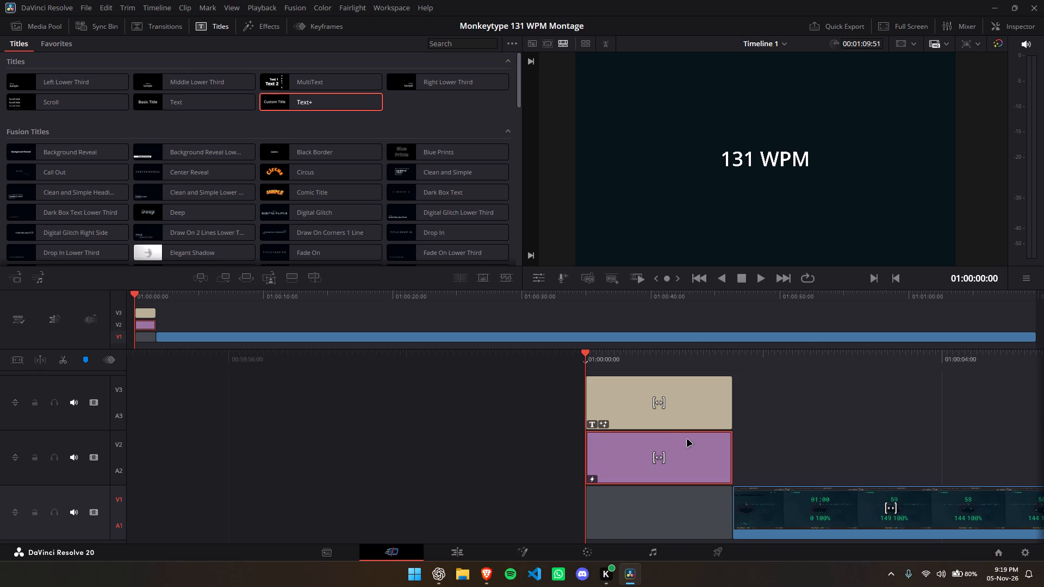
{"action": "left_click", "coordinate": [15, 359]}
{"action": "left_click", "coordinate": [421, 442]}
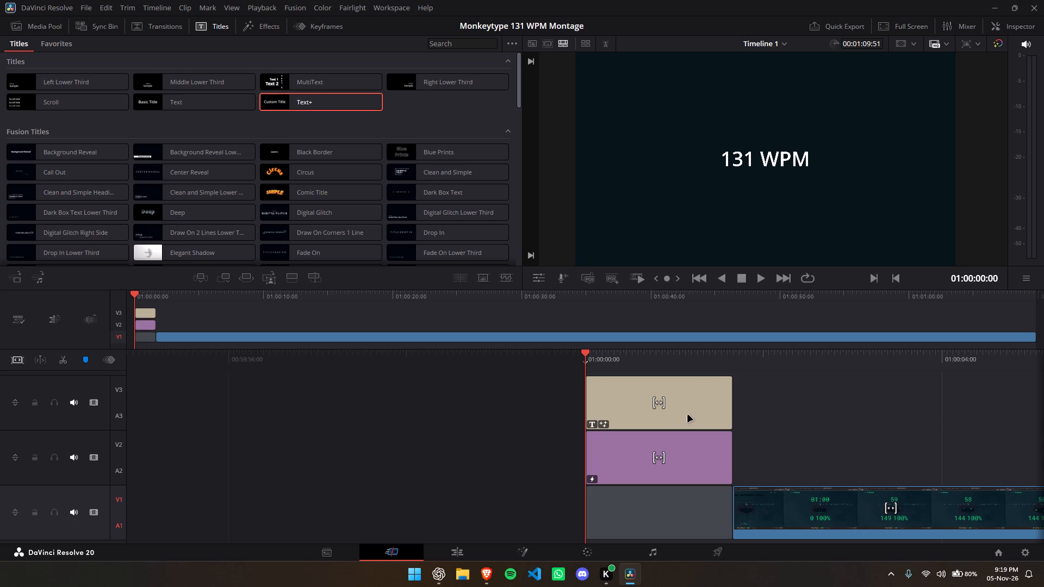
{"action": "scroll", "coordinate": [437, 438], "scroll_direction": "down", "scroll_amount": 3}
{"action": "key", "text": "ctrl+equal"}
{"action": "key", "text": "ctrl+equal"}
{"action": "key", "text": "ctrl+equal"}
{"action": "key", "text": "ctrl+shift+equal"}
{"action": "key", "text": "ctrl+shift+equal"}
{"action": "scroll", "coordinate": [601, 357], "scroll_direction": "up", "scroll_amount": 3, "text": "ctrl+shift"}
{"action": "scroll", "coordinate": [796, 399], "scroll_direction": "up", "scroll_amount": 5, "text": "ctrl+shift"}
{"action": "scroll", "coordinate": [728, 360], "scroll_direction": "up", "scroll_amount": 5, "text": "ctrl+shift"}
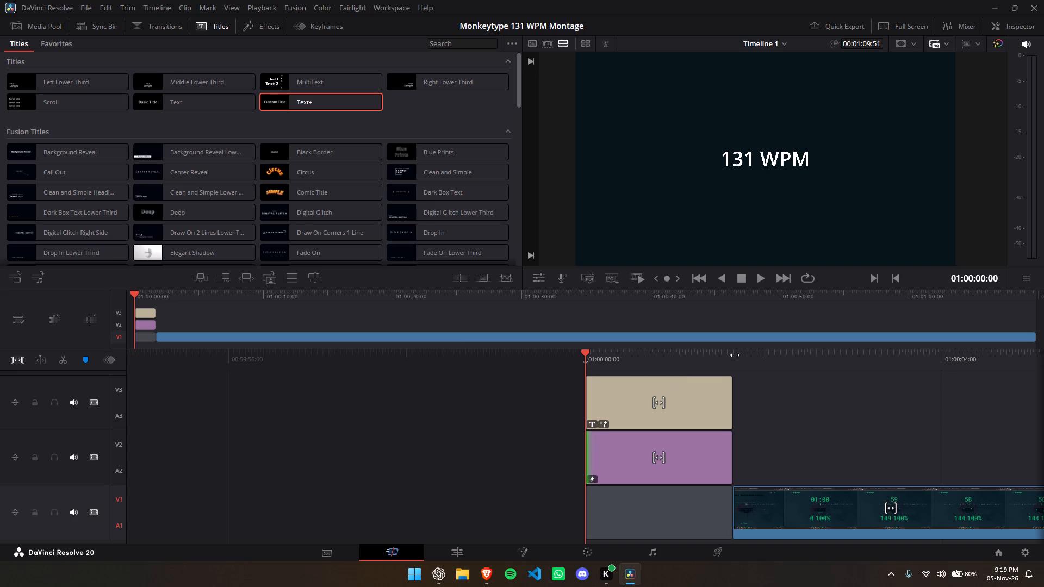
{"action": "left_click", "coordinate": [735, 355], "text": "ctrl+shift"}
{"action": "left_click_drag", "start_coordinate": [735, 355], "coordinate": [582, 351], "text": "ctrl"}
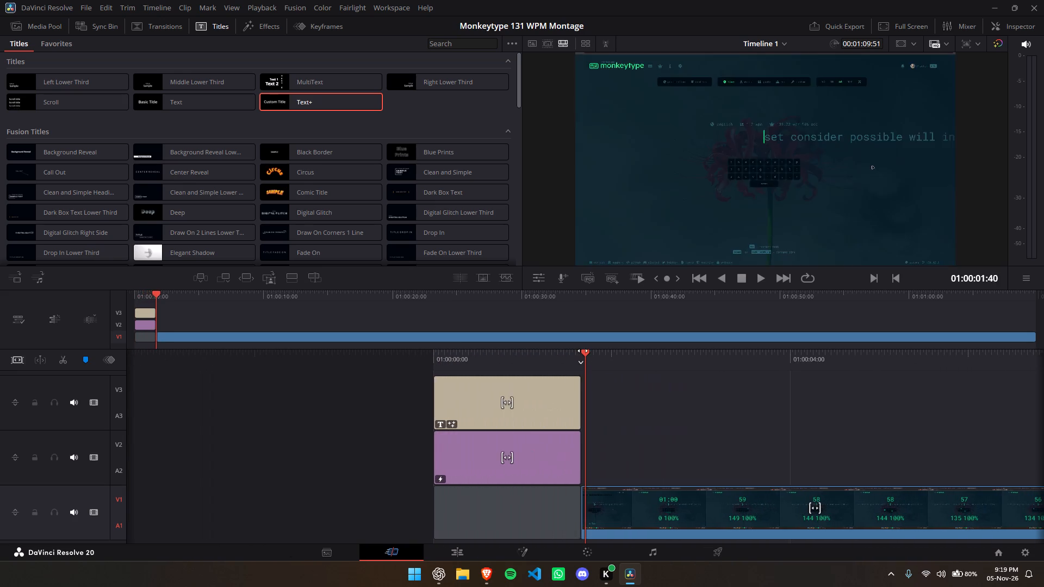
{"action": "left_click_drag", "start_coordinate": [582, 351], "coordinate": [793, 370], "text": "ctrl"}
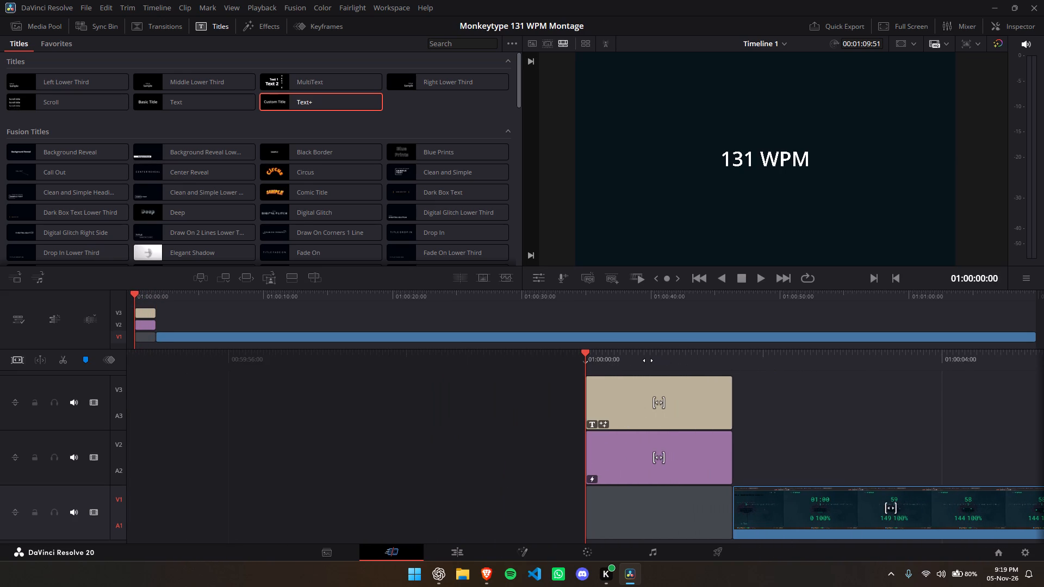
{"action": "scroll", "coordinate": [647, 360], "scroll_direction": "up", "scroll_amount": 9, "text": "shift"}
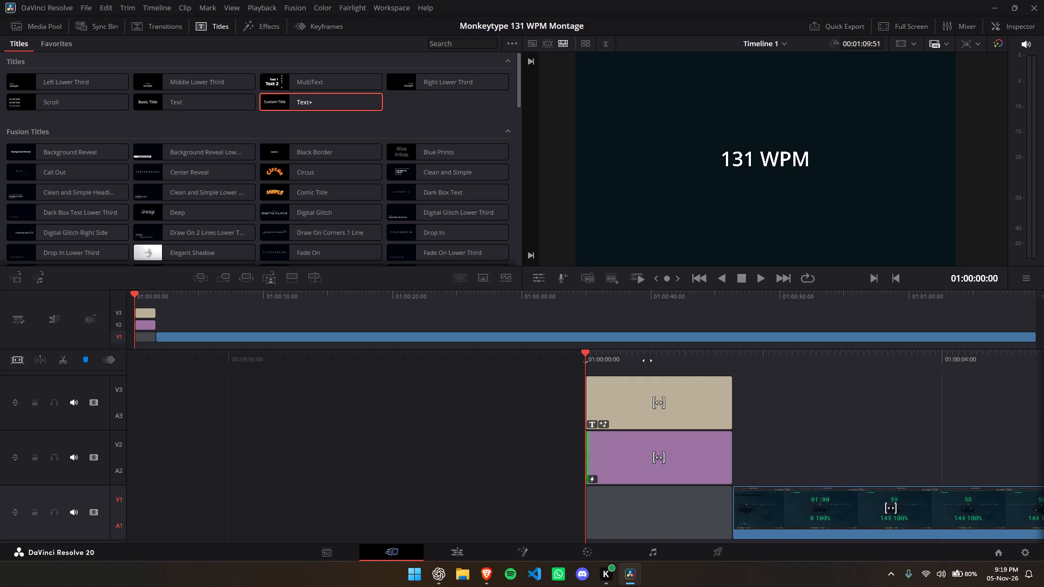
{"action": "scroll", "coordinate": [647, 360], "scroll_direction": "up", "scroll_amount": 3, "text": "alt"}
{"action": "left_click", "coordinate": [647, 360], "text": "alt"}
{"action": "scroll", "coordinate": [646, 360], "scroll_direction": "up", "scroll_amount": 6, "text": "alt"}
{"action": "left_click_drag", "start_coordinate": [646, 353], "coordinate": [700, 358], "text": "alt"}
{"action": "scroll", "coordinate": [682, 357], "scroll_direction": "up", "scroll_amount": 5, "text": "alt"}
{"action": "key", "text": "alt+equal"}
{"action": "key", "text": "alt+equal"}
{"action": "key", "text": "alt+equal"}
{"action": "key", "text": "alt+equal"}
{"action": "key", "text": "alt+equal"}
Make V3 the active timeline track, keeping the playhead at the start of the title.
{"action": "left_click", "coordinate": [119, 316]}
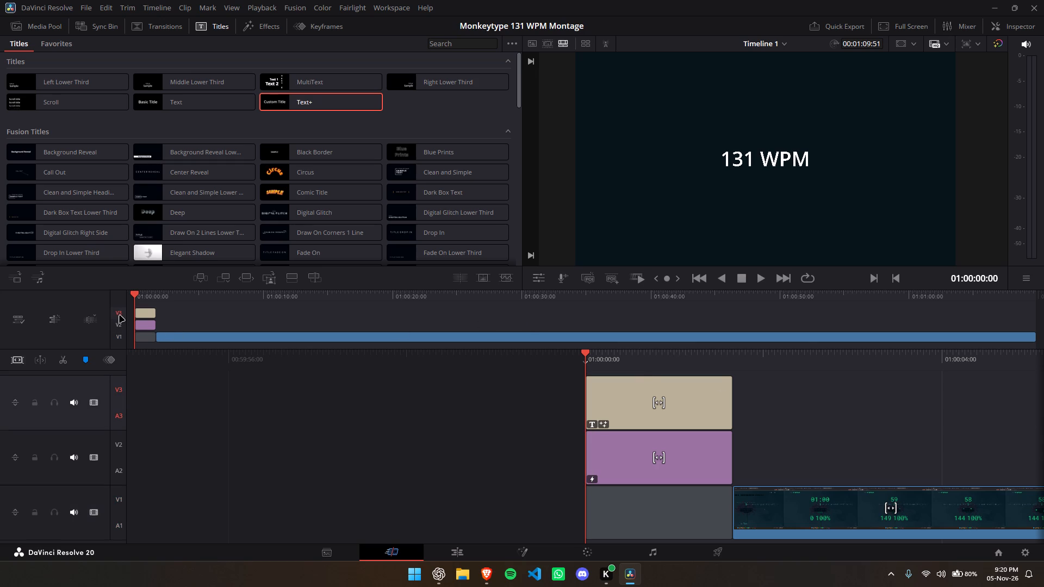
{"action": "left_click", "coordinate": [586, 363]}
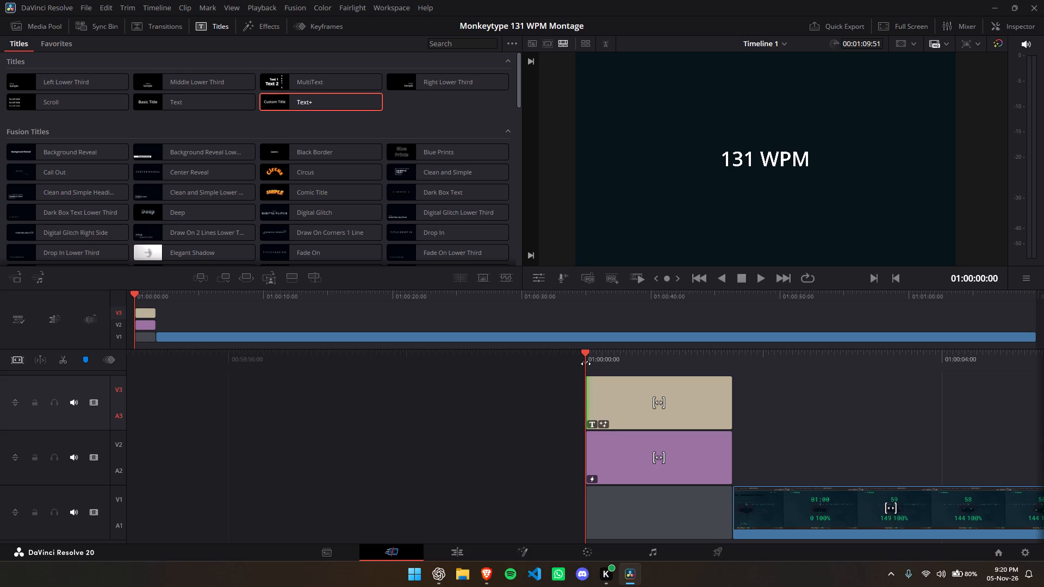
{"action": "left_click", "coordinate": [588, 359]}
{"action": "left_click", "coordinate": [589, 361]}
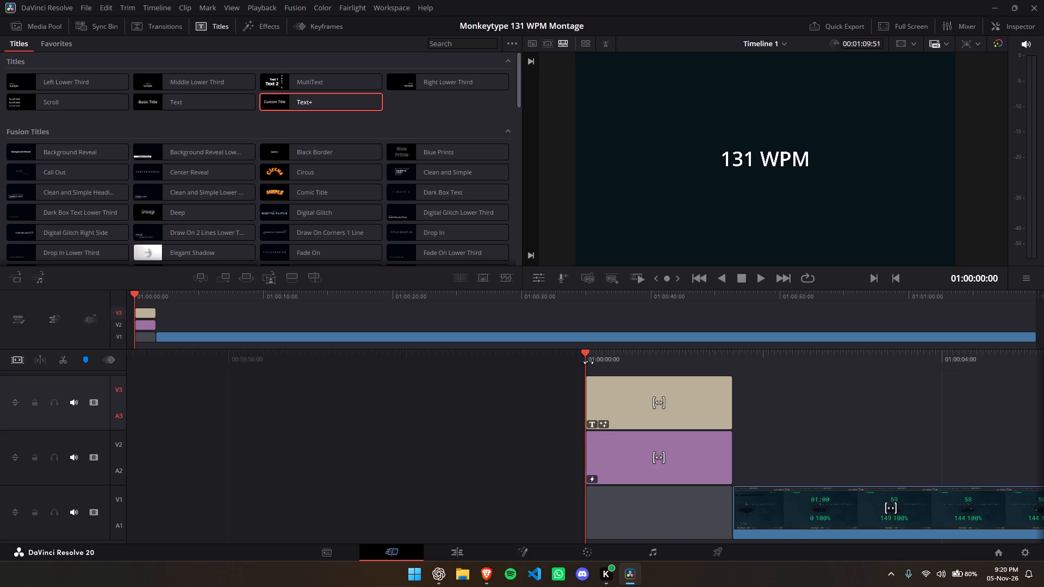
{"action": "left_click", "coordinate": [586, 363]}
{"action": "scroll", "coordinate": [588, 365], "scroll_direction": "up", "scroll_amount": 6}
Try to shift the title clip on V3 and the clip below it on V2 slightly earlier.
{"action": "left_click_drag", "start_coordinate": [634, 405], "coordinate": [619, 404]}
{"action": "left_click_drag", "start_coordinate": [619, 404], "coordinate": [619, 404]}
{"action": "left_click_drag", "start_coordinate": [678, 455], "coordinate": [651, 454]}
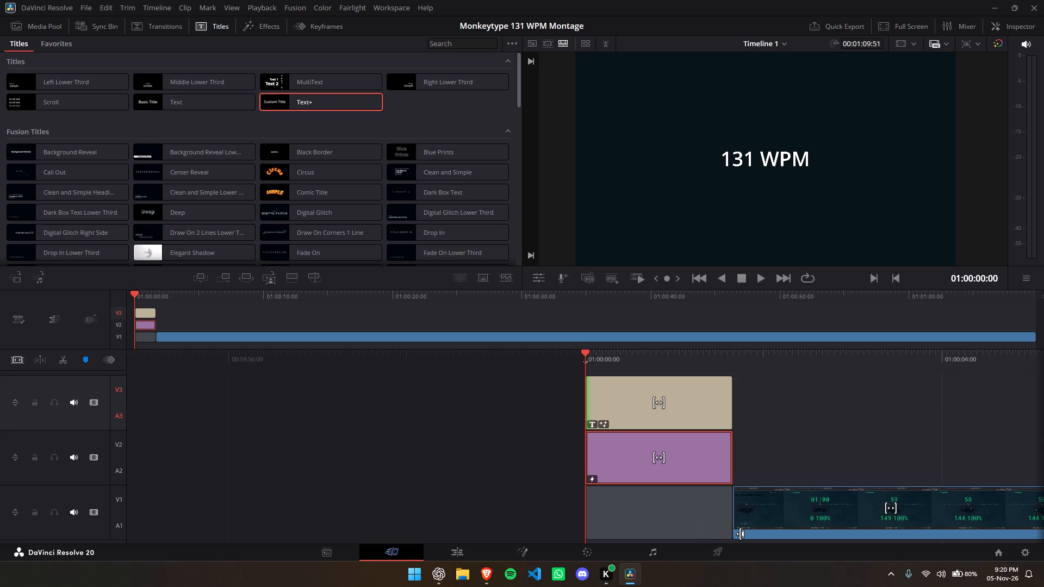
Shuttle playback forward and backward across the title and the start of the typing run to check the cut.
{"action": "type", "text": "jjlljjjlkkkj"}
{"action": "type", "text": "kl"}
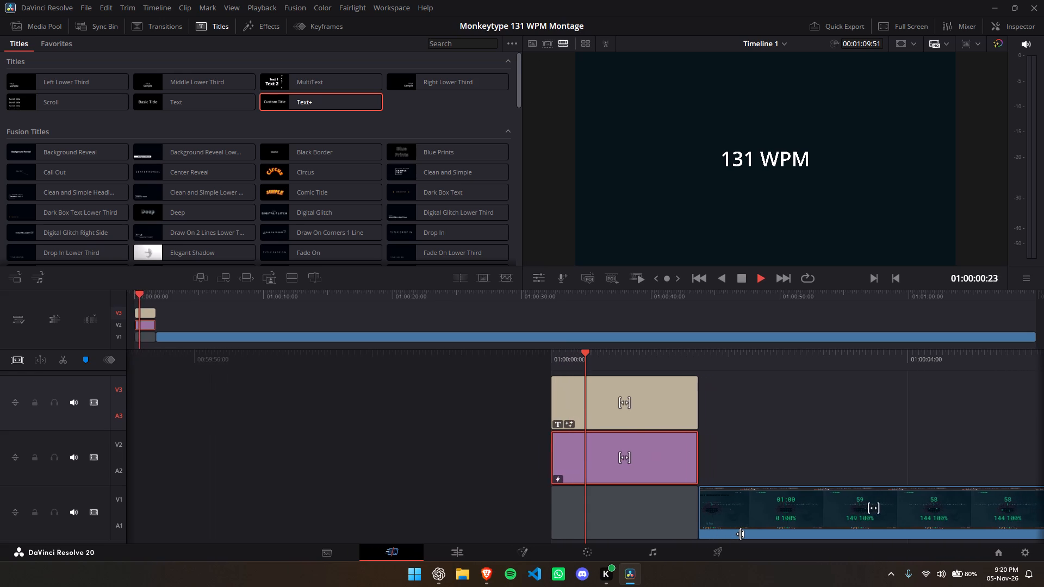
{"action": "key", "text": "k"}
{"action": "type", "text": "kl"}
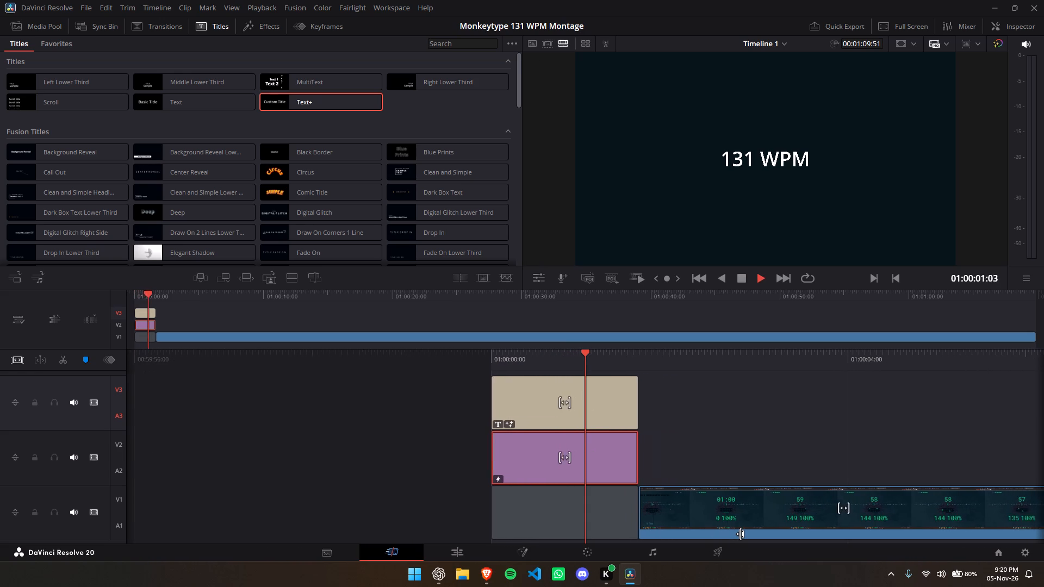
{"action": "key", "text": "k"}
{"action": "key", "text": "l"}
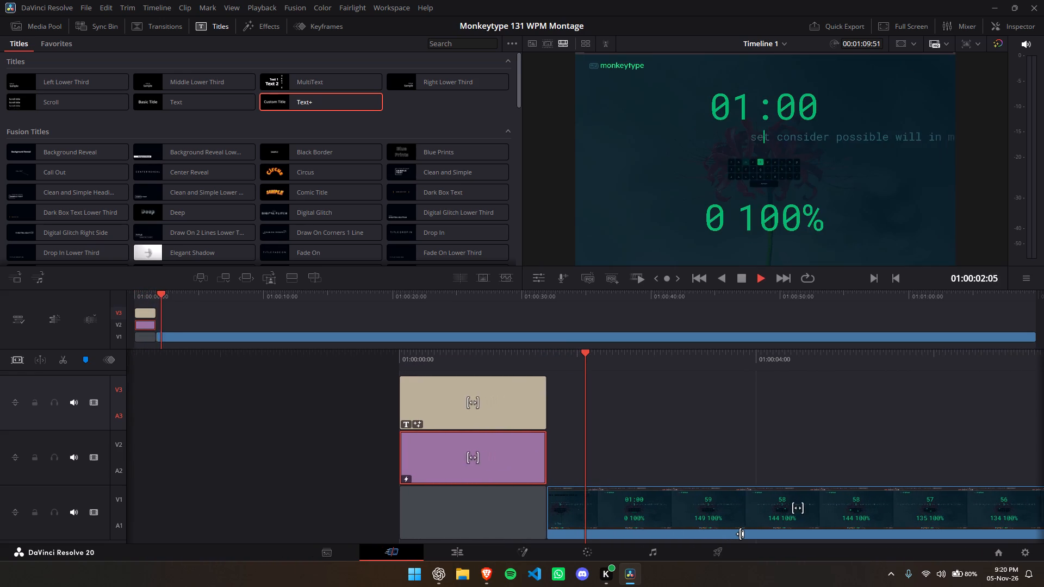
{"action": "type", "text": "kjjklkkklklkklkjjk"}
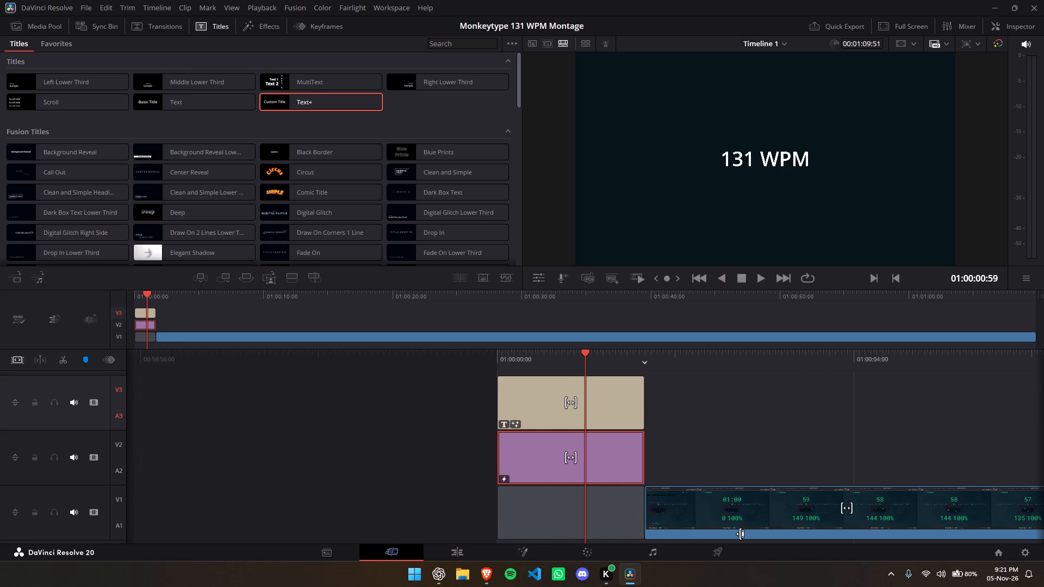
Move the playhead to the last frame of the title clips at 01:00:01:38.
{"action": "left_click", "coordinate": [645, 363]}
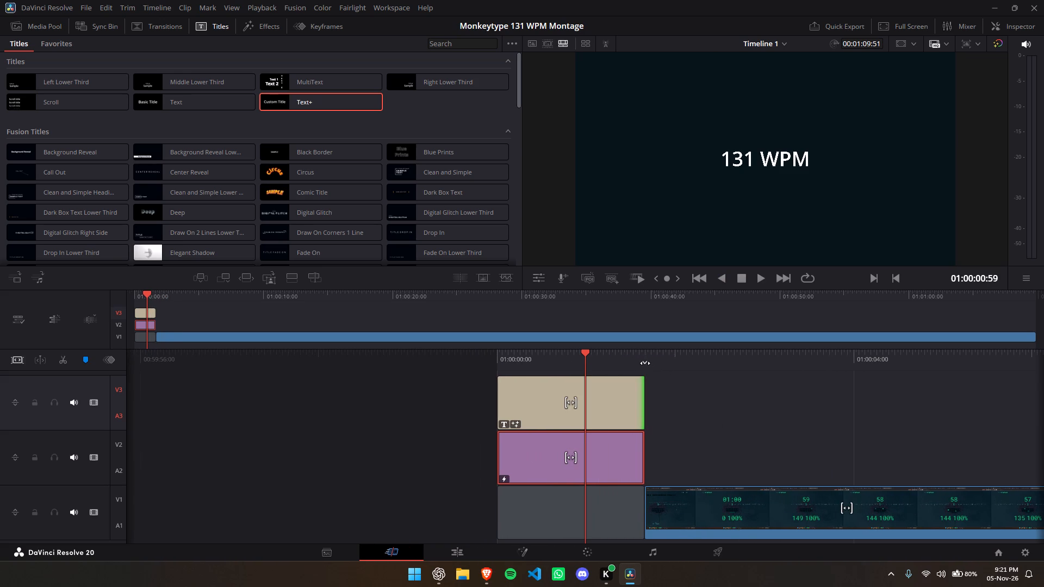
{"action": "left_click", "coordinate": [646, 361]}
{"action": "left_click", "coordinate": [645, 365]}
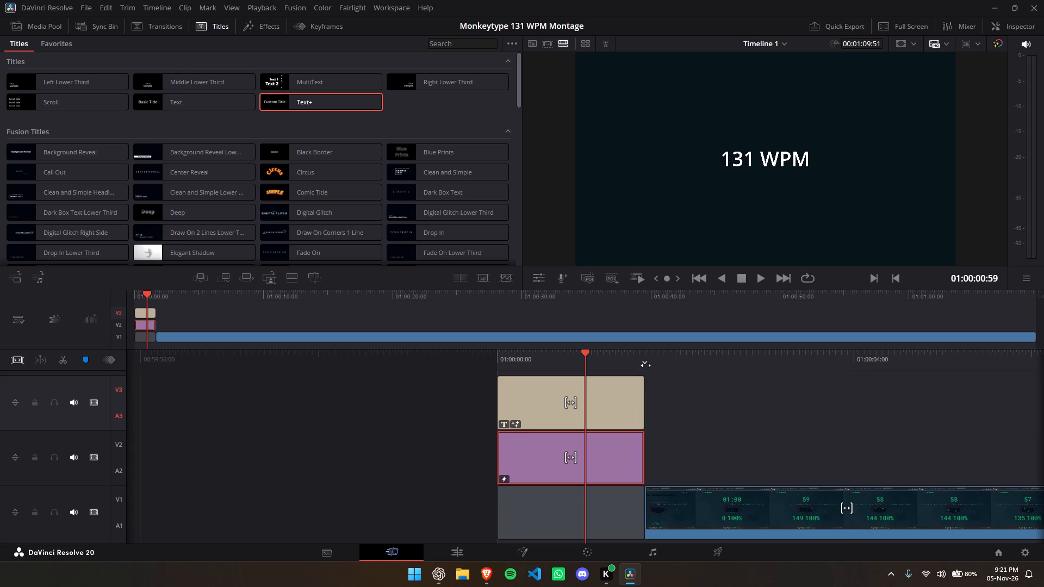
{"action": "triple_click", "coordinate": [644, 362]}
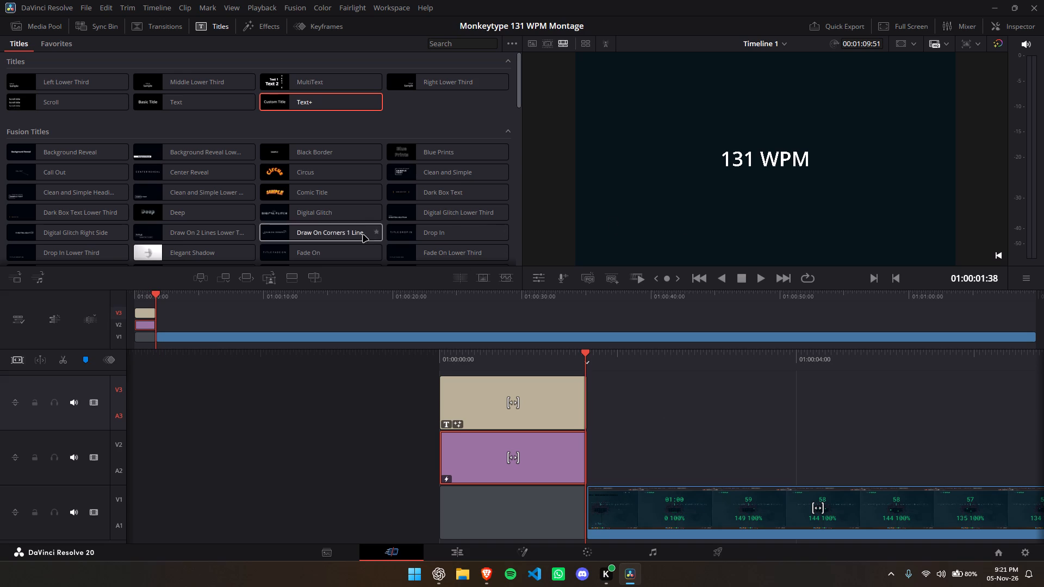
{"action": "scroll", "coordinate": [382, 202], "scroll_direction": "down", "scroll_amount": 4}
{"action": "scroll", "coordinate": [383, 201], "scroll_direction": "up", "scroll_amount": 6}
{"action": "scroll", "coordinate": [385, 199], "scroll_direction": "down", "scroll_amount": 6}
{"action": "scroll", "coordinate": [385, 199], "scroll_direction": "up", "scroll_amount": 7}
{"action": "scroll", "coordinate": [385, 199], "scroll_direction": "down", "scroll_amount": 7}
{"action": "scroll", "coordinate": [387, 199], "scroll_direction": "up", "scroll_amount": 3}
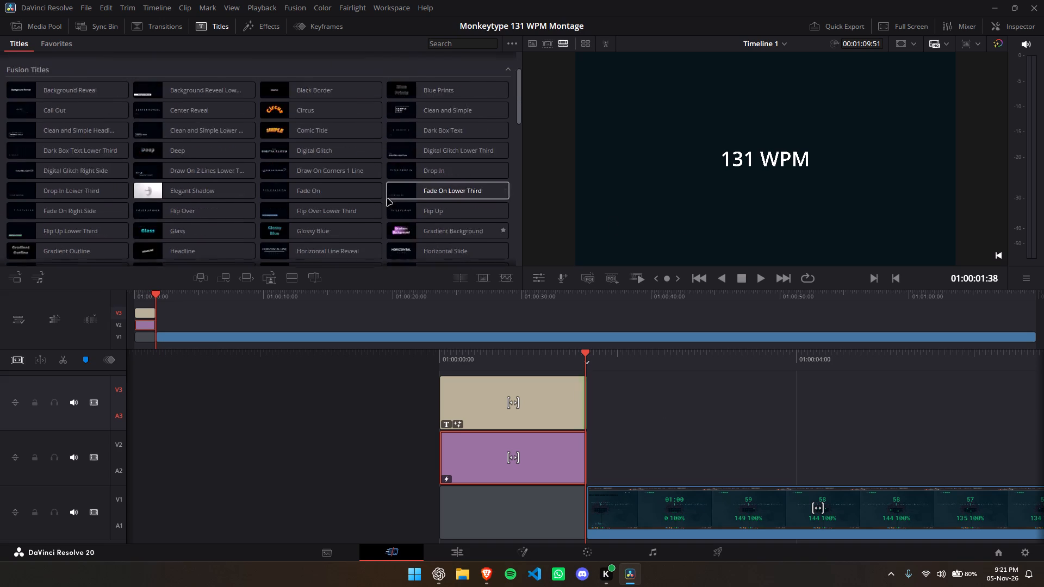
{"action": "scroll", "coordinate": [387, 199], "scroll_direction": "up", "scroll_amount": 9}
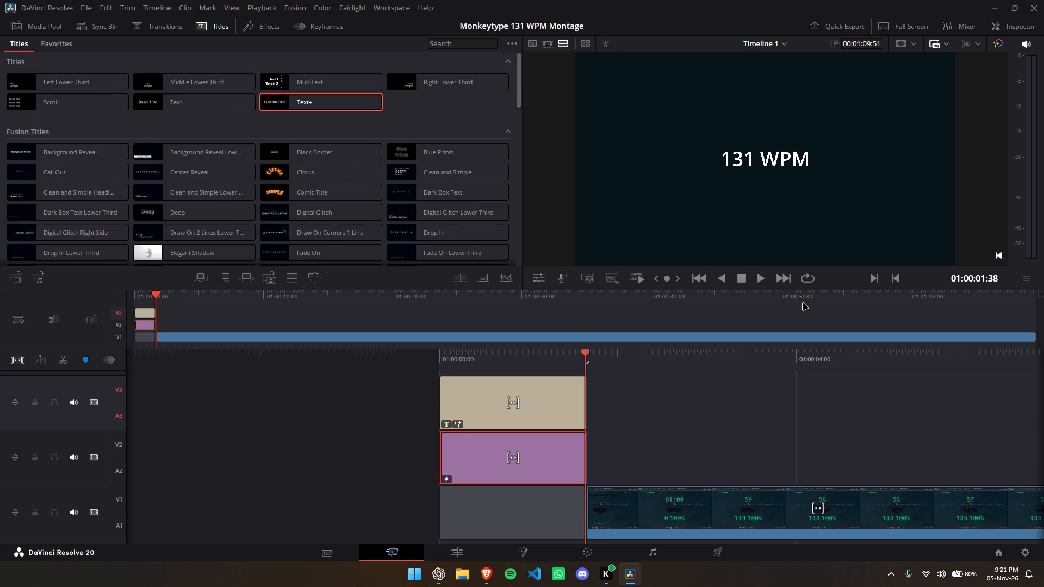
Play the typing run from the title cut to about 01:00:34, and return to the timeline start at 01:00:00:00.
{"action": "key", "text": "space"}
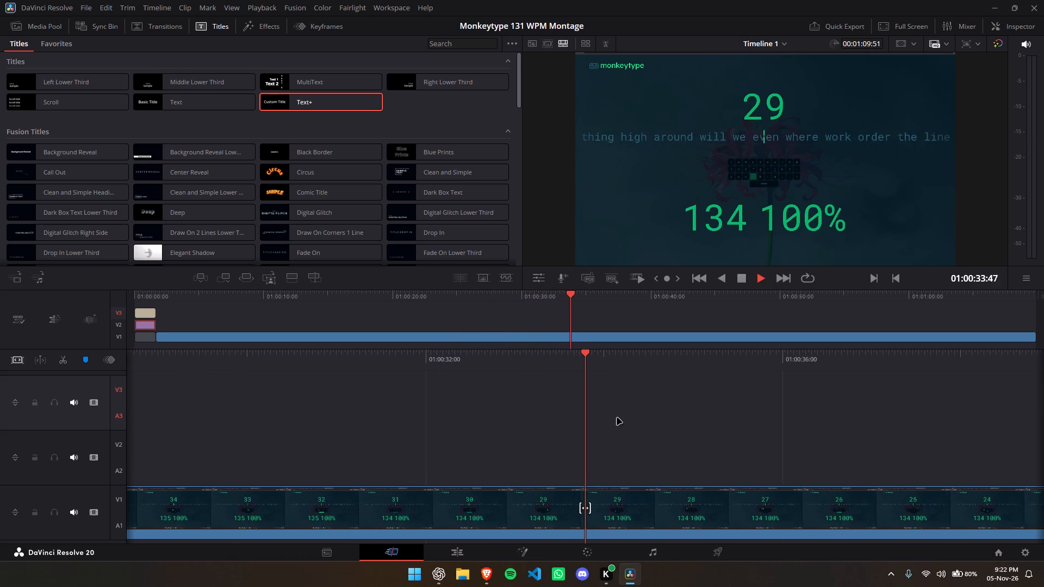
{"action": "key", "text": "space"}
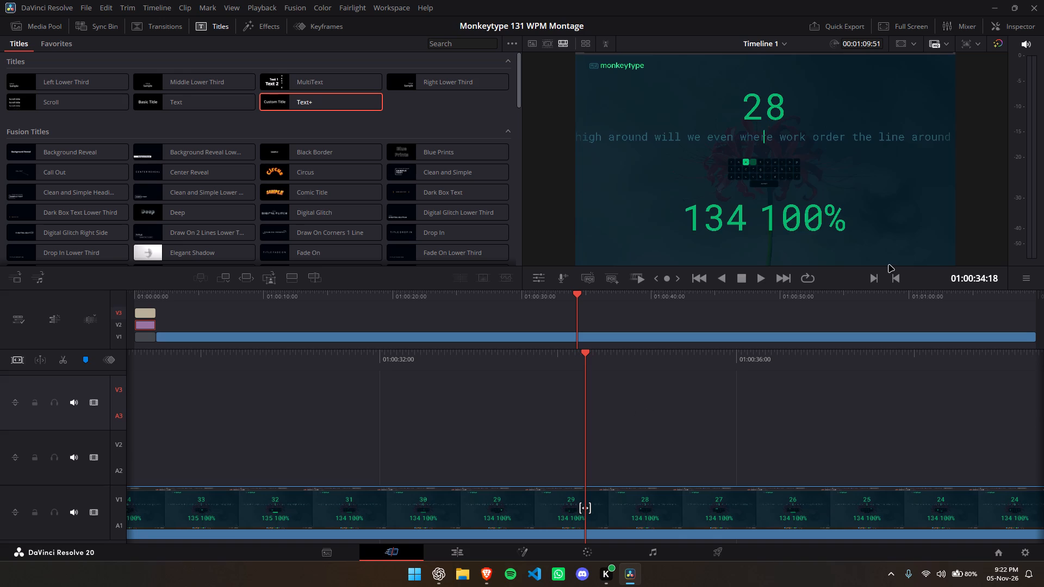
{"action": "key", "text": "Home"}
{"action": "key", "text": "Home"}
{"action": "key", "text": "Home"}
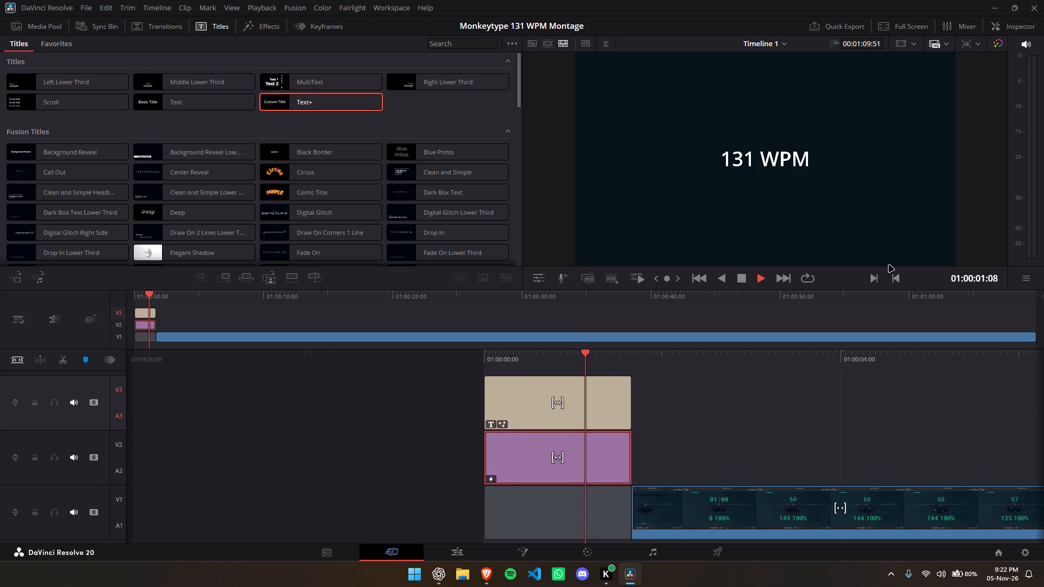
{"action": "key", "text": "Home"}
{"action": "key", "text": "Home"}
{"action": "key", "text": "Home"}
{"action": "key", "text": "Home"}
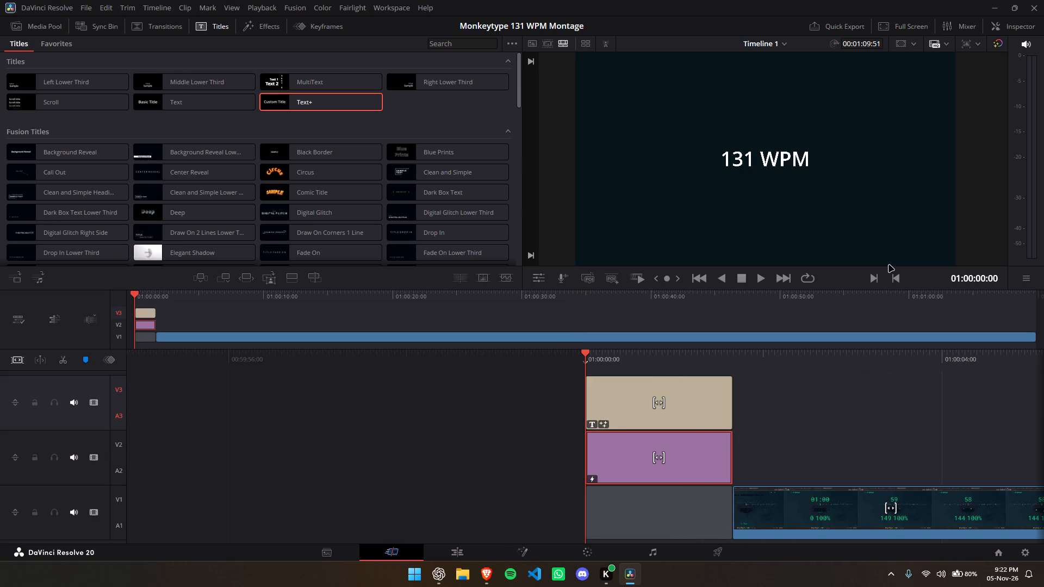
{"action": "key", "text": "k"}
{"action": "key", "text": "Home"}
{"action": "key", "text": "k"}
Bring up shading element 2 of the "131 WPM" title on V3 and capture a screenshot of its settings.
{"action": "type", "text": "jjj"}
{"action": "left_click", "coordinate": [689, 412]}
{"action": "left_click", "coordinate": [682, 446]}
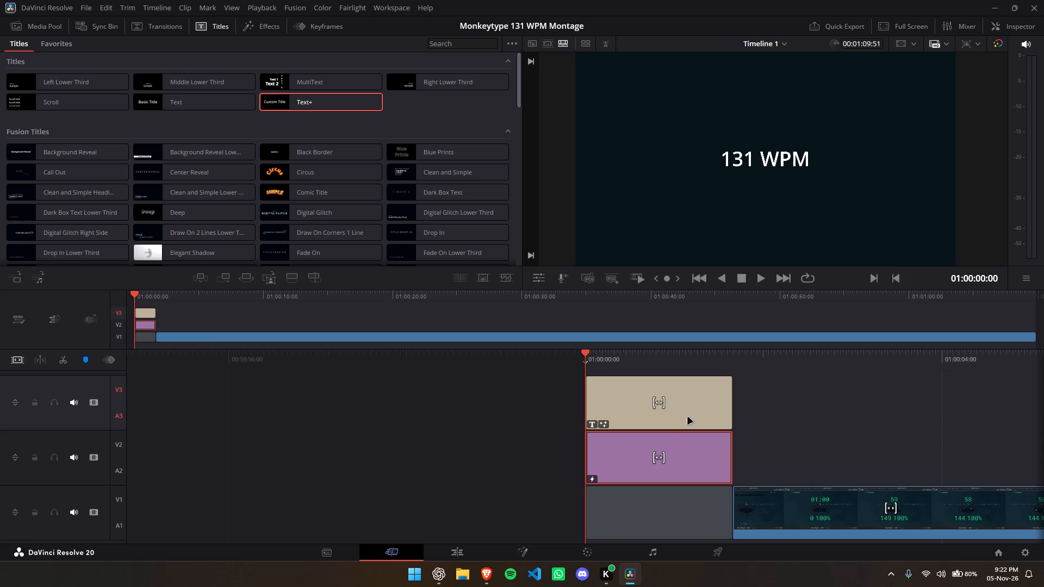
{"action": "left_click", "coordinate": [690, 408]}
{"action": "right_click", "coordinate": [690, 408]}
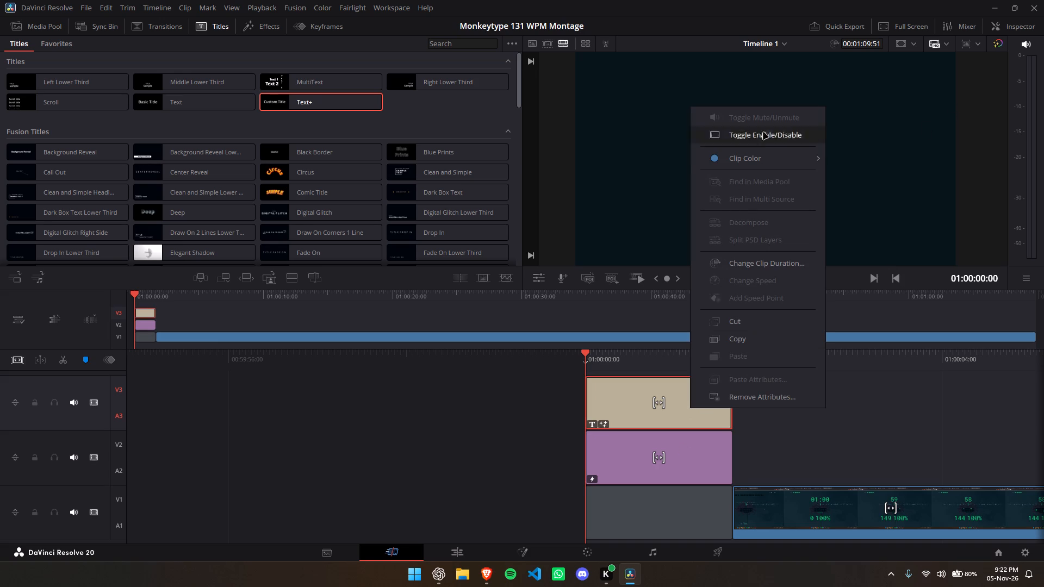
{"action": "left_click", "coordinate": [1020, 30]}
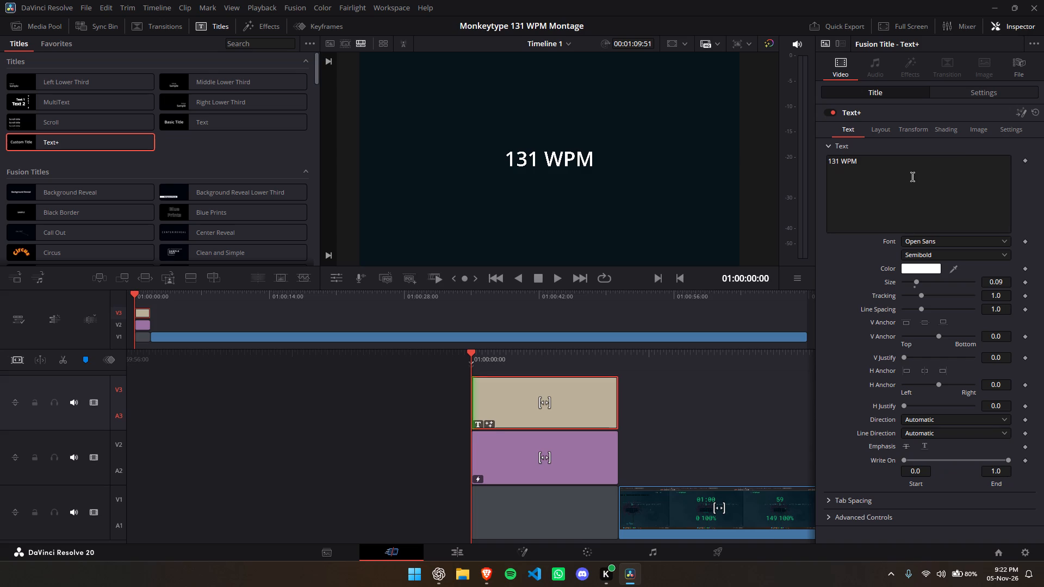
{"action": "left_click", "coordinate": [954, 134]}
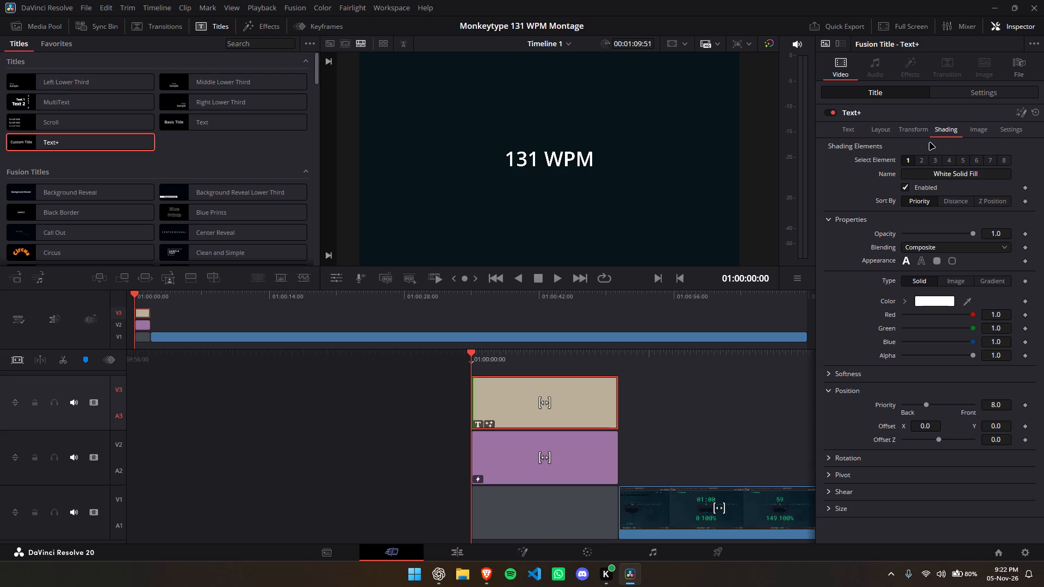
{"action": "left_click", "coordinate": [924, 158]}
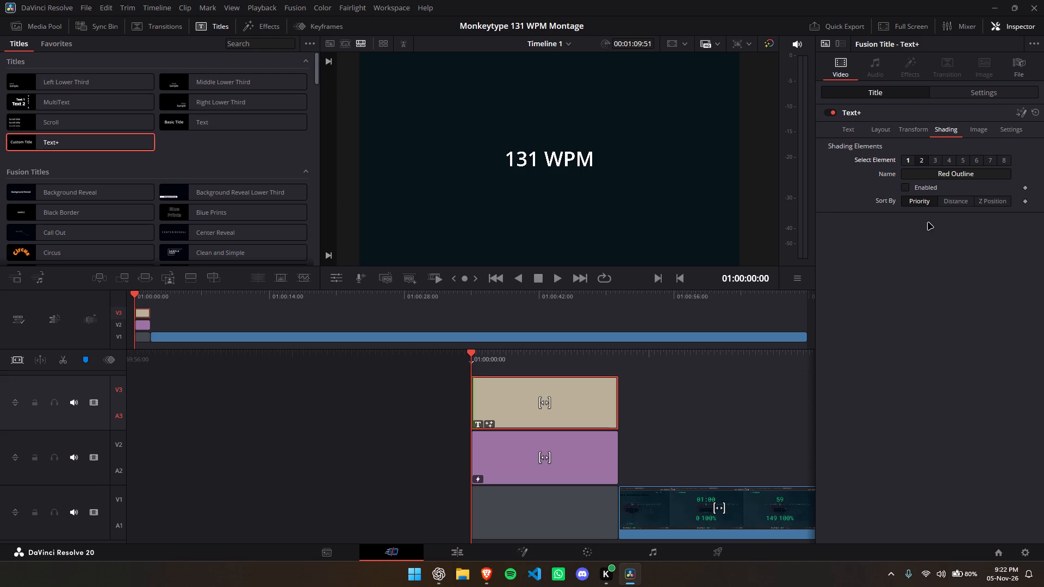
{"action": "key", "text": "Print"}
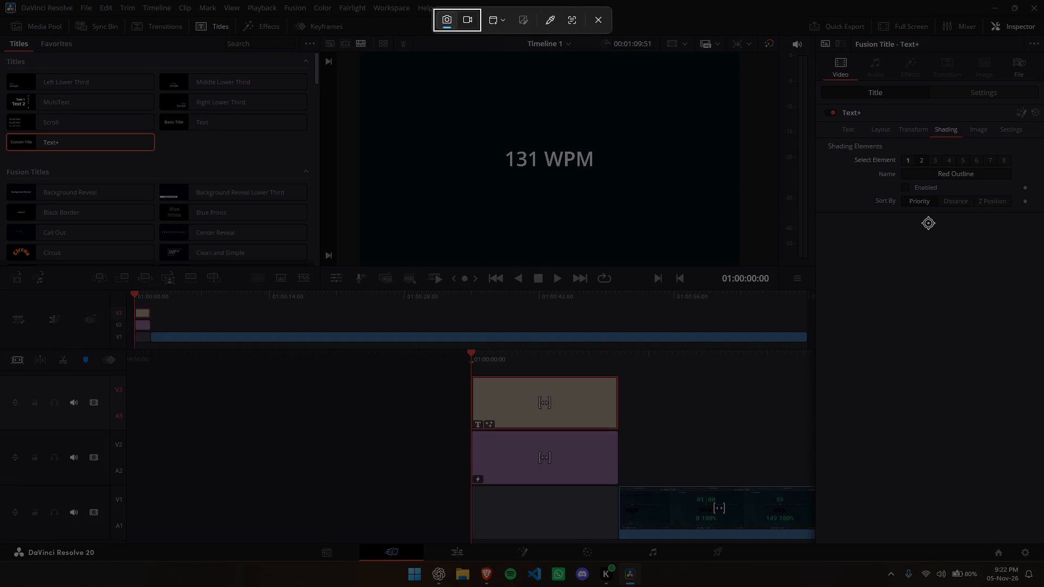
{"action": "left_click", "coordinate": [928, 223]}
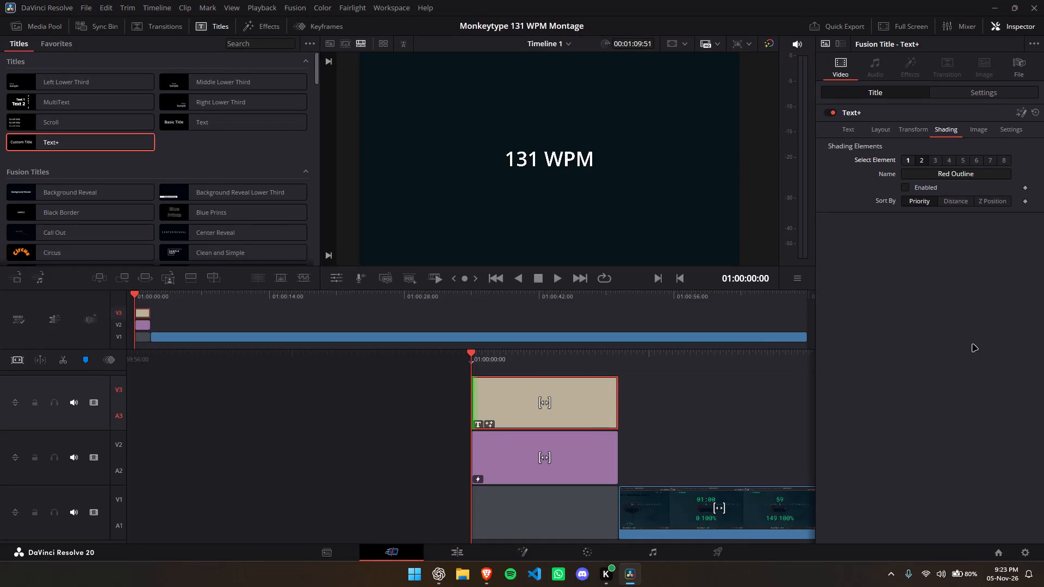
Reselect the V3 title, capture another screenshot of its shading element 2 settings, and save the project.
{"action": "left_click", "coordinate": [925, 164]}
{"action": "left_click", "coordinate": [559, 454]}
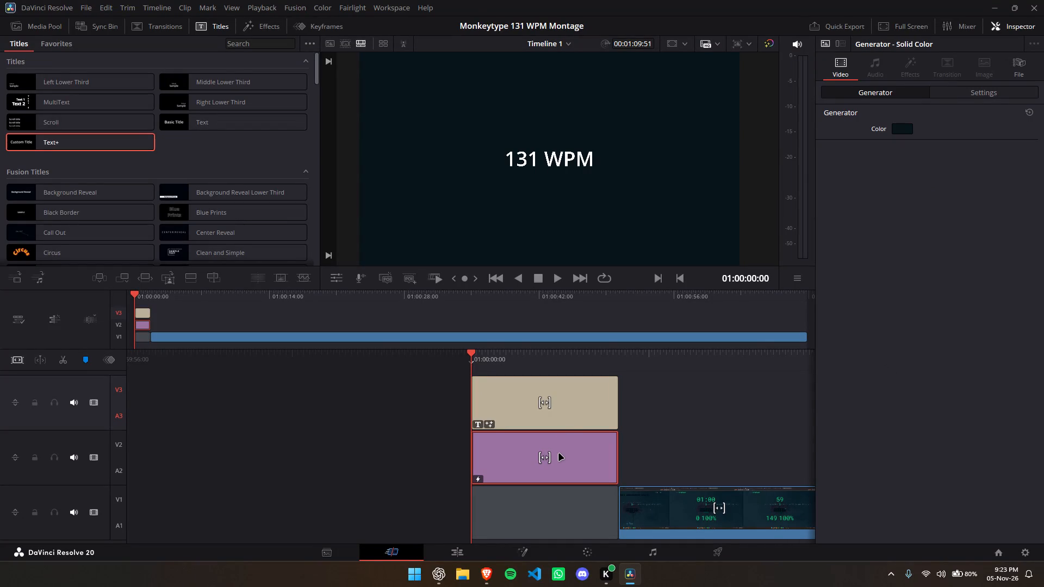
{"action": "left_click", "coordinate": [565, 412]}
{"action": "left_click", "coordinate": [899, 317]}
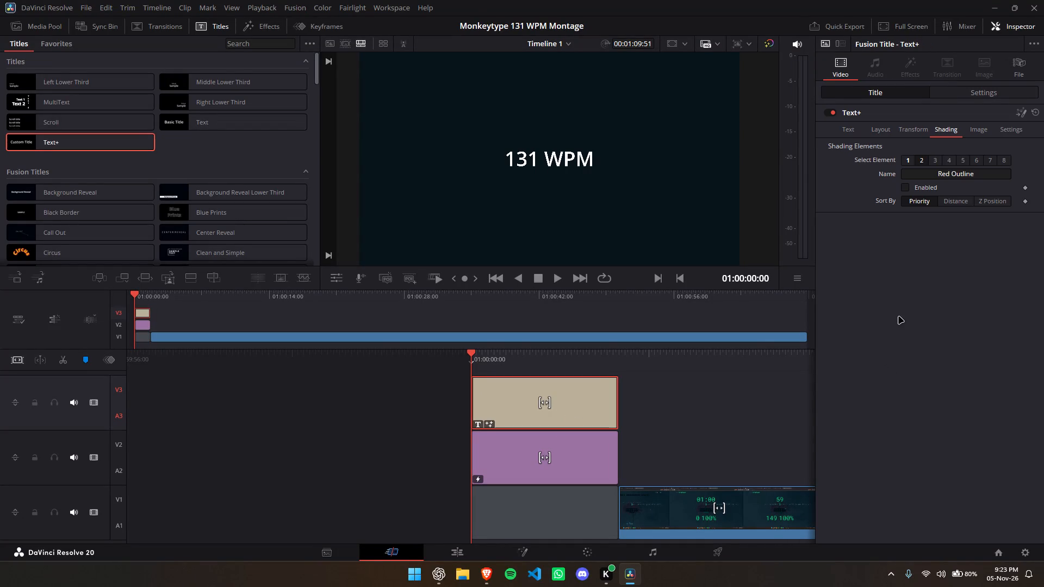
{"action": "key", "text": "Print"}
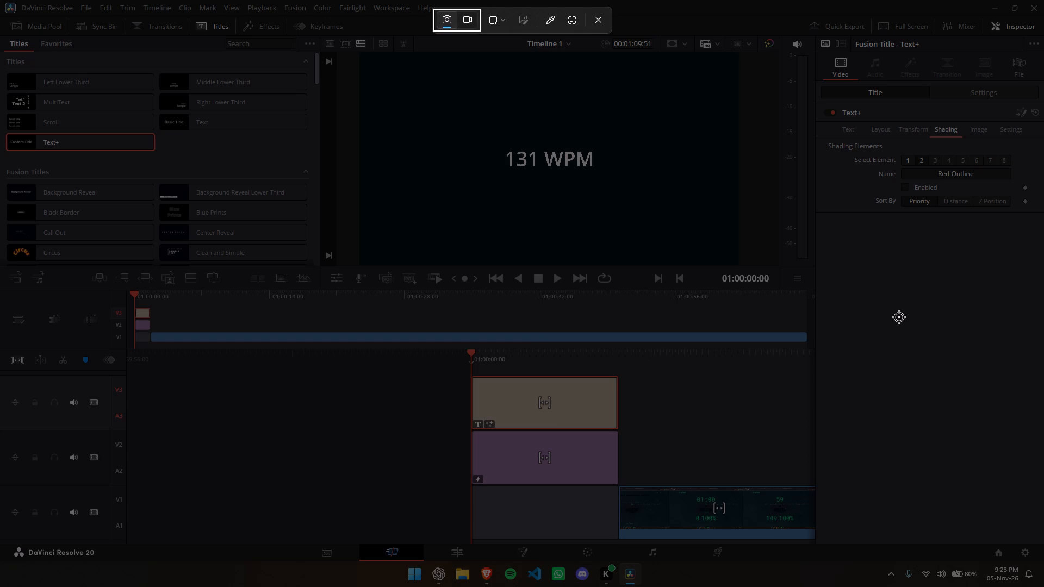
{"action": "left_click", "coordinate": [899, 317]}
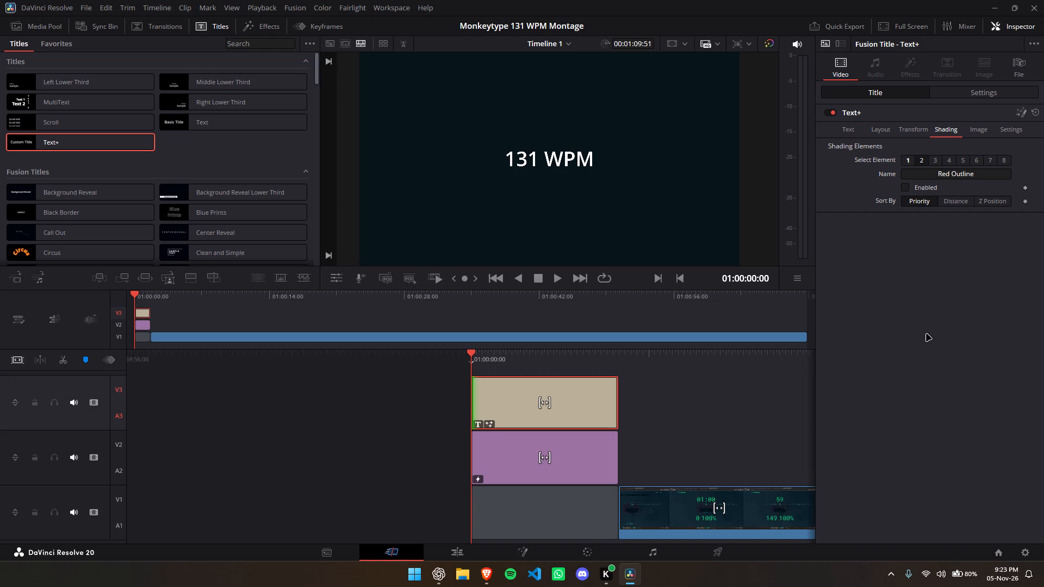
{"action": "key", "text": "ctrl+s"}
Enable shading element 2, "Red Outline", on the "131 WPM" title.
{"action": "left_click", "coordinate": [909, 163]}
{"action": "left_click", "coordinate": [920, 163]}
{"action": "left_click", "coordinate": [908, 161]}
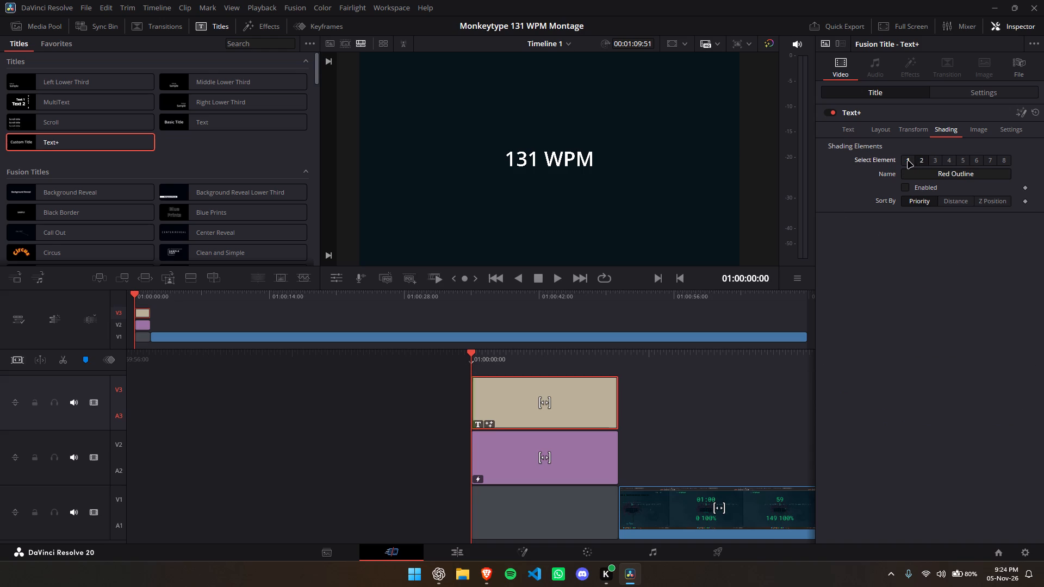
{"action": "left_click", "coordinate": [921, 161]}
{"action": "left_click", "coordinate": [909, 187]}
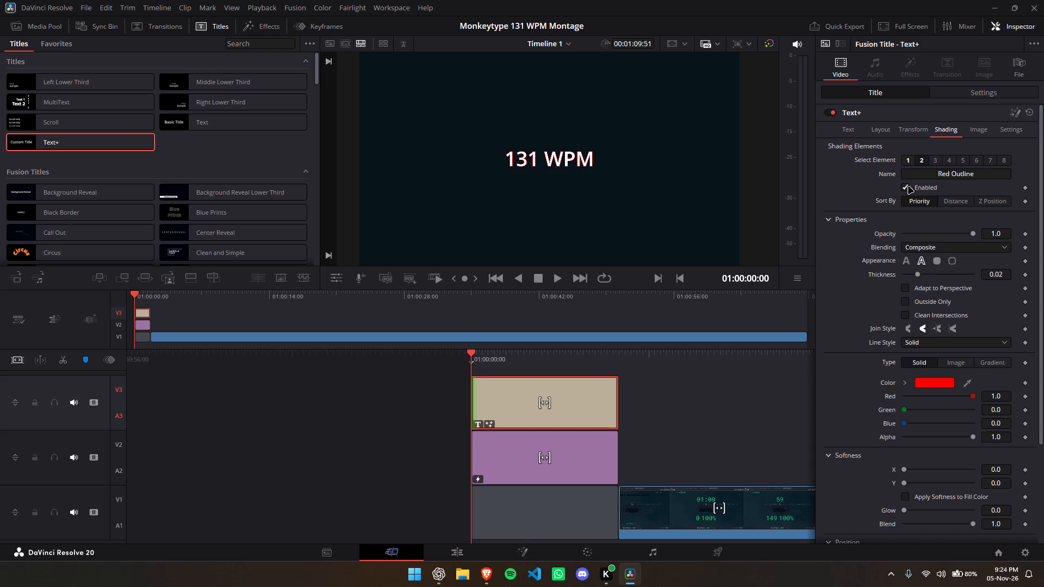
{"action": "left_click", "coordinate": [909, 187]}
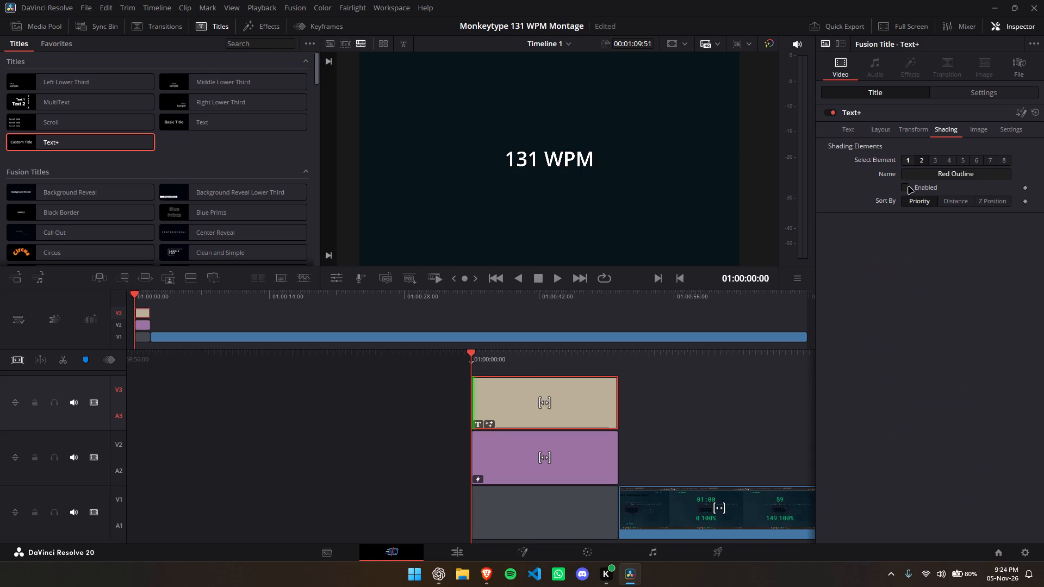
{"action": "left_click", "coordinate": [909, 187]}
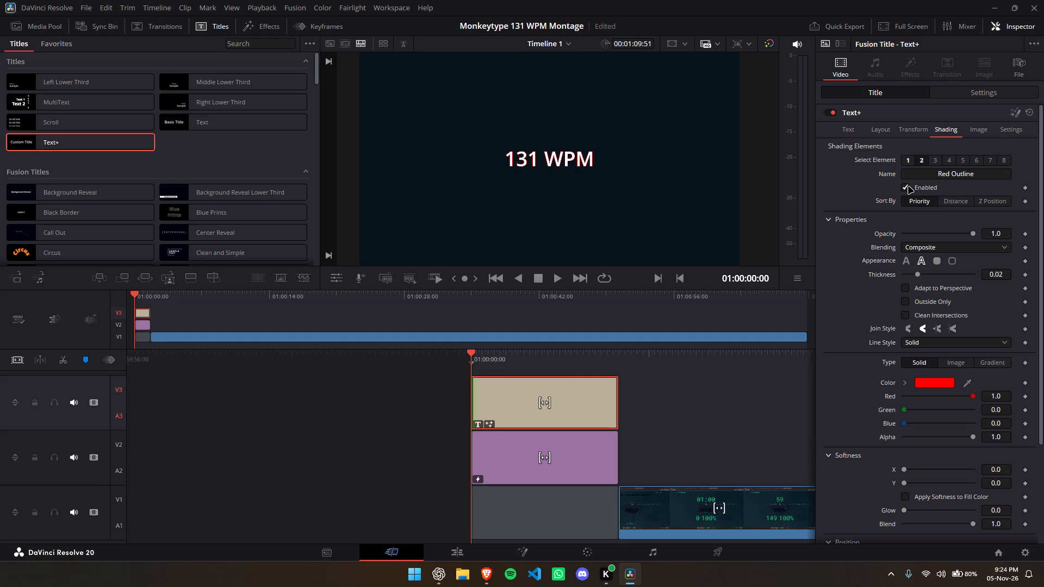
Play the outlined title into the start of the typing run, and return the playhead to 01:00:00:00.
{"action": "key", "text": "space"}
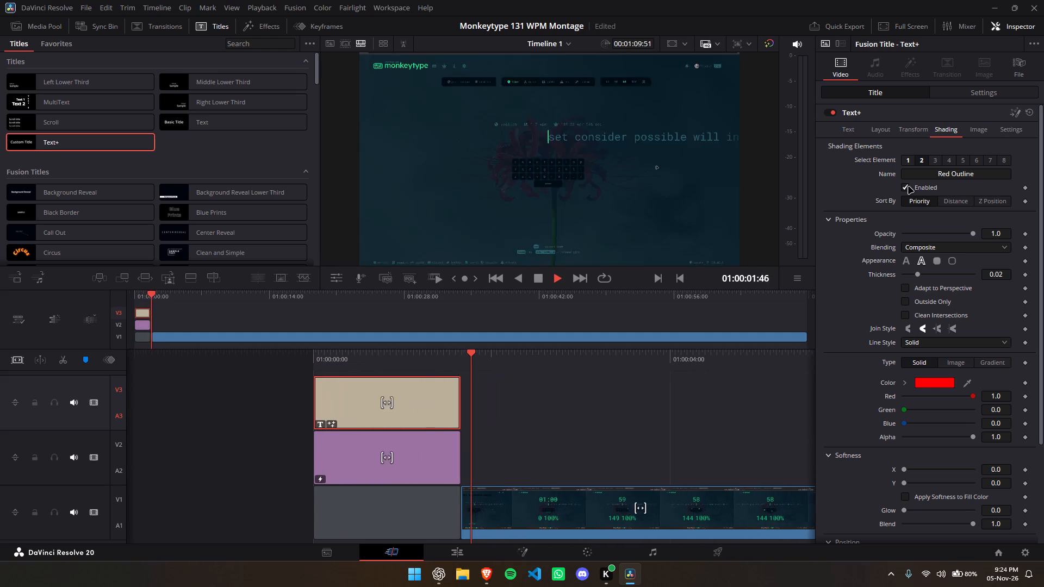
{"action": "key", "text": "space"}
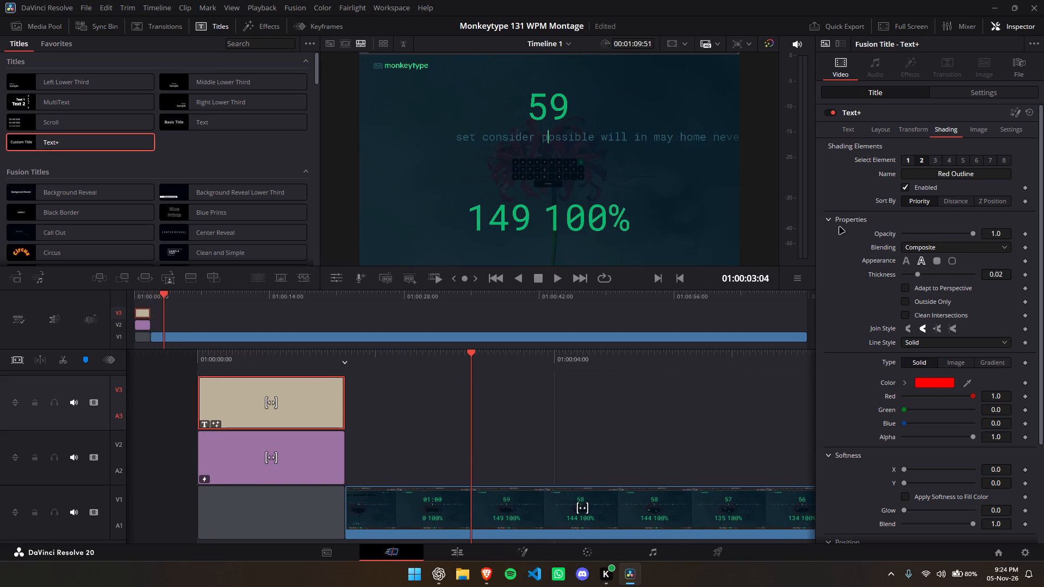
{"action": "left_click_drag", "start_coordinate": [474, 354], "coordinate": [730, 355]}
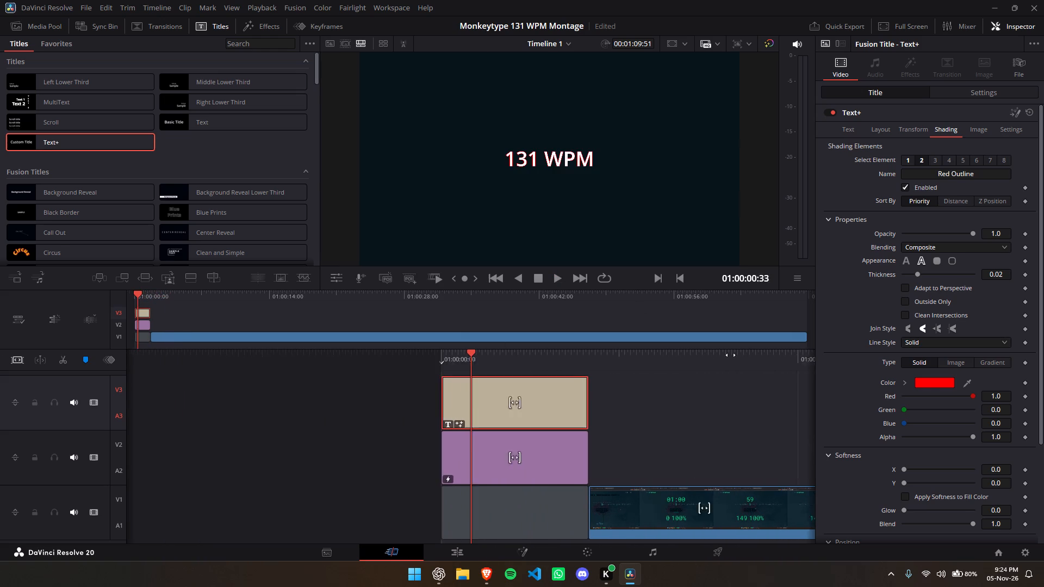
{"action": "left_click_drag", "start_coordinate": [730, 355], "coordinate": [785, 357]}
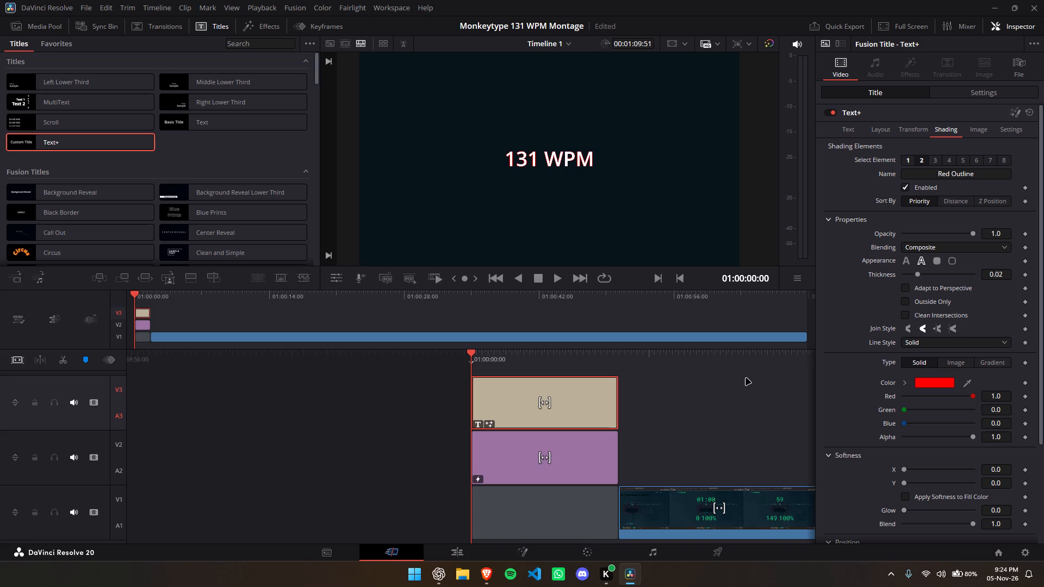
Check the colour value of the solid background clip on V2 without changing it.
{"action": "left_click", "coordinate": [567, 453]}
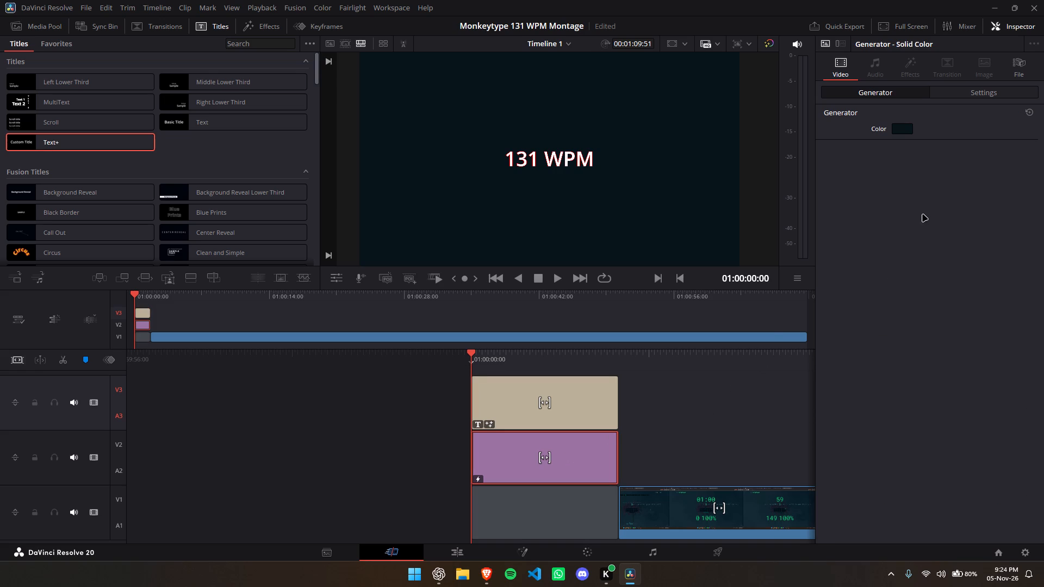
{"action": "left_click", "coordinate": [901, 130]}
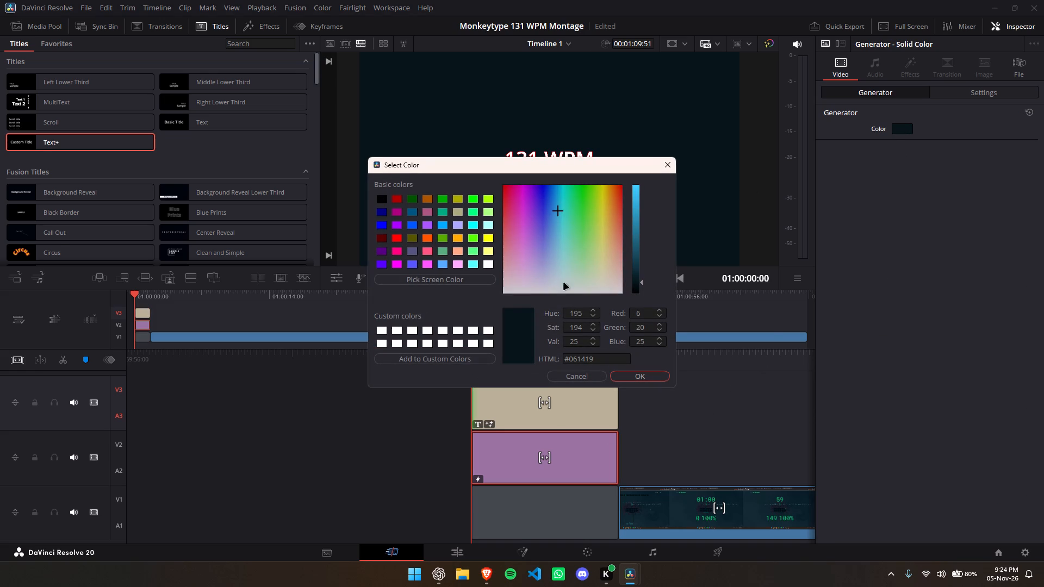
{"action": "left_click", "coordinate": [629, 377]}
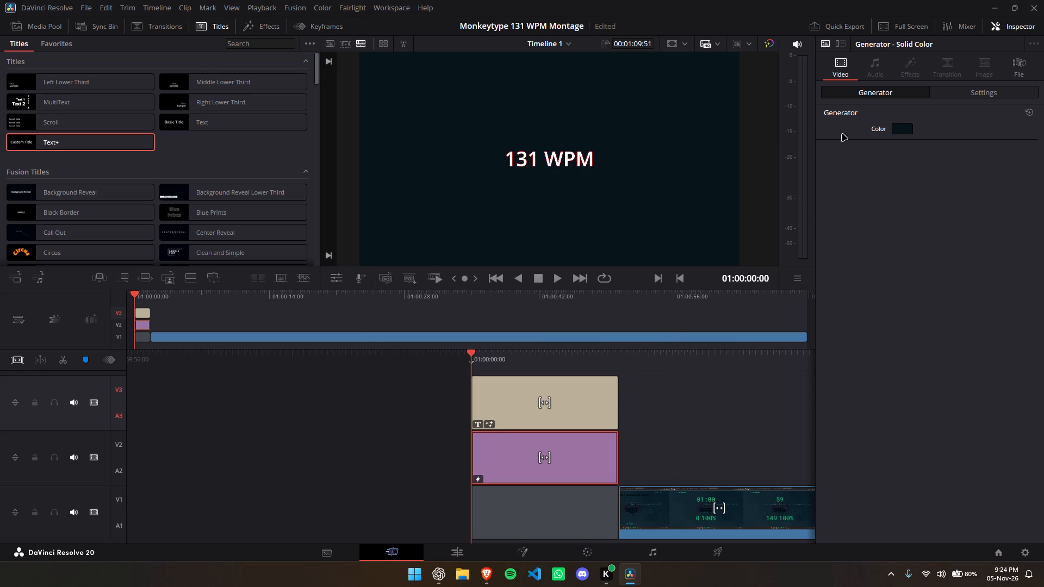
Switch the title's Red Outline off and back on to compare the look, and save the project.
{"action": "left_click", "coordinate": [583, 397]}
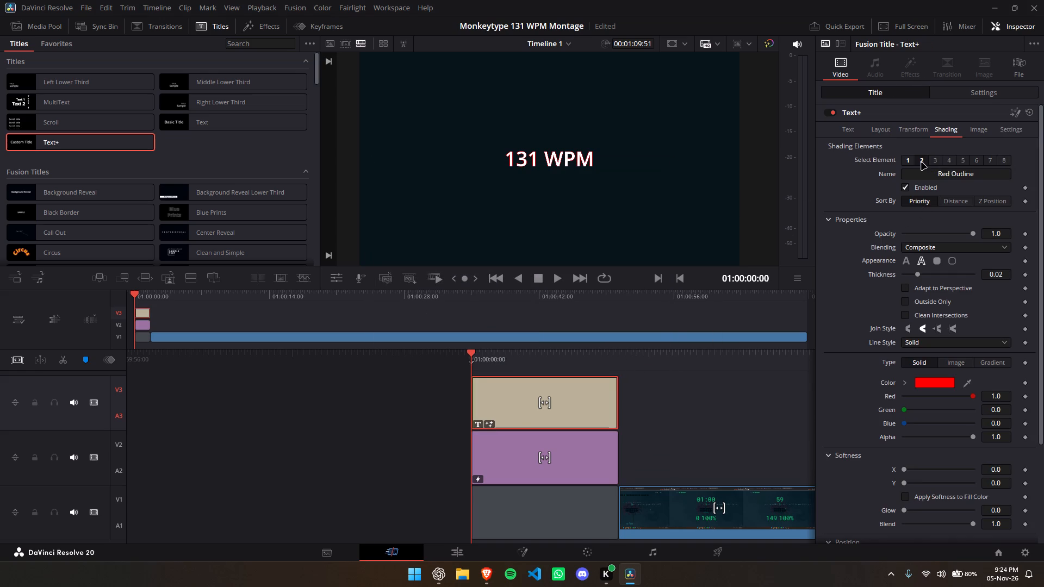
{"action": "left_click", "coordinate": [908, 187]}
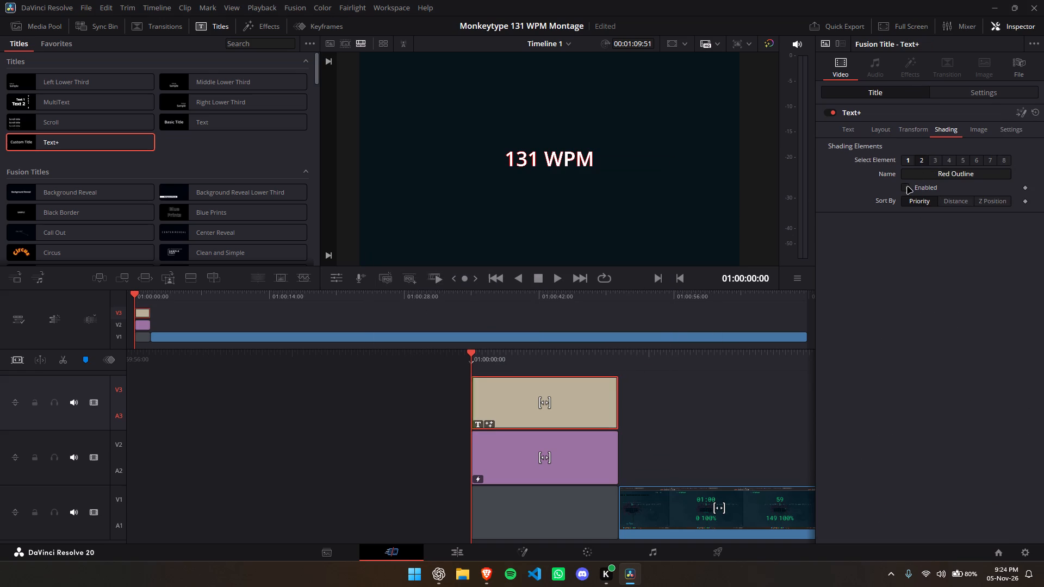
{"action": "left_click", "coordinate": [908, 187]}
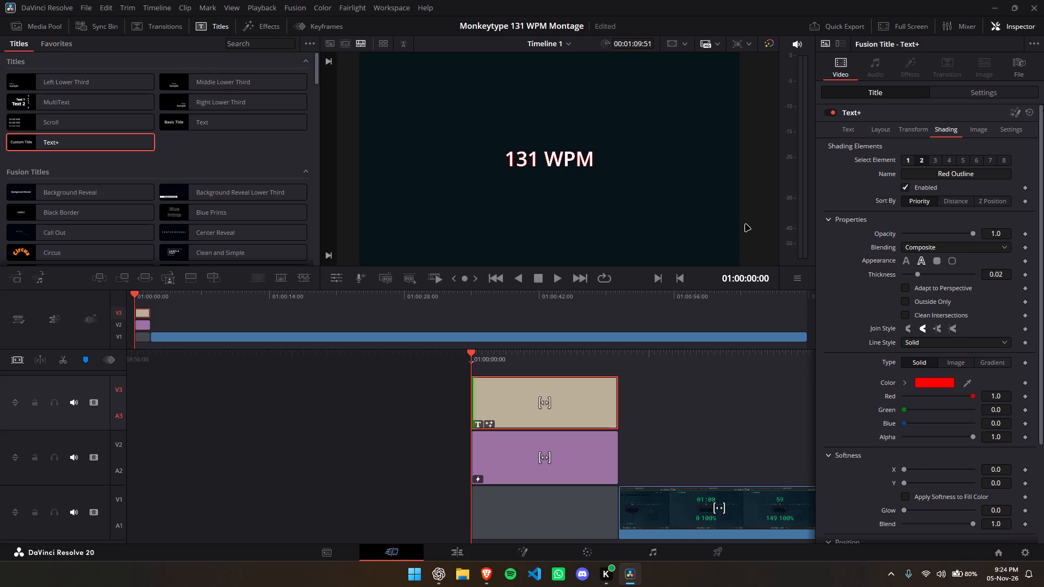
{"action": "key", "text": "ctrl+s"}
Rename the title's shading element 2 as "Glow.".
{"action": "left_click_drag", "start_coordinate": [979, 175], "coordinate": [922, 177]}
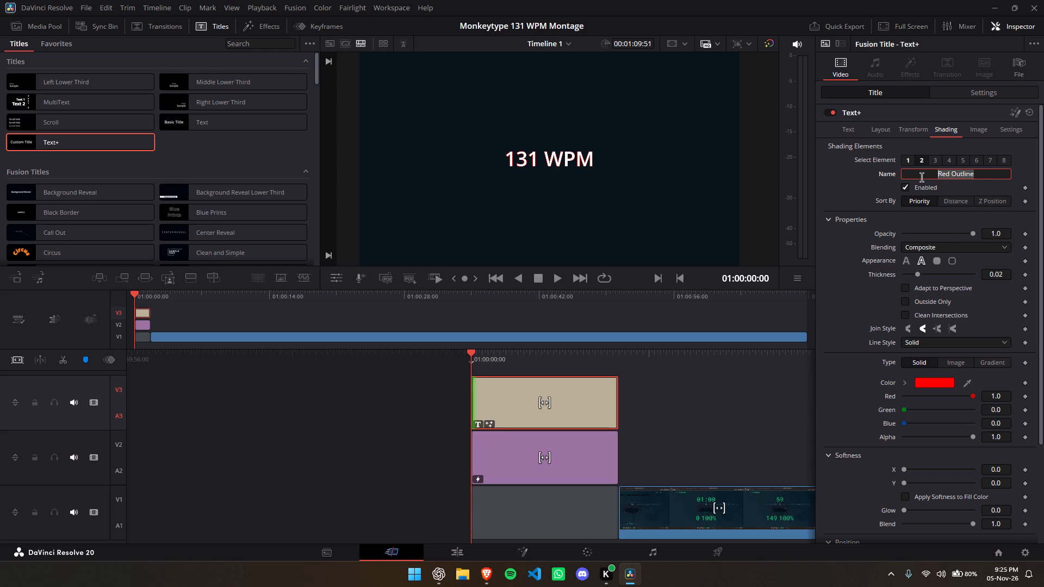
{"action": "type", "text": "Glow."}
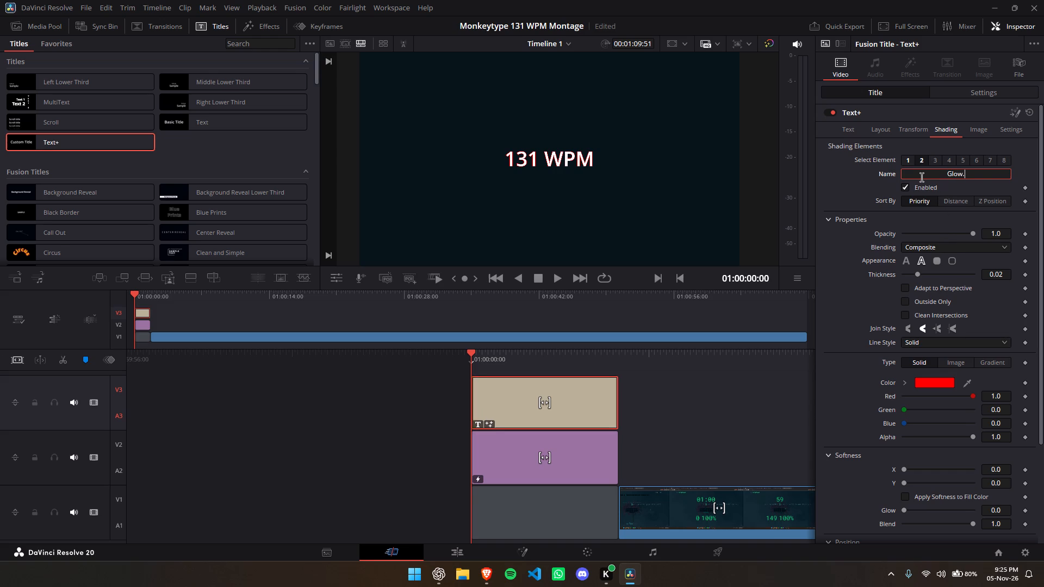
{"action": "left_click", "coordinate": [866, 185]}
{"action": "key", "text": "shift+s"}
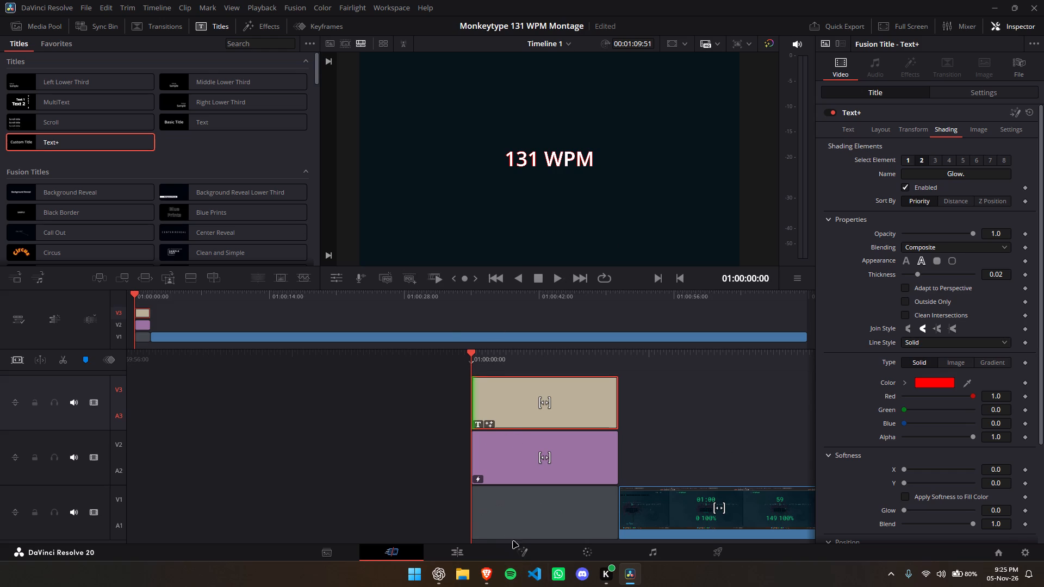
Capture a screenshot of the title's "Glow." shading element settings.
{"action": "key", "text": "Print"}
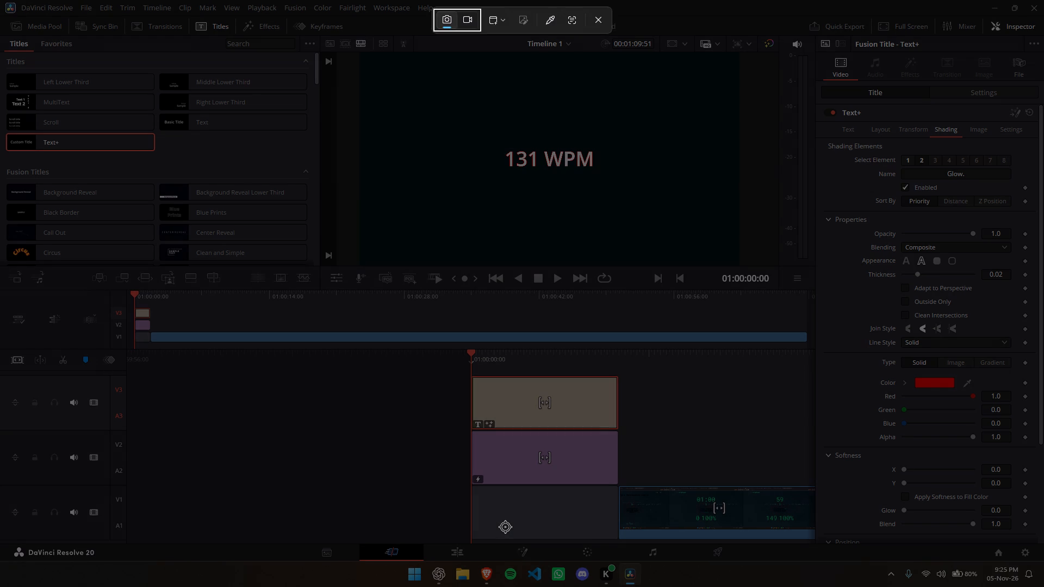
{"action": "left_click", "coordinate": [505, 527]}
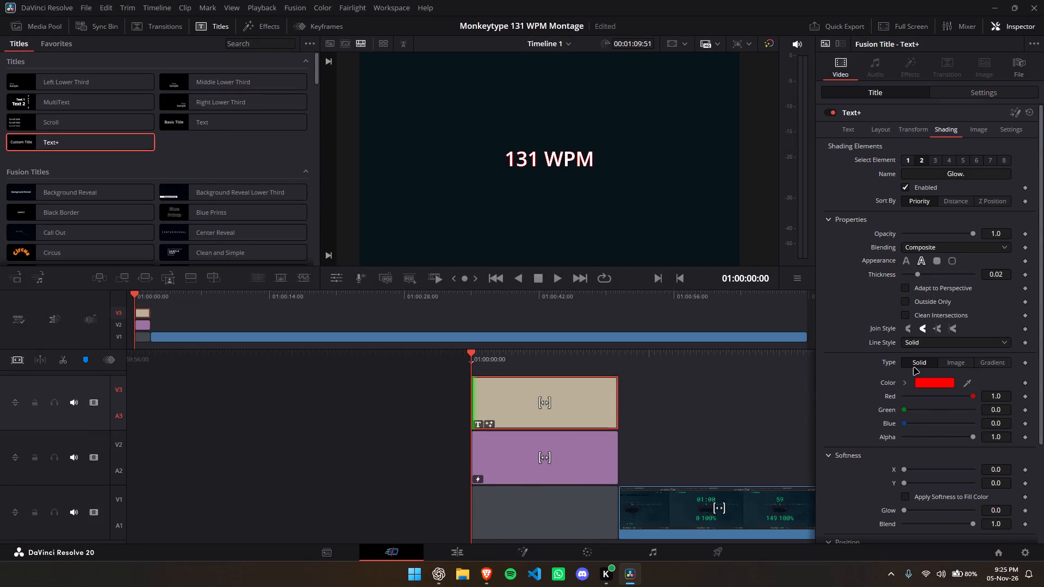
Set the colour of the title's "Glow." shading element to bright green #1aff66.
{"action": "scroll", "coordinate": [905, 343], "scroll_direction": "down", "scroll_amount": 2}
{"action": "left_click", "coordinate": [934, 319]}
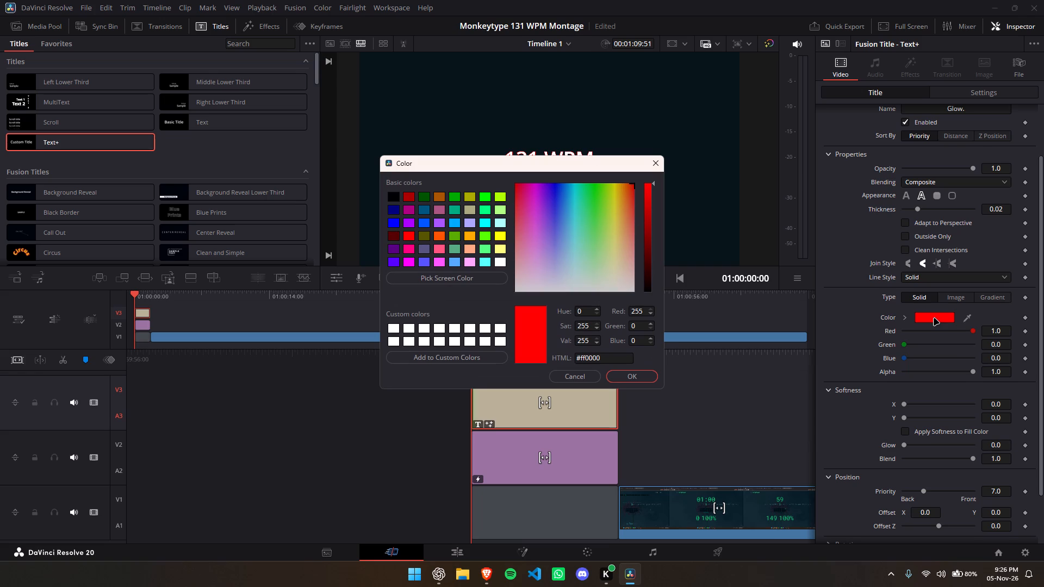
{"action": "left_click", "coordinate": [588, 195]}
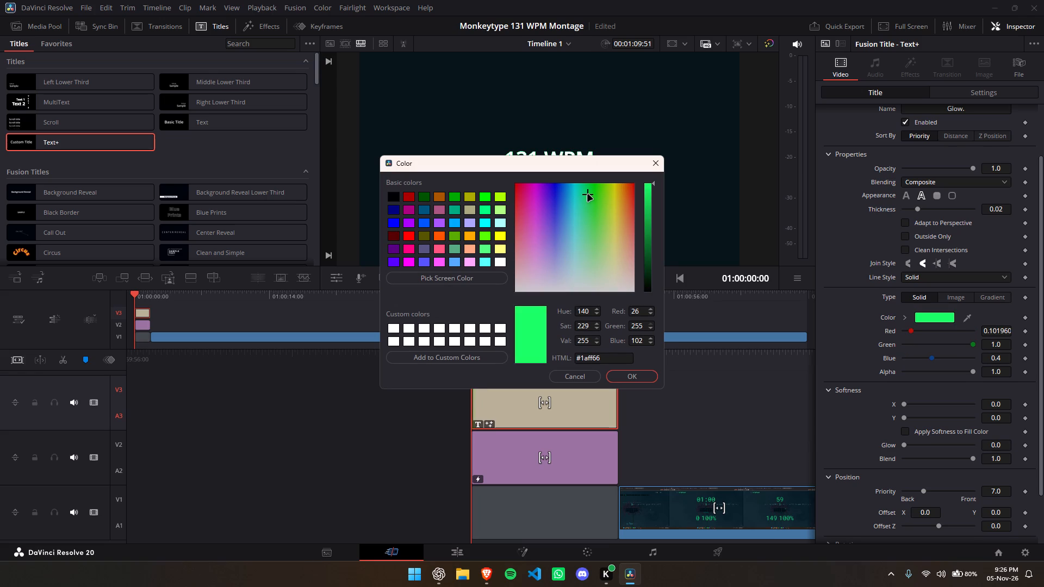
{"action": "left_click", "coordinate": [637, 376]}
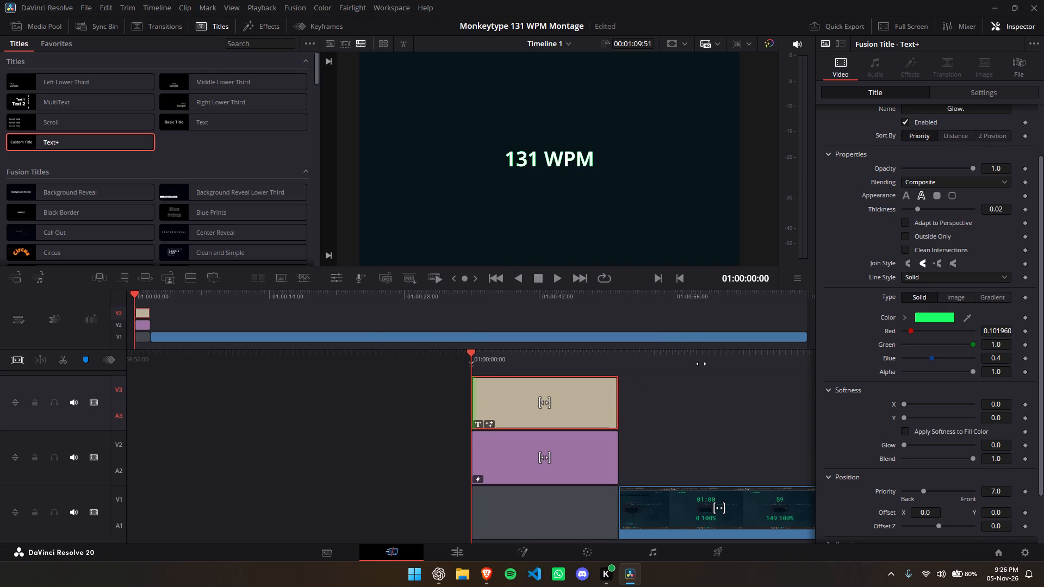
Set the colour of the title's "Glow." shading element to #00B67A.
{"action": "left_click", "coordinate": [931, 315]}
{"action": "left_click_drag", "start_coordinate": [614, 357], "coordinate": [588, 360]}
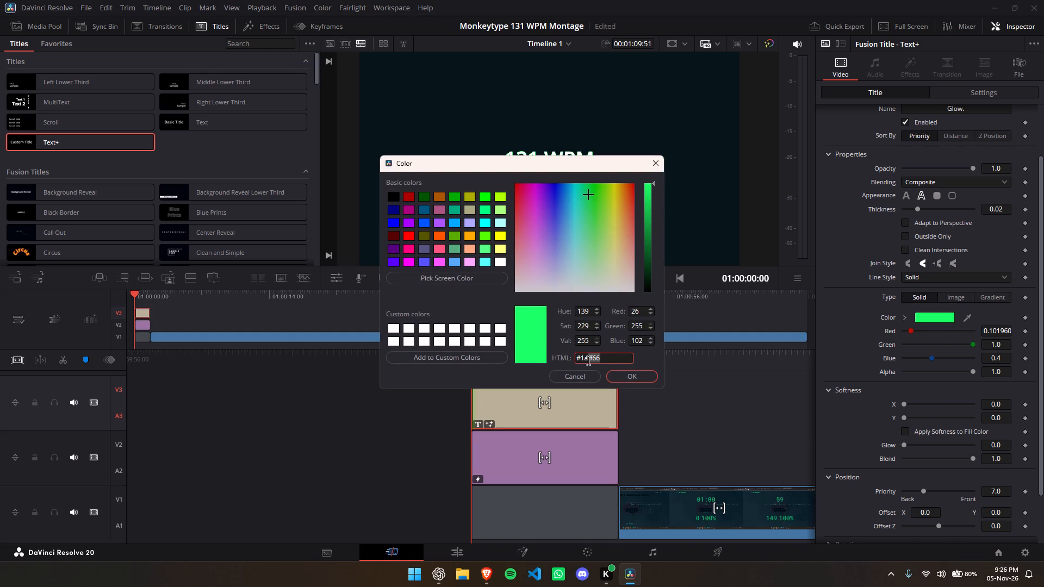
{"action": "left_click_drag", "start_coordinate": [588, 360], "coordinate": [581, 360]}
{"action": "type", "text": "00"}
{"action": "key", "text": "shift+b"}
{"action": "type", "text": "67"}
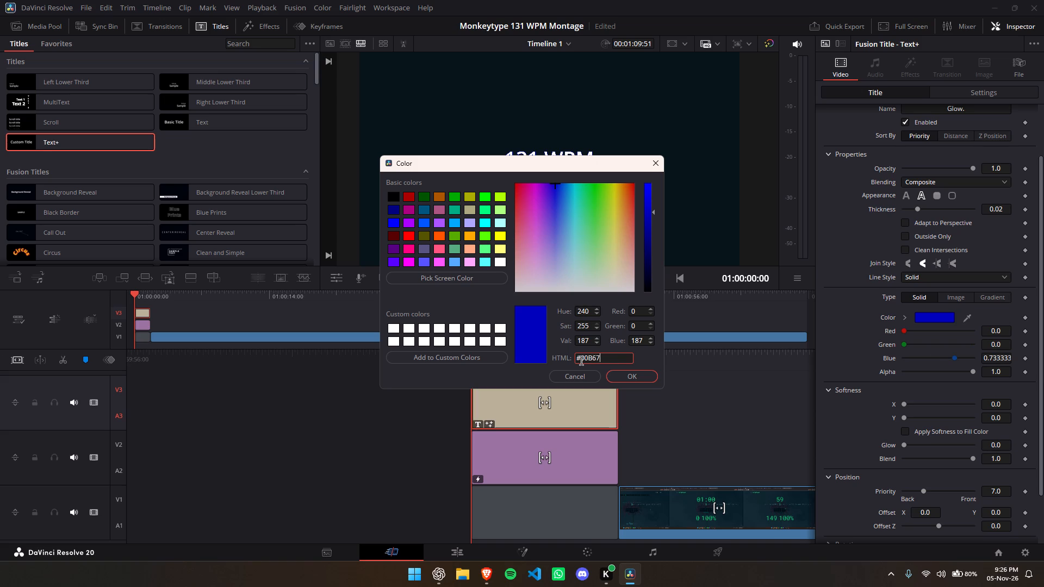
{"action": "key", "text": "a"}
{"action": "key", "text": "Return"}
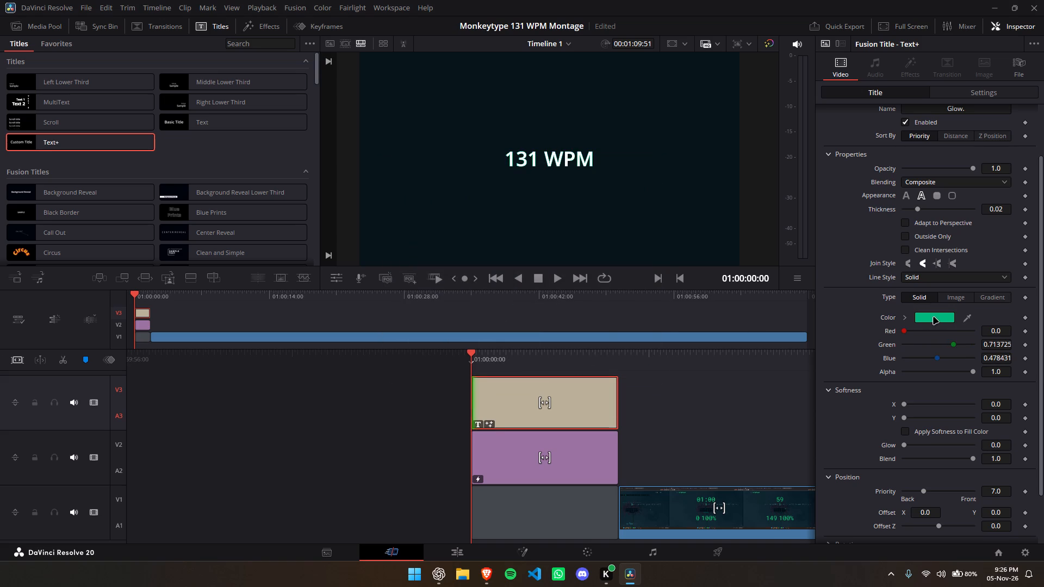
Play the opening from the title into the typing clip twice to check the green outline, returning to the timeline start.
{"action": "key", "text": "space"}
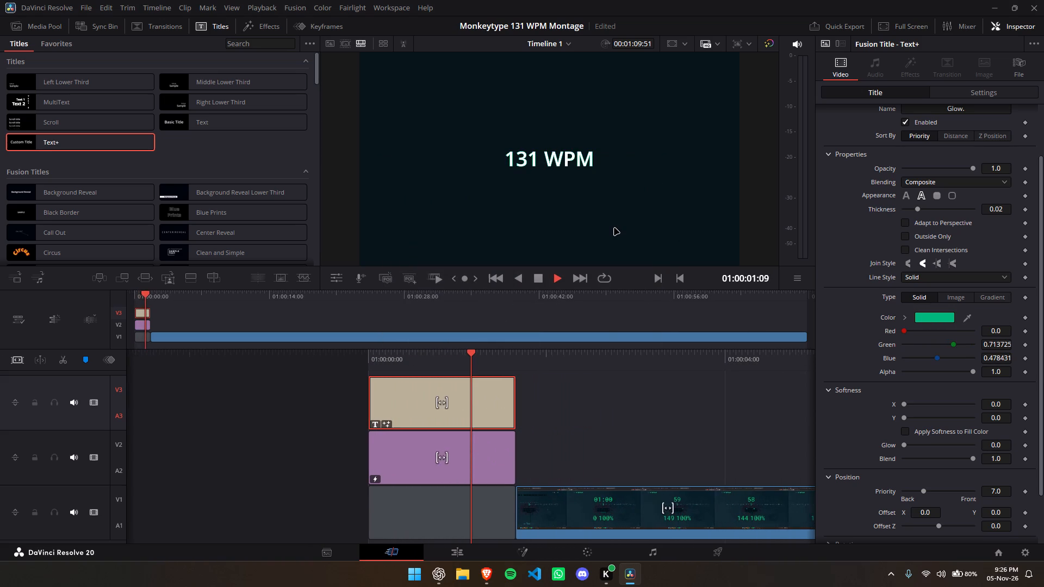
{"action": "key", "text": "space"}
{"action": "key", "text": "space"}
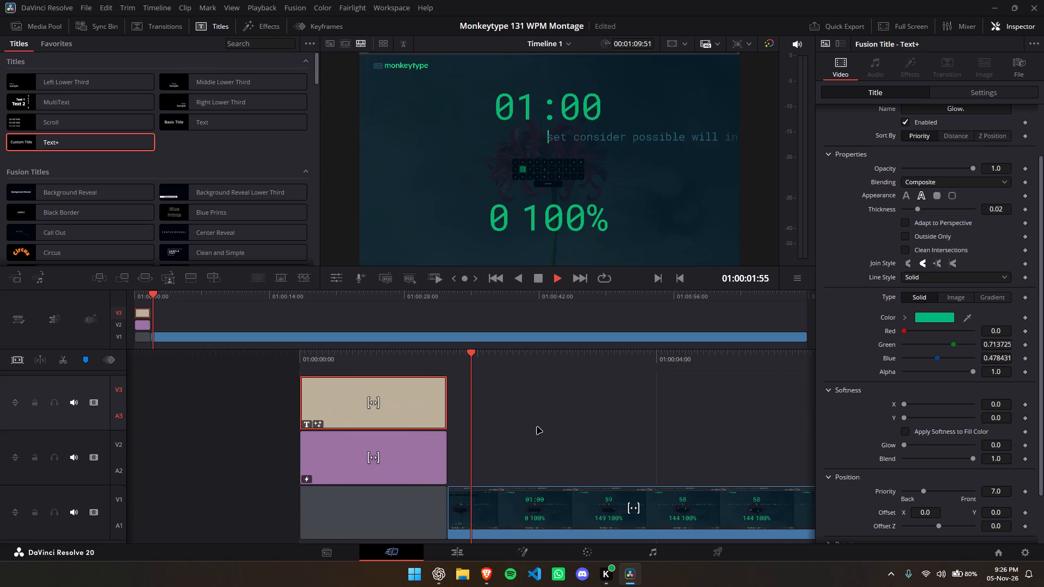
{"action": "key", "text": "space"}
{"action": "left_click_drag", "start_coordinate": [473, 355], "coordinate": [451, 355]}
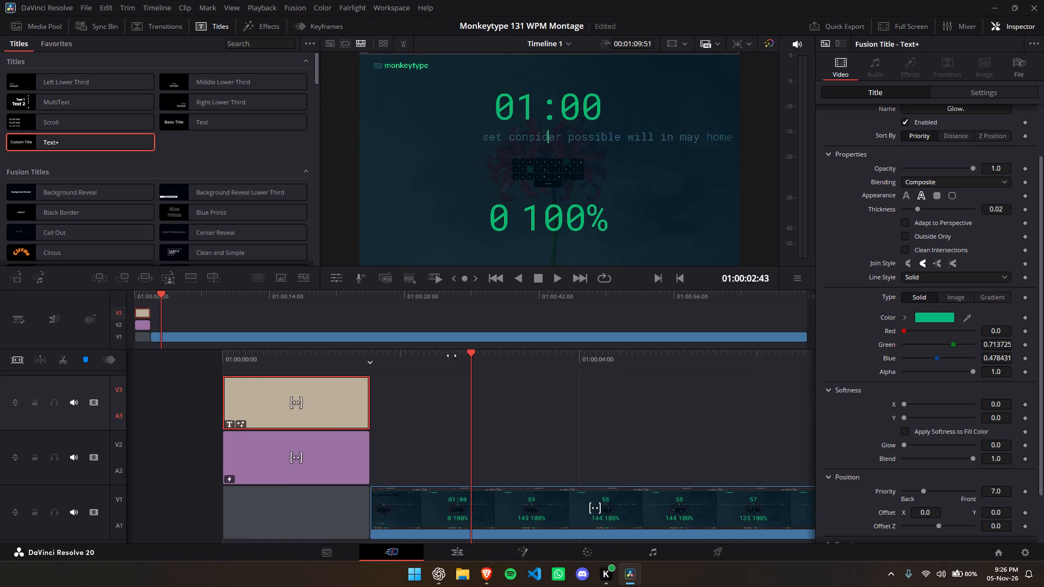
{"action": "left_click_drag", "start_coordinate": [451, 355], "coordinate": [890, 410]}
{"action": "key", "text": "space"}
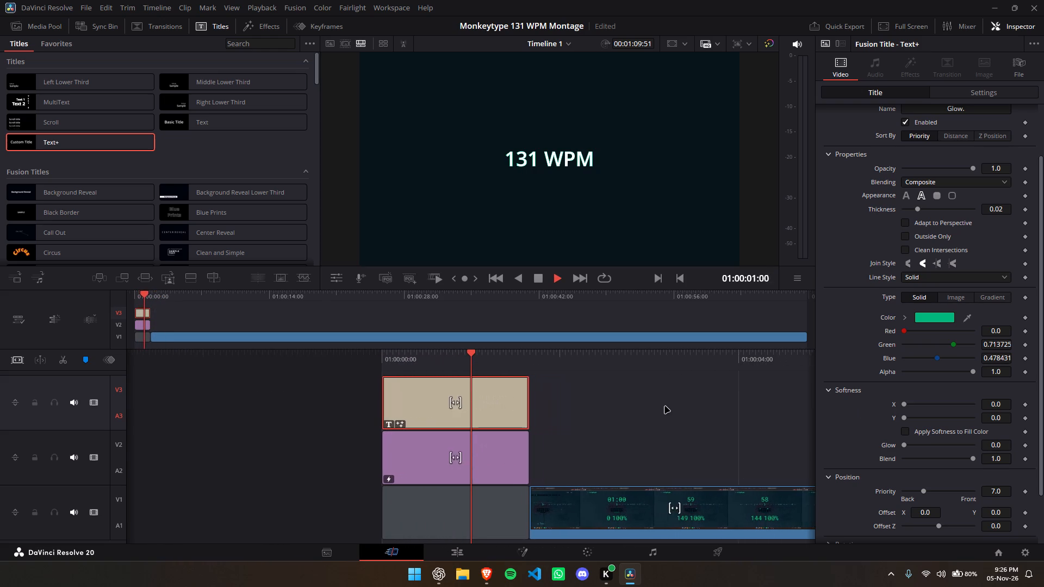
{"action": "key", "text": "space"}
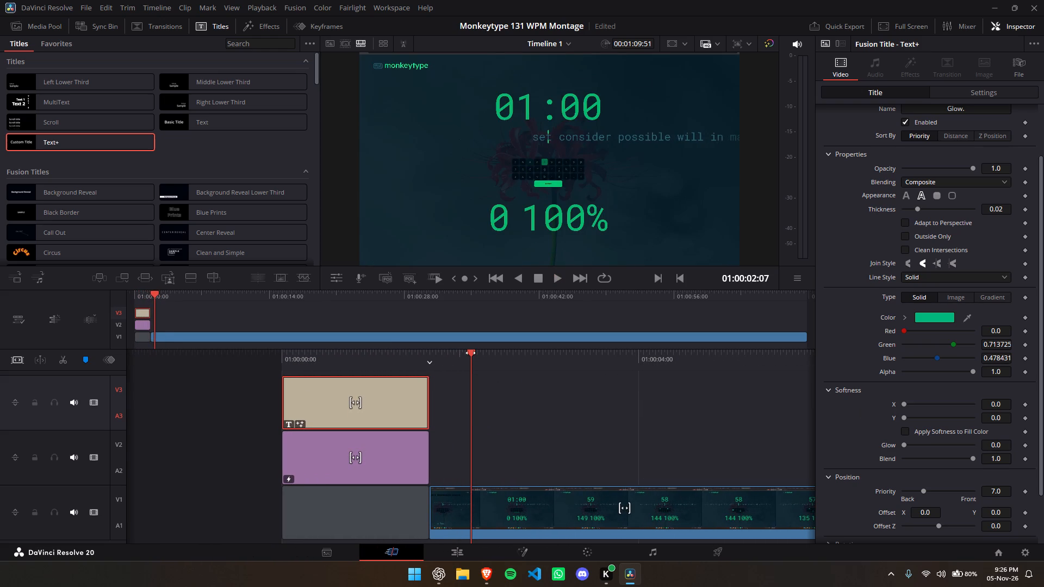
{"action": "left_click_drag", "start_coordinate": [470, 353], "coordinate": [692, 368]}
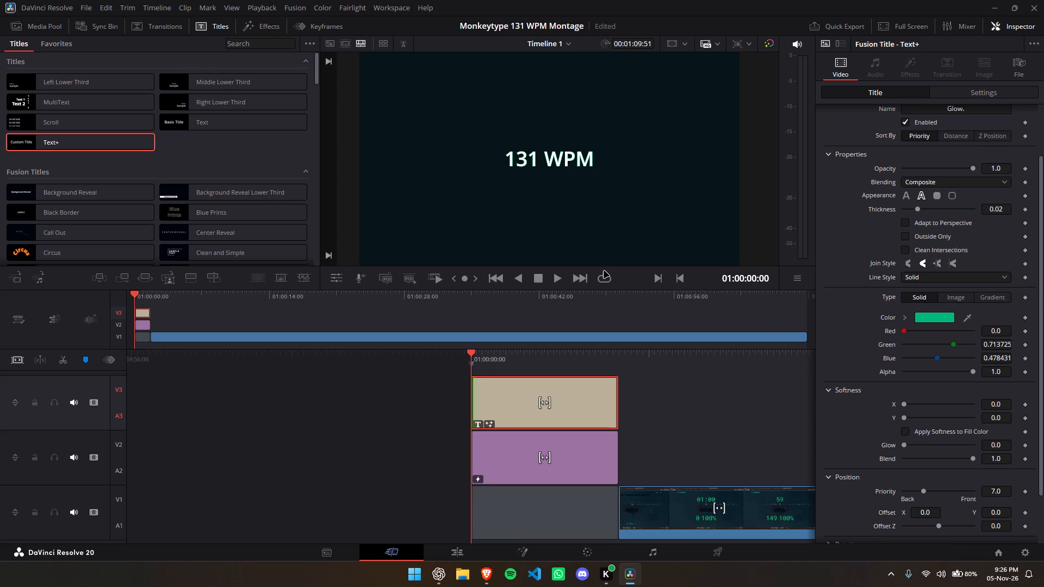
Look through the "Glow." element's properties, colour, softness and position settings.
{"action": "scroll", "coordinate": [885, 307], "scroll_direction": "down", "scroll_amount": 2}
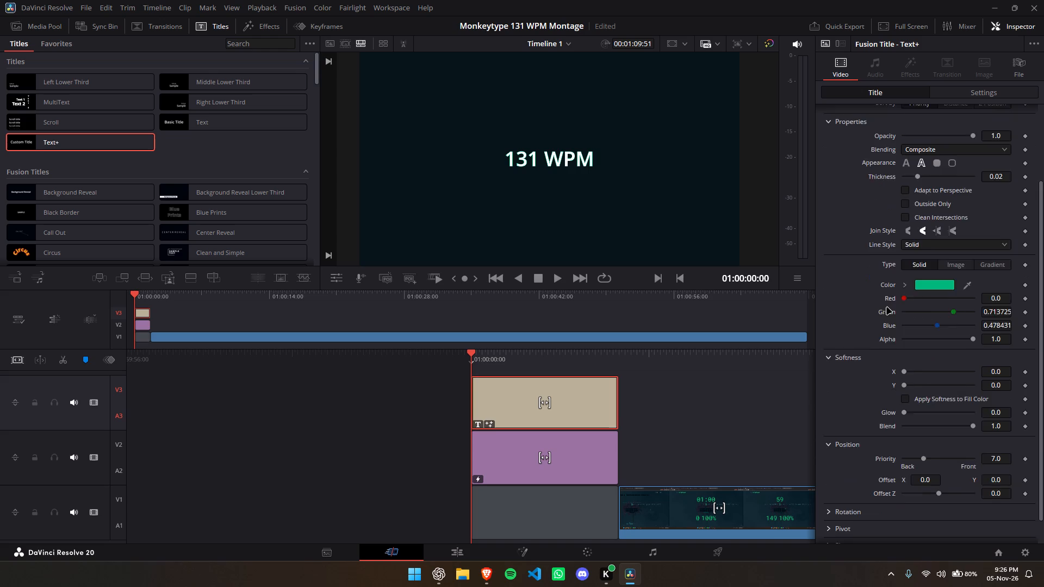
{"action": "scroll", "coordinate": [891, 310], "scroll_direction": "down", "scroll_amount": 3}
{"action": "scroll", "coordinate": [891, 310], "scroll_direction": "up", "scroll_amount": 11}
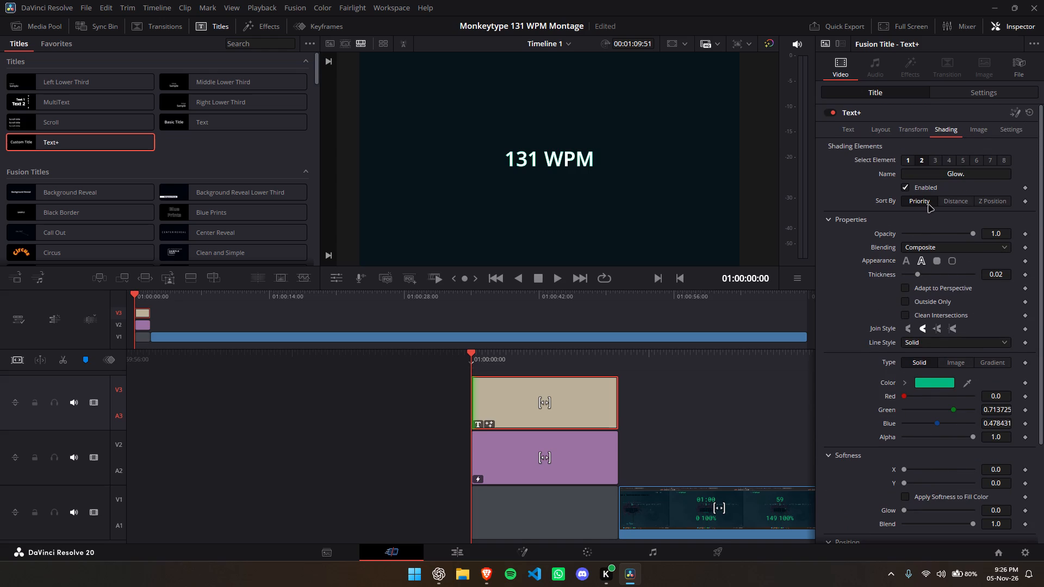
{"action": "scroll", "coordinate": [862, 326], "scroll_direction": "down", "scroll_amount": 1}
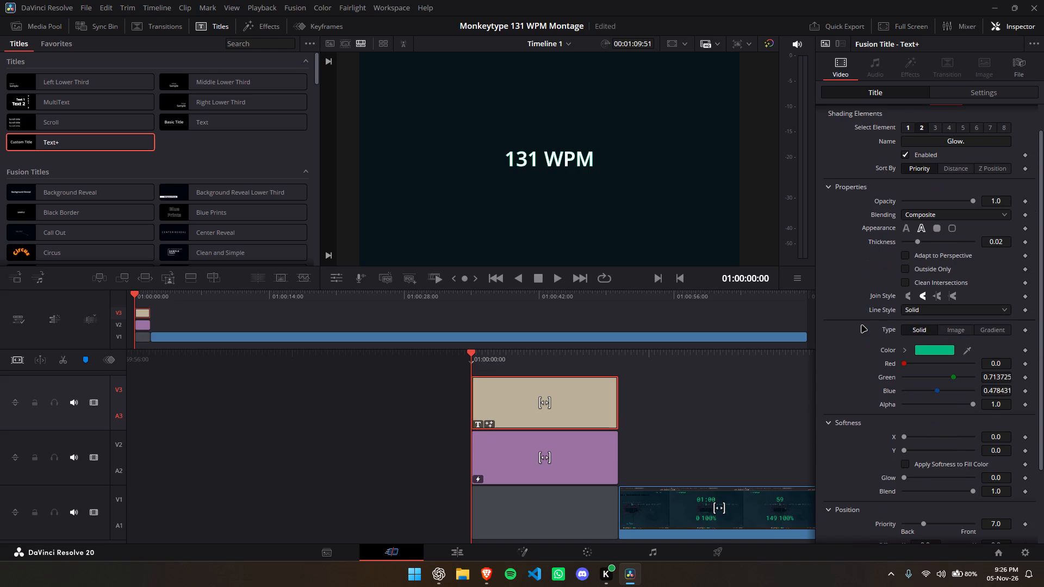
{"action": "scroll", "coordinate": [862, 326], "scroll_direction": "down", "scroll_amount": 5}
{"action": "scroll", "coordinate": [862, 326], "scroll_direction": "up", "scroll_amount": 7}
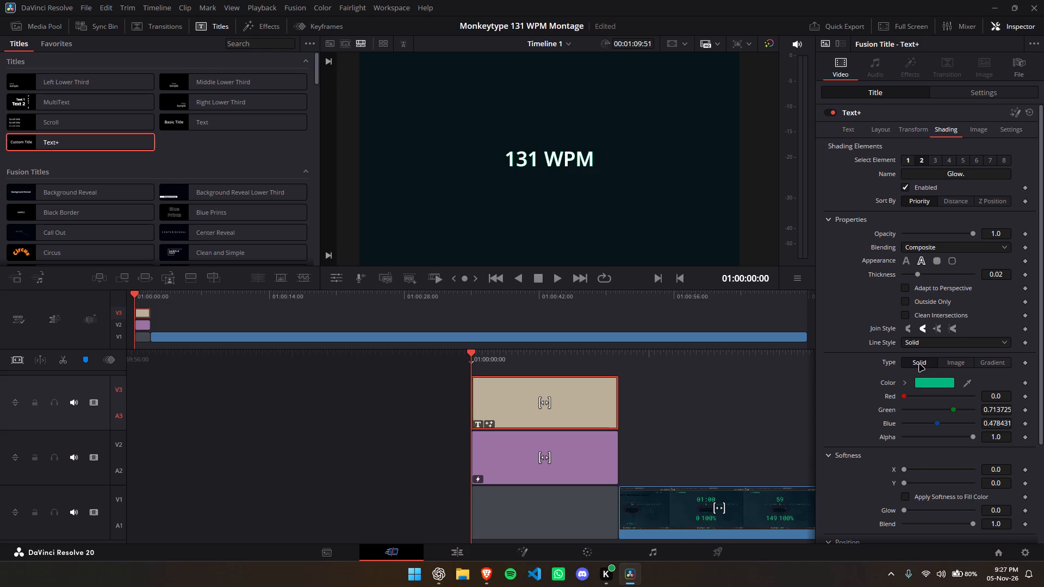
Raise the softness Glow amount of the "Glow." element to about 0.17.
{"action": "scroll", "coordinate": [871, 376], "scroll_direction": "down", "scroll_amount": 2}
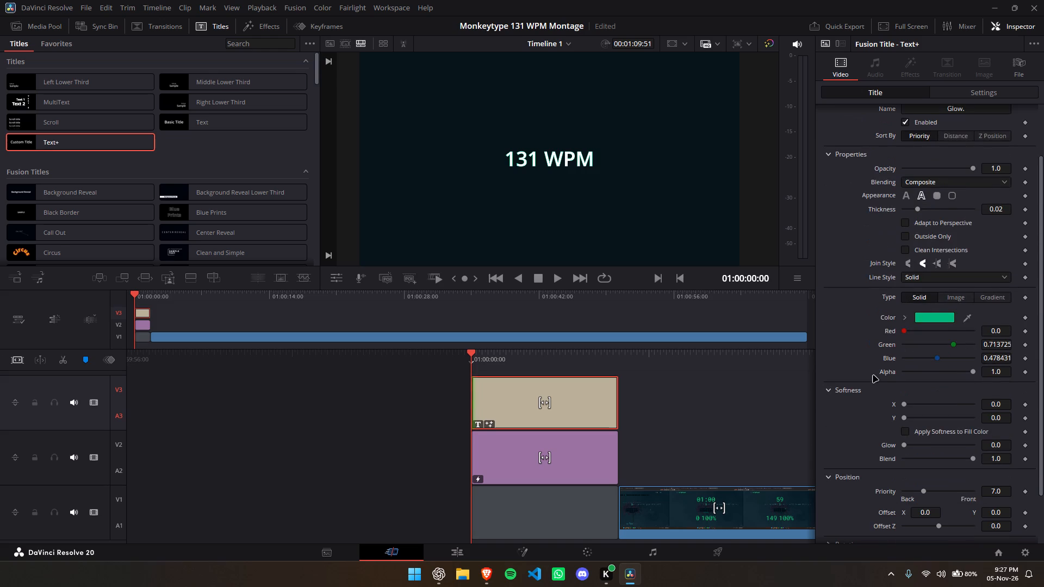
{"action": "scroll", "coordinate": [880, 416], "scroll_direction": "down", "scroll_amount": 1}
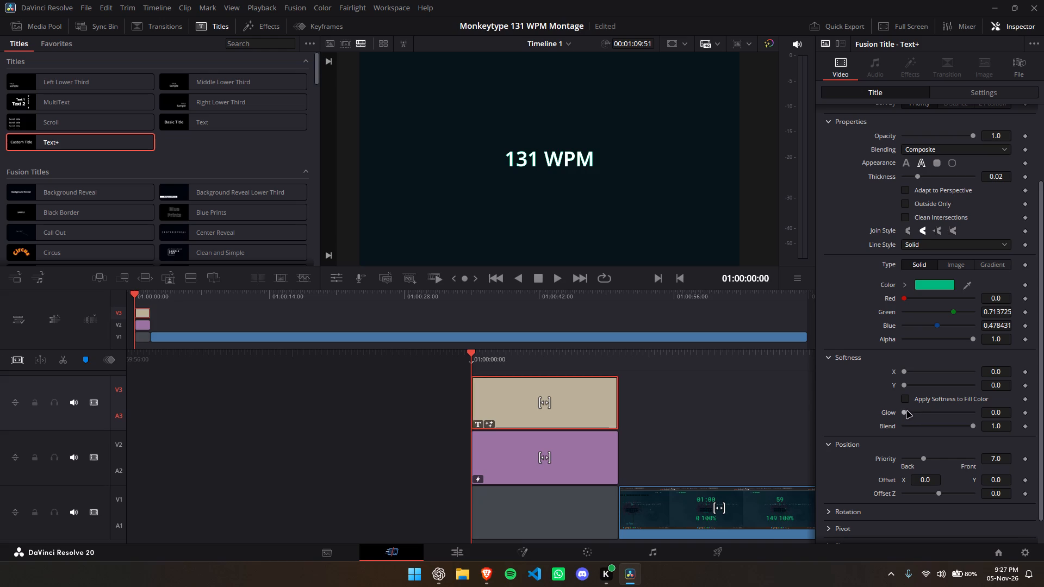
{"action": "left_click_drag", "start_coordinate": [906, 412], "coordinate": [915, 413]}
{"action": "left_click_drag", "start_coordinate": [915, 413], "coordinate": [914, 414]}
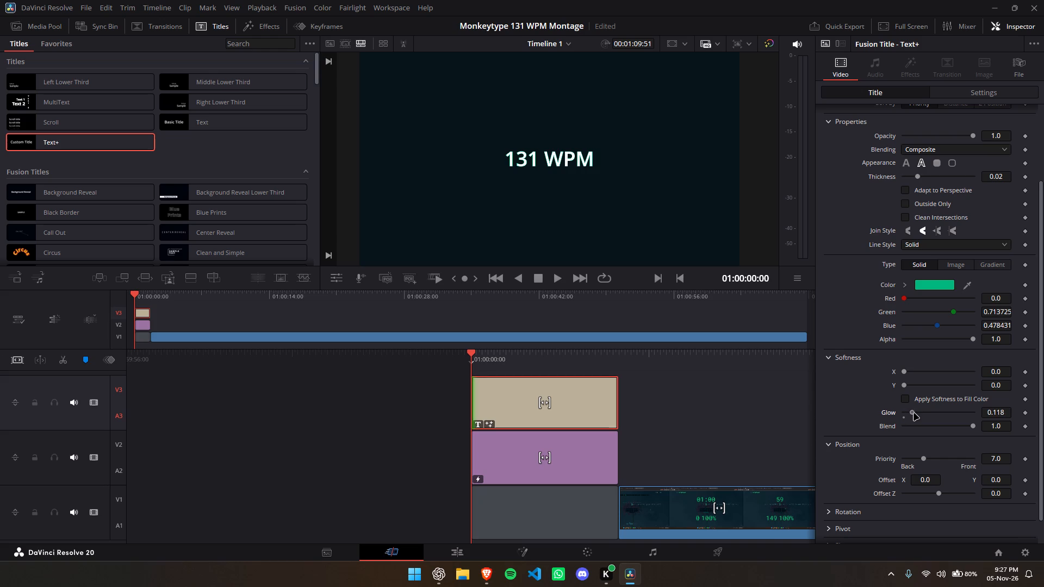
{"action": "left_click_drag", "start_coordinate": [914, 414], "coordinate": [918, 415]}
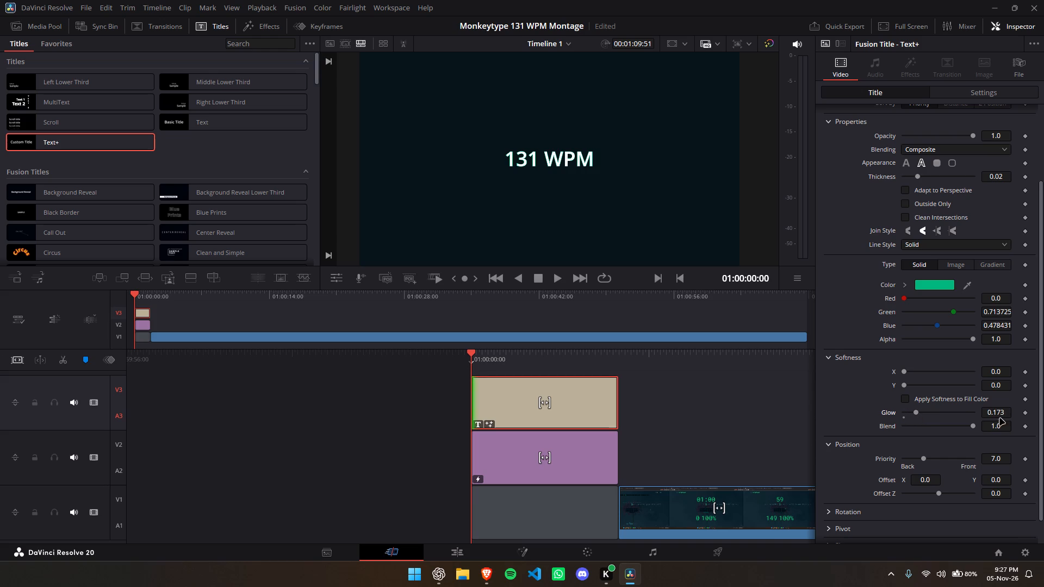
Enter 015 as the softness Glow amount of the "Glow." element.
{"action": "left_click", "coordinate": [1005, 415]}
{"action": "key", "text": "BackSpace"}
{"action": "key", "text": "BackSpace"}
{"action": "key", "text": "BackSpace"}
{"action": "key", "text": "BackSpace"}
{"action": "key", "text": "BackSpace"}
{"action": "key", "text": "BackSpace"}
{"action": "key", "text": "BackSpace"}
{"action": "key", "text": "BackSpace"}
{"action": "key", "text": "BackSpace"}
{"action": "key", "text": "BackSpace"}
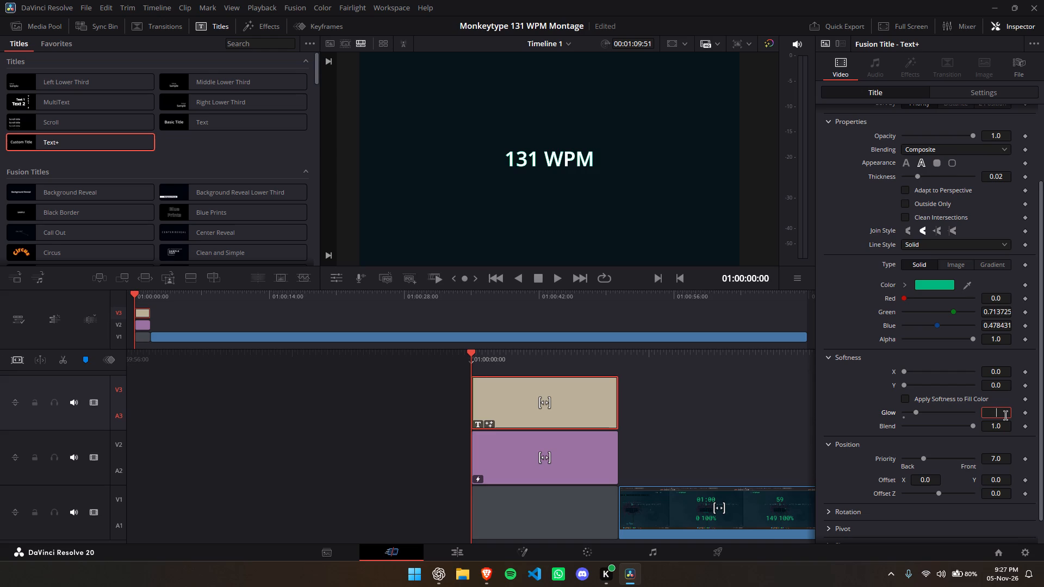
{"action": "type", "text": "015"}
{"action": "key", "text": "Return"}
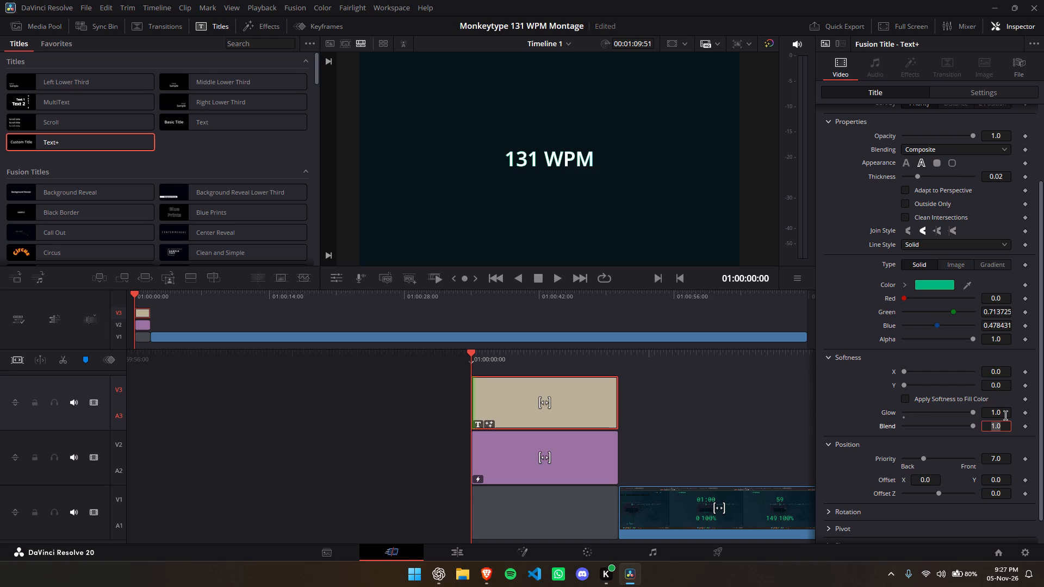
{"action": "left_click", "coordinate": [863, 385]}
Play the title section from the start to check the glow.
{"action": "key", "text": "space"}
{"action": "key", "text": "space"}
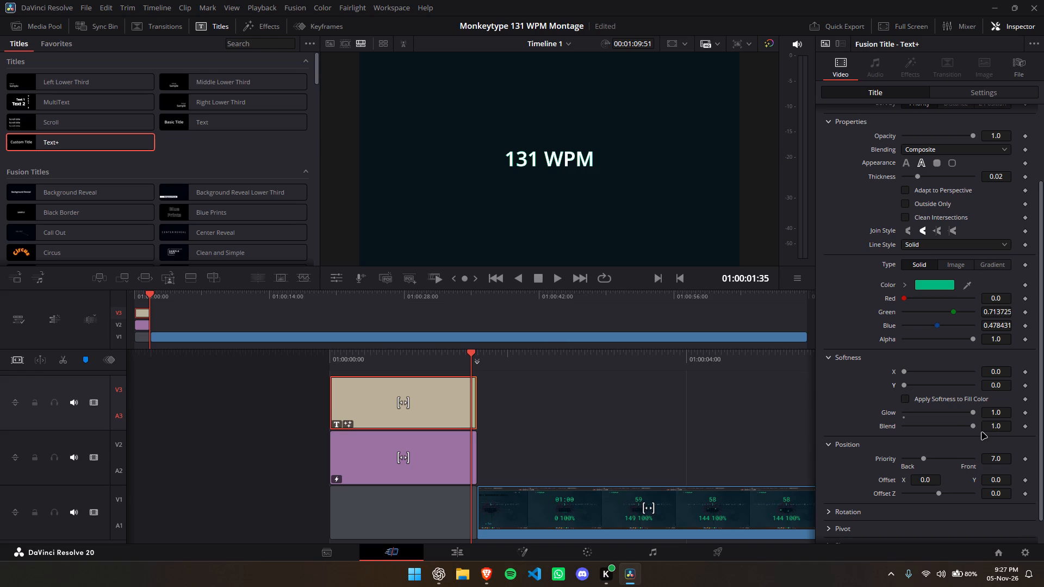
Set the softness Glow amount of the "Glow." element to 0.15.
{"action": "left_click", "coordinate": [1006, 413]}
{"action": "key", "text": "BackSpace"}
{"action": "key", "text": "BackSpace"}
{"action": "key", "text": "BackSpace"}
{"action": "key", "text": "BackSpace"}
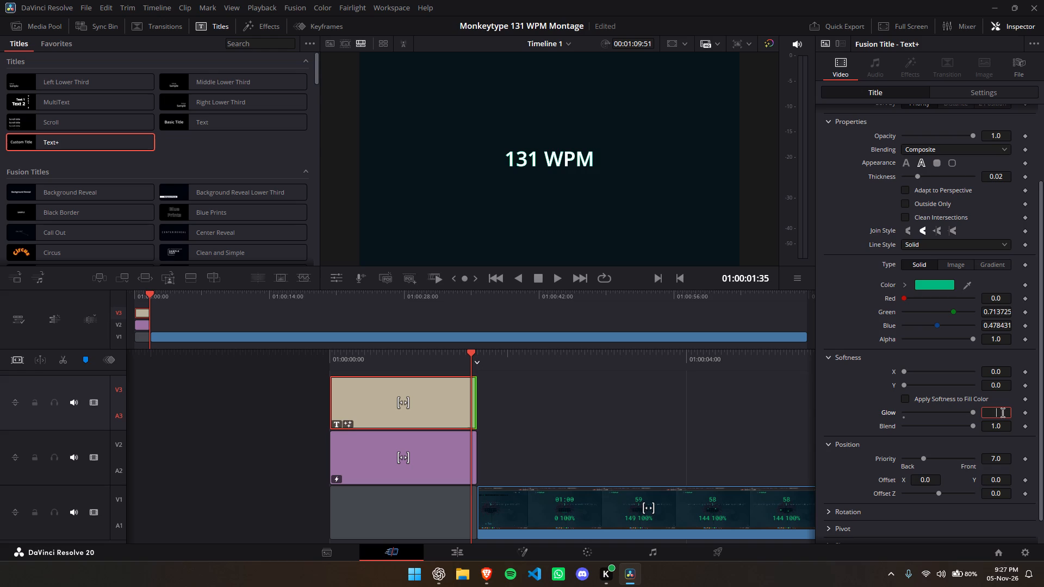
{"action": "type", "text": "0.15"}
{"action": "key", "text": "Return"}
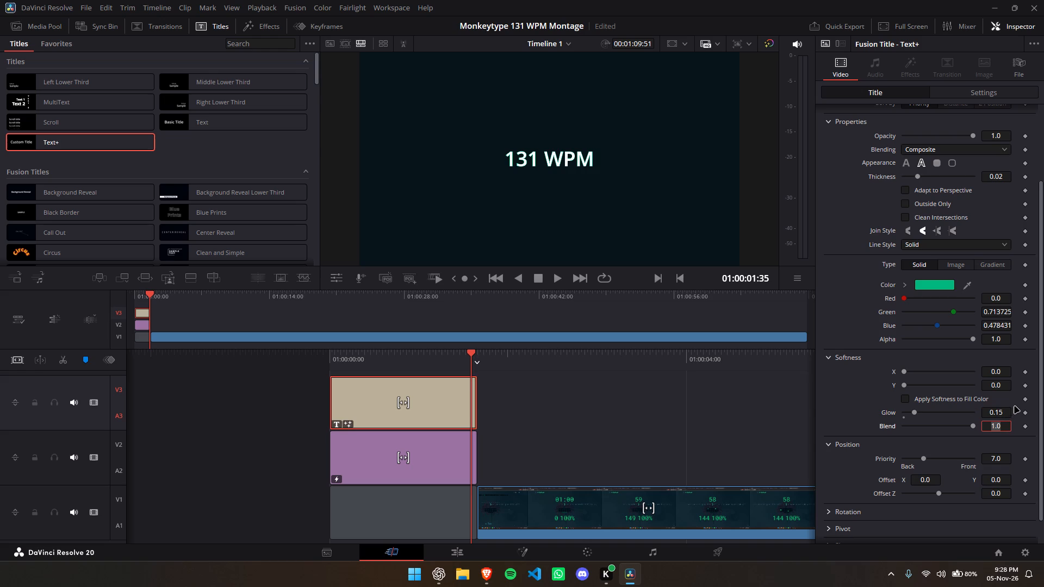
{"action": "left_click", "coordinate": [859, 394]}
Play the title section and its cut to the typing clip to check the glow.
{"action": "left_click_drag", "start_coordinate": [470, 352], "coordinate": [669, 355]}
{"action": "key", "text": "space"}
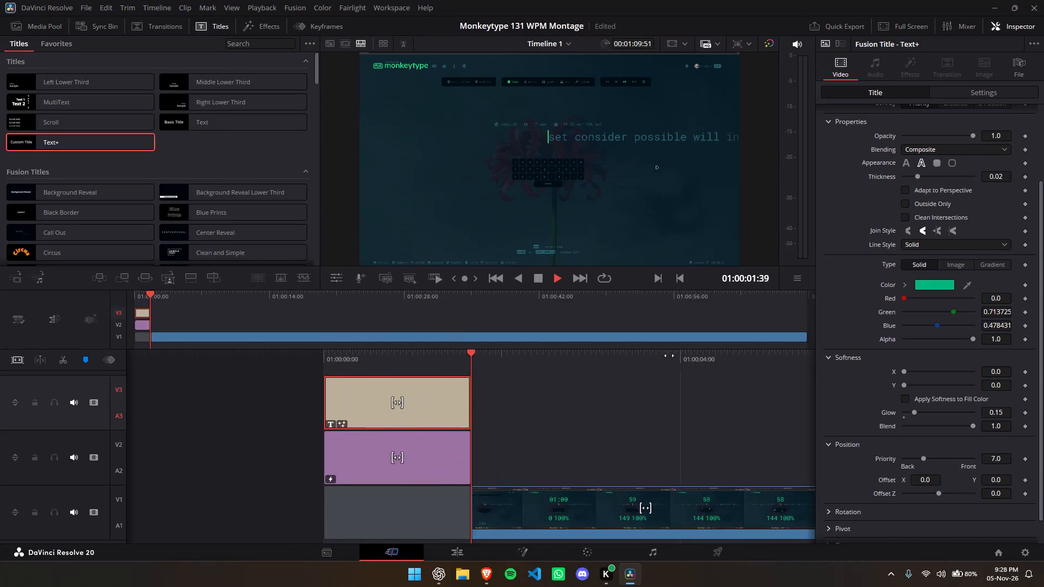
{"action": "key", "text": "space"}
{"action": "left_click_drag", "start_coordinate": [471, 354], "coordinate": [418, 354]}
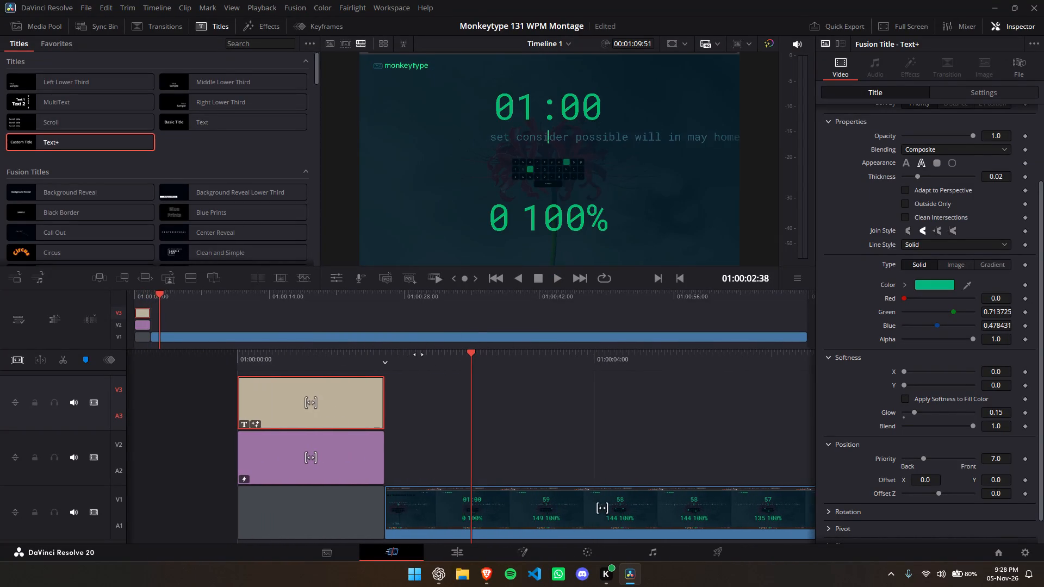
{"action": "left_click_drag", "start_coordinate": [418, 354], "coordinate": [699, 350]}
{"action": "key", "text": "space"}
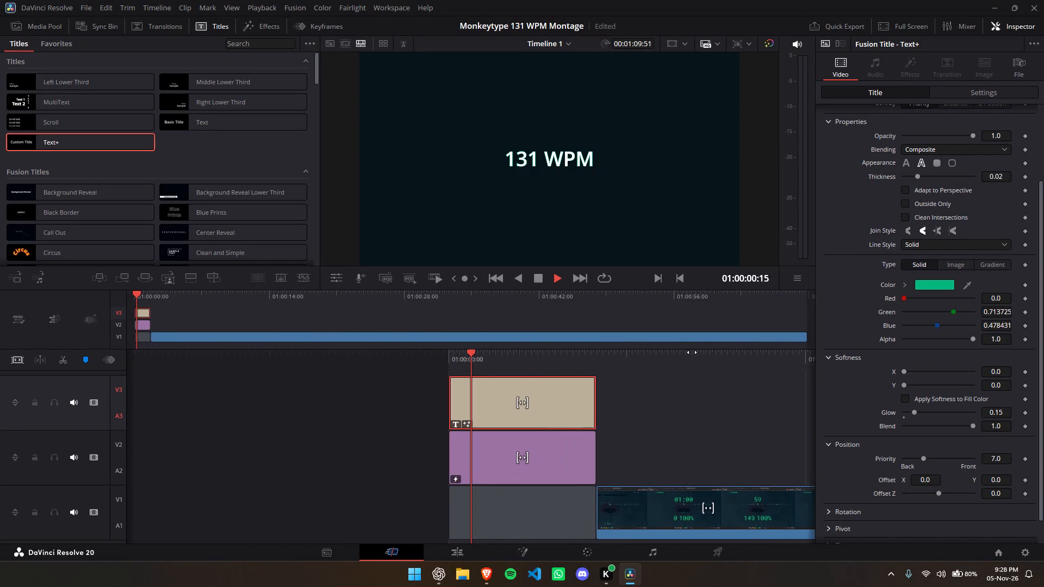
{"action": "key", "text": "space"}
Capture a screenshot showing the "131 WPM" title and its glow settings.
{"action": "key", "text": "Print"}
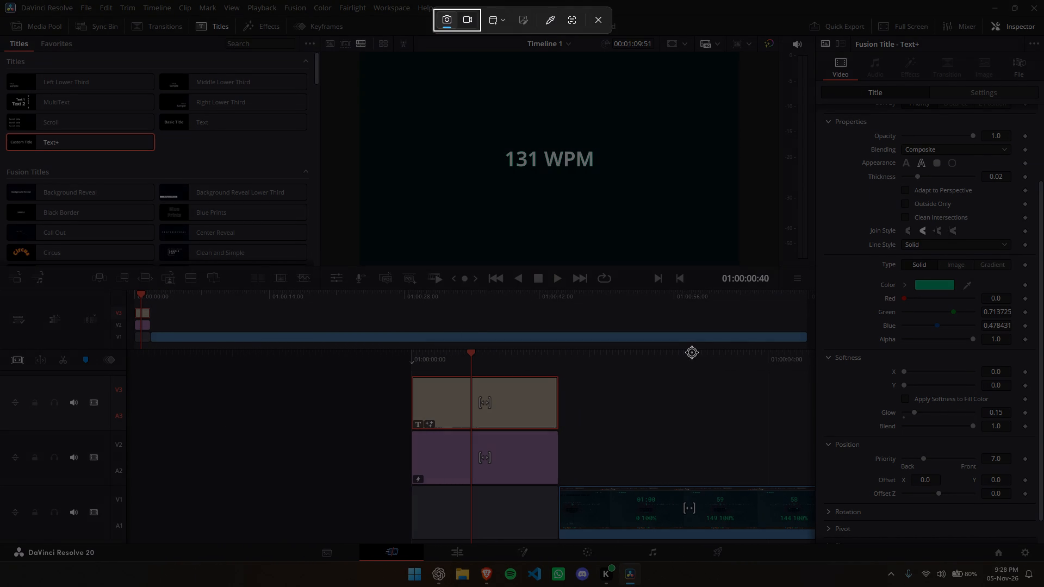
{"action": "left_click", "coordinate": [692, 352]}
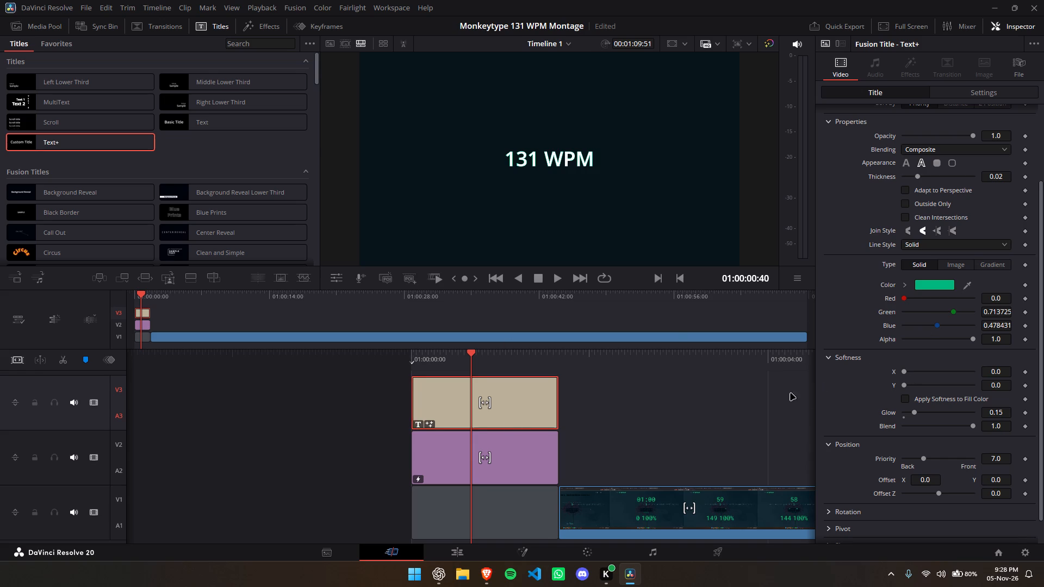
Look through the shading settings of the title's "Glow." element, from the element name to the softness and position values.
{"action": "scroll", "coordinate": [881, 342], "scroll_direction": "down", "scroll_amount": 3}
{"action": "scroll", "coordinate": [870, 355], "scroll_direction": "up", "scroll_amount": 4}
{"action": "scroll", "coordinate": [869, 355], "scroll_direction": "down", "scroll_amount": 2}
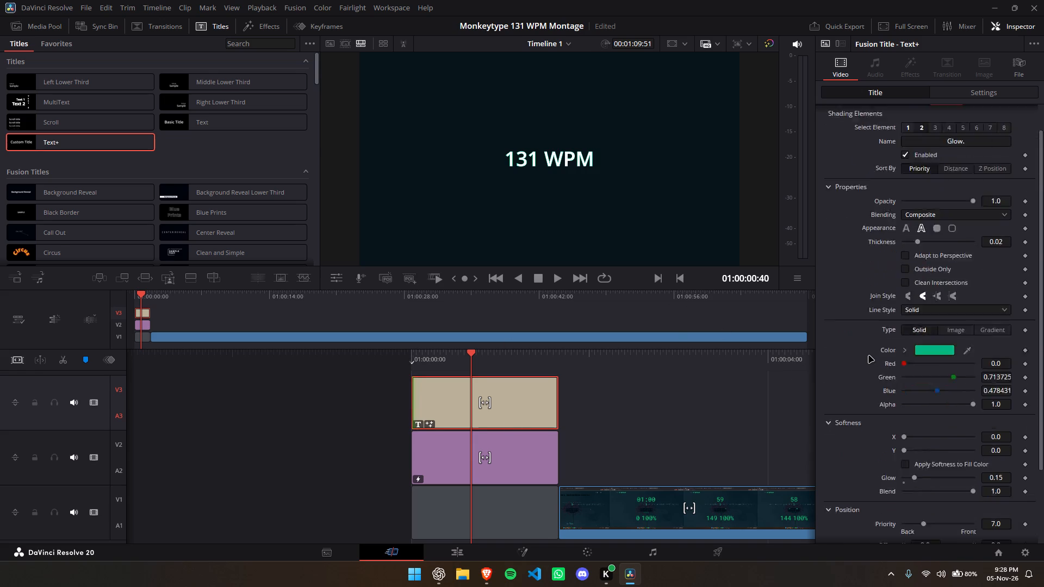
{"action": "scroll", "coordinate": [869, 356], "scroll_direction": "down", "scroll_amount": 5}
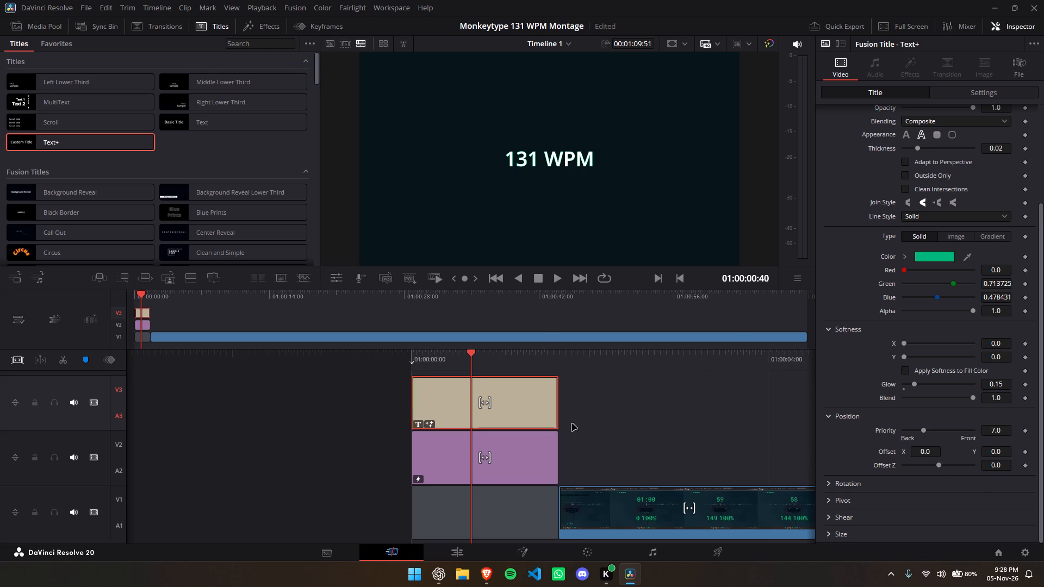
{"action": "scroll", "coordinate": [993, 448], "scroll_direction": "down", "scroll_amount": 5}
{"action": "scroll", "coordinate": [922, 395], "scroll_direction": "down", "scroll_amount": 3}
{"action": "scroll", "coordinate": [871, 357], "scroll_direction": "up", "scroll_amount": 1}
{"action": "scroll", "coordinate": [871, 357], "scroll_direction": "down", "scroll_amount": 6}
{"action": "scroll", "coordinate": [852, 426], "scroll_direction": "down", "scroll_amount": 3}
{"action": "scroll", "coordinate": [834, 481], "scroll_direction": "down", "scroll_amount": 4}
{"action": "scroll", "coordinate": [837, 454], "scroll_direction": "up", "scroll_amount": 1}
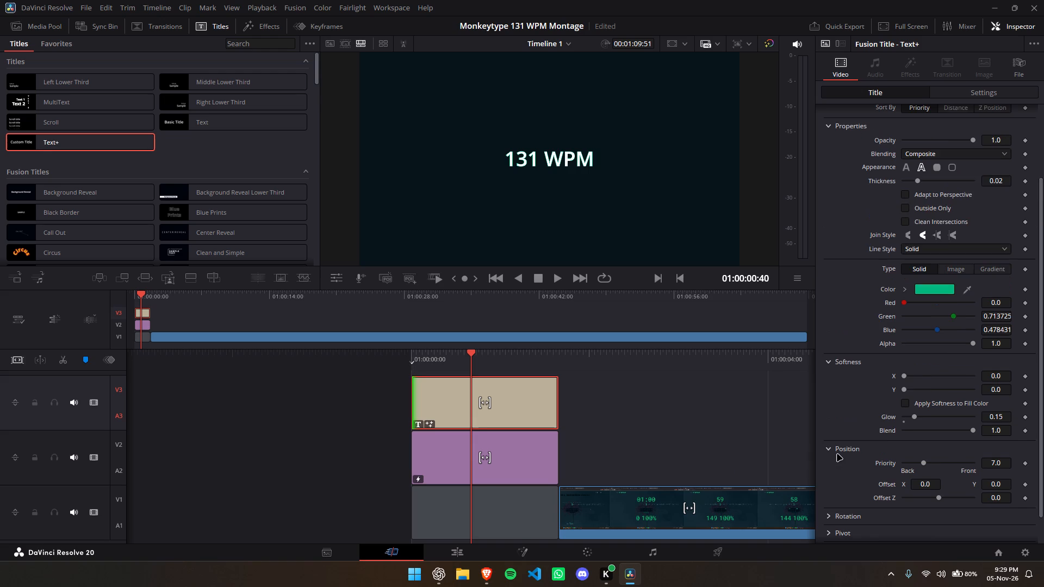
{"action": "scroll", "coordinate": [869, 232], "scroll_direction": "up", "scroll_amount": 3}
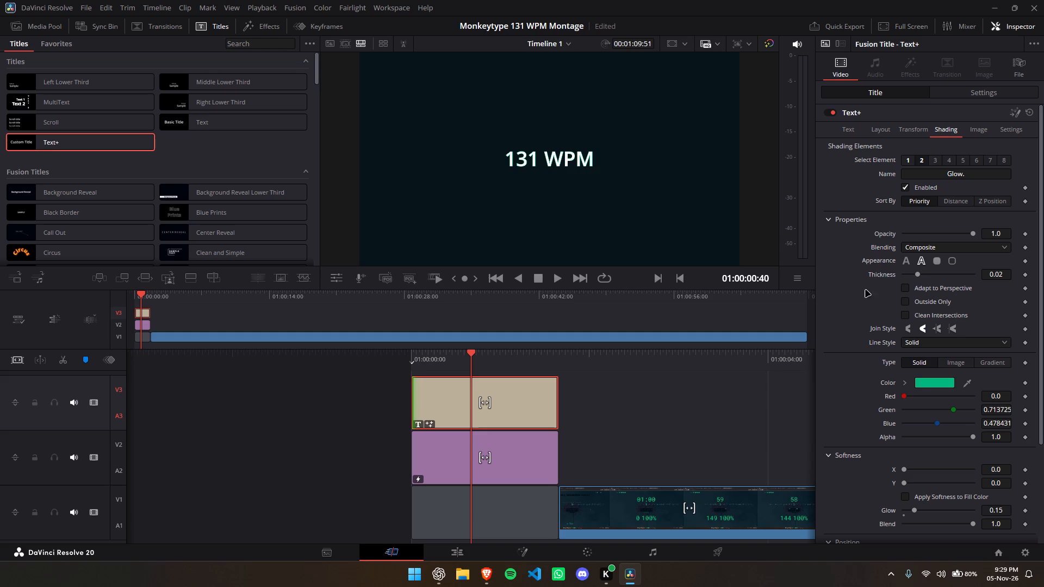
{"action": "left_click", "coordinate": [841, 310]}
Save the project.
{"action": "key", "text": "ctrl+s"}
Play the title section forward and in reverse, ending at the start of the timeline.
{"action": "key", "text": "space"}
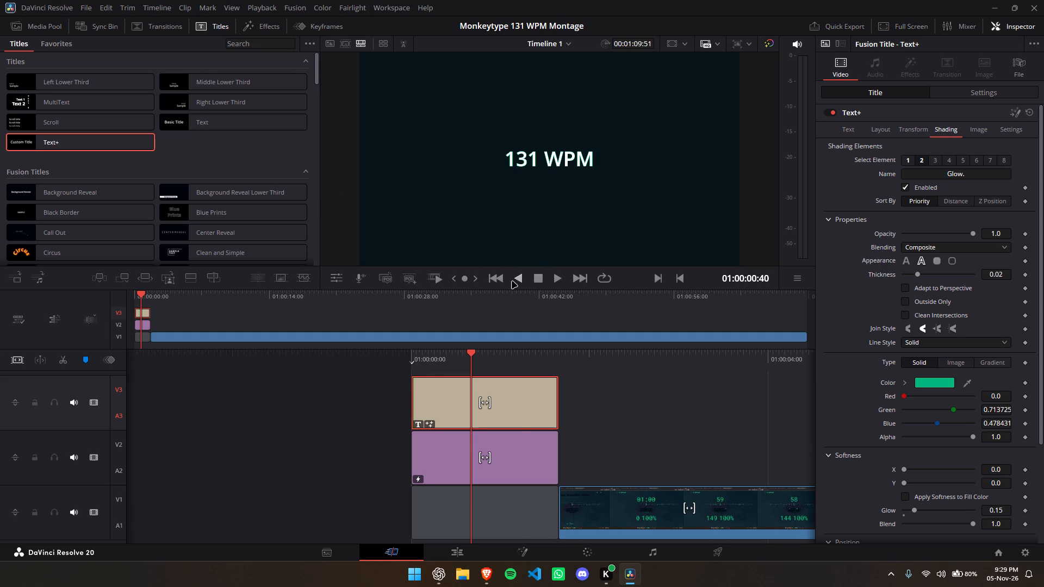
{"action": "key", "text": "space"}
{"action": "key", "text": "space"}
{"action": "key", "text": "space"}
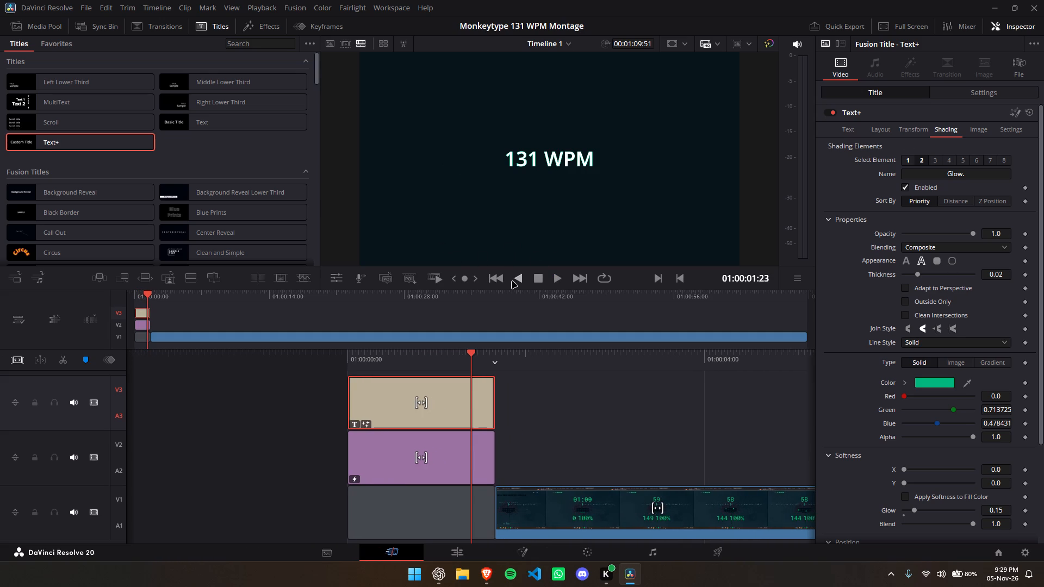
{"action": "key", "text": "j"}
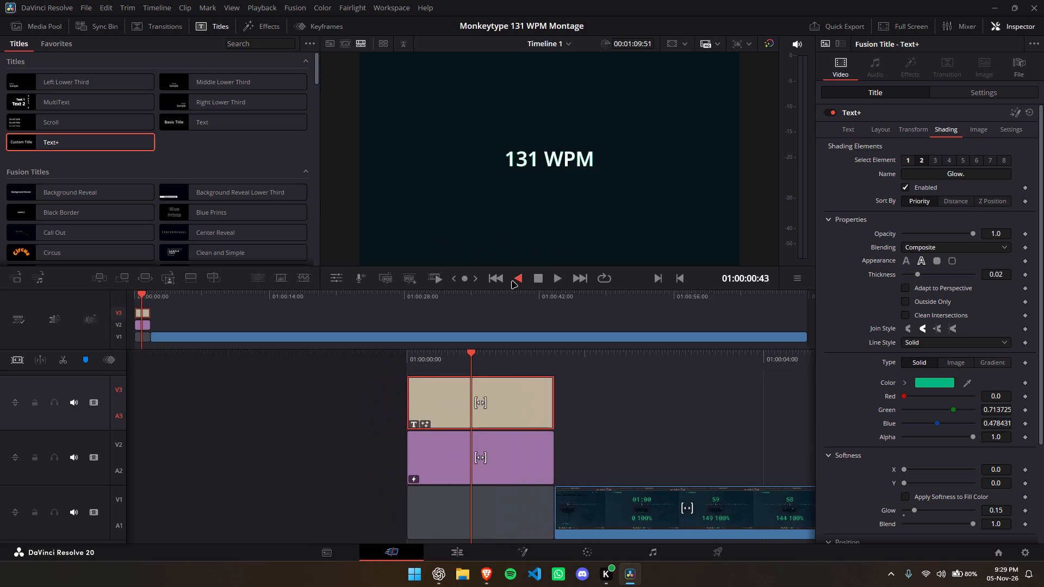
{"action": "key", "text": "space"}
{"action": "type", "text": "j"}
{"action": "key", "text": "space"}
{"action": "type", "text": "j j j j j j j j jj j j j j j j j j j j j j j j j j j j j j j j j j j j j j j j j j"}
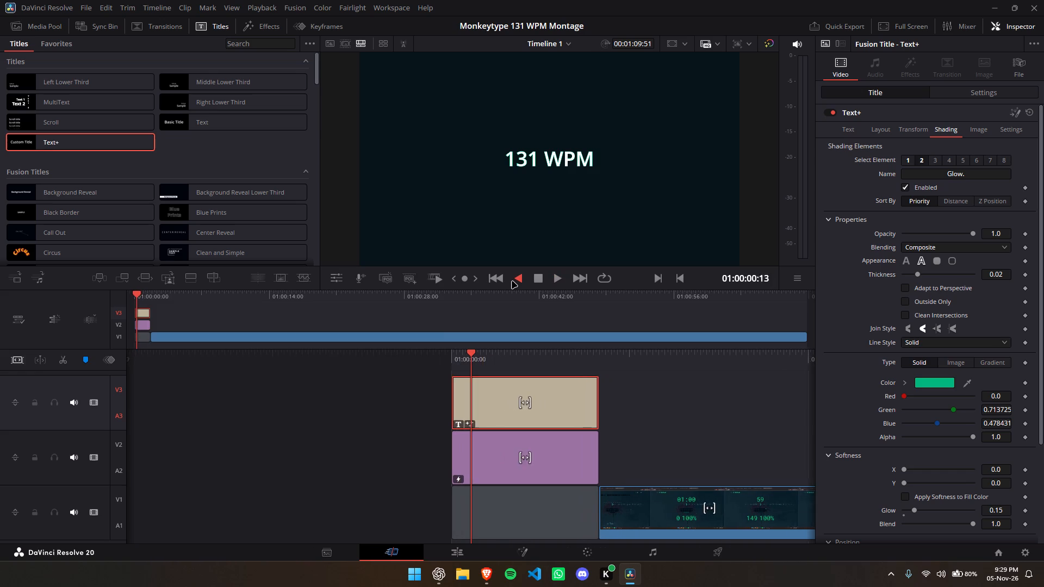
{"action": "key", "text": "space"}
{"action": "type", "text": "j j j"}
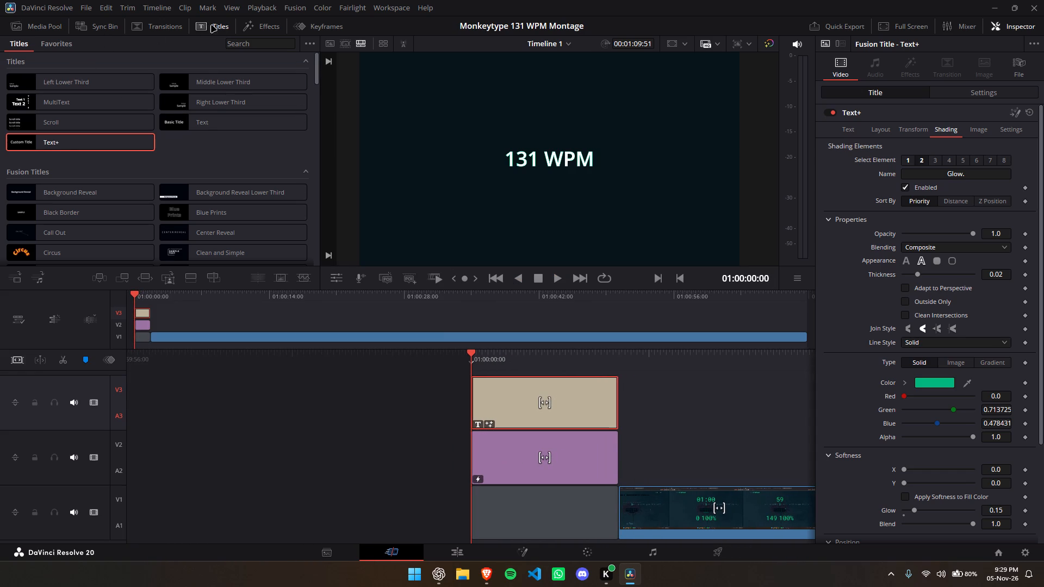
Search the video effects library for "cross dissolve".
{"action": "left_click", "coordinate": [247, 21]}
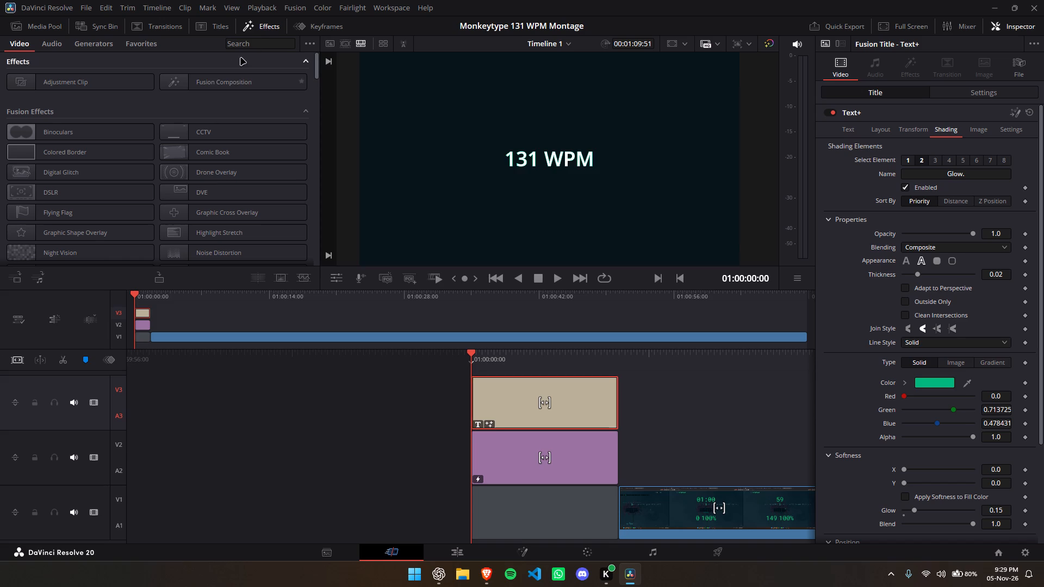
{"action": "left_click", "coordinate": [260, 42]}
{"action": "type", "text": "cross di"}
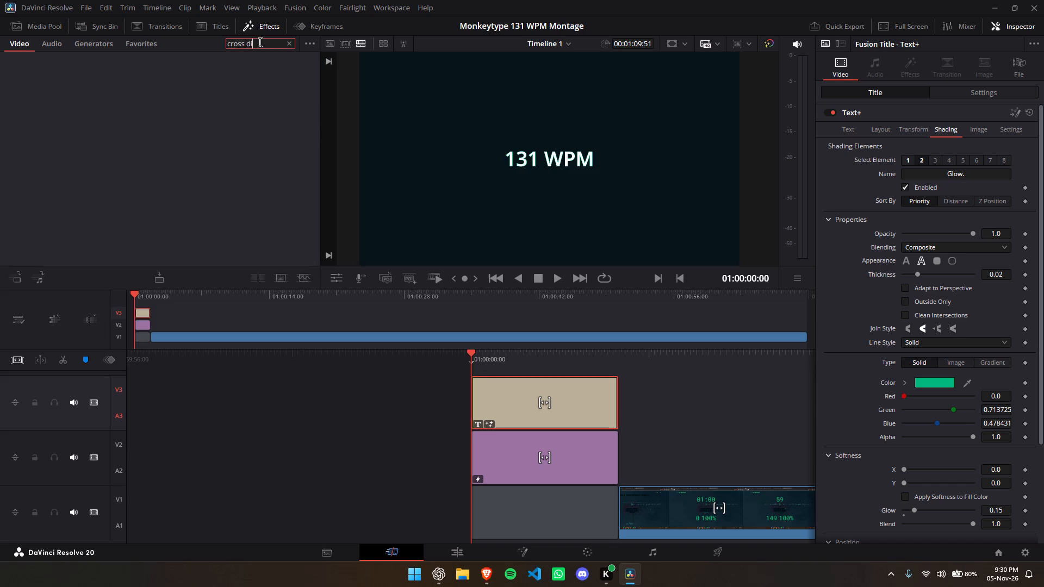
{"action": "type", "text": "ssolve"}
{"action": "key", "text": "Return"}
{"action": "key", "text": "Return"}
{"action": "key", "text": "Return"}
Clear the effects search and search the video effects again for "Cross Dissolve".
{"action": "key", "text": "BackSpace"}
{"action": "key", "text": "BackSpace"}
{"action": "key", "text": "BackSpace"}
{"action": "key", "text": "BackSpace"}
{"action": "key", "text": "BackSpace"}
{"action": "key", "text": "BackSpace"}
{"action": "key", "text": "BackSpace"}
{"action": "key", "text": "BackSpace"}
{"action": "key", "text": "BackSpace"}
{"action": "key", "text": "BackSpace"}
{"action": "key", "text": "BackSpace"}
{"action": "key", "text": "BackSpace"}
{"action": "key", "text": "BackSpace"}
{"action": "key", "text": "BackSpace"}
{"action": "key", "text": "BackSpace"}
{"action": "key", "text": "BackSpace"}
{"action": "key", "text": "BackSpace"}
{"action": "key", "text": "BackSpace"}
{"action": "key", "text": "BackSpace"}
{"action": "key", "text": "BackSpace"}
{"action": "type", "text": "cr"}
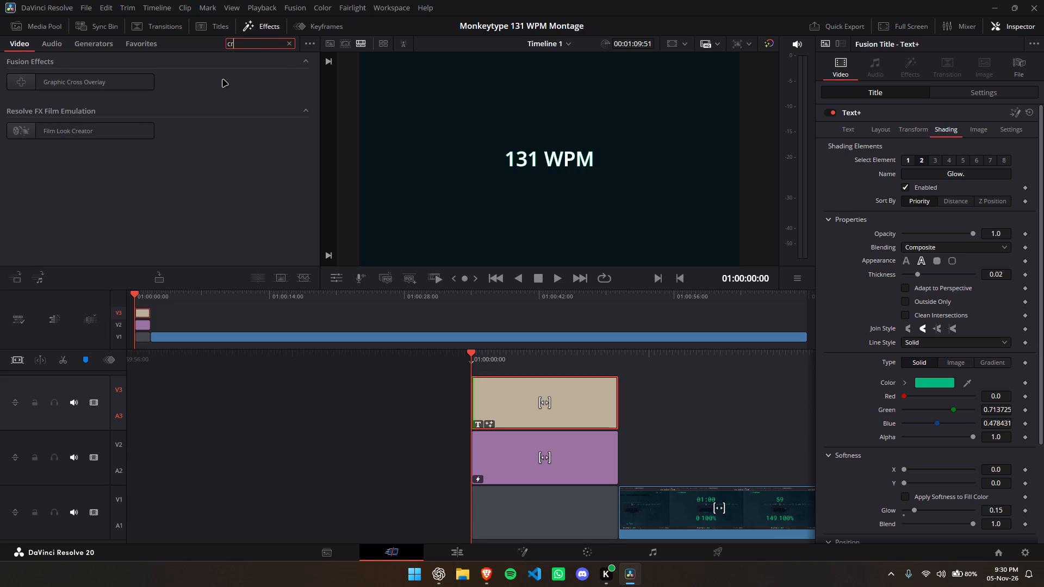
{"action": "key", "text": "BackSpace"}
{"action": "key", "text": "BackSpace"}
{"action": "type", "text": "Cro"}
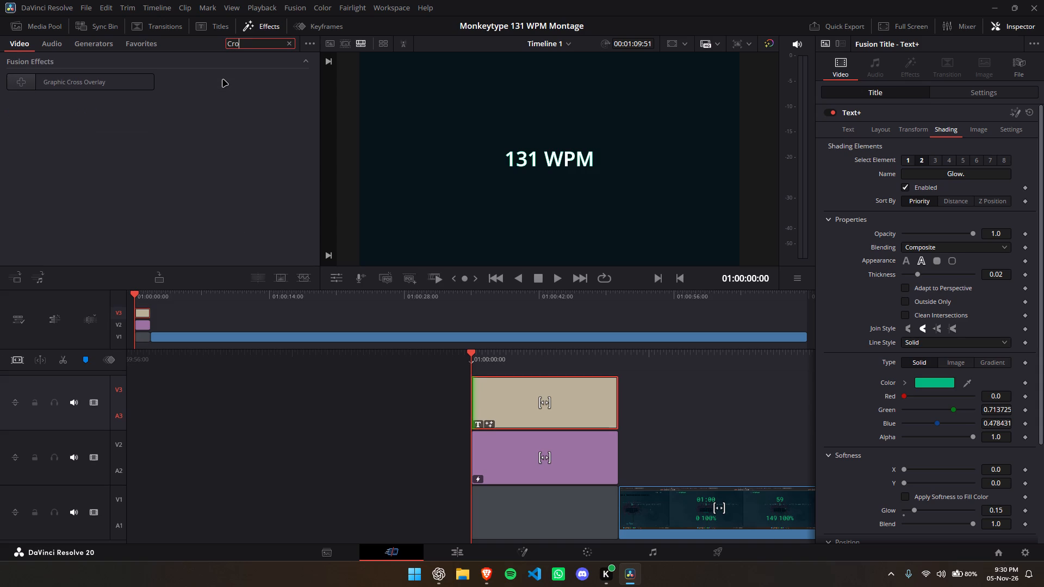
{"action": "type", "text": "ss"}
{"action": "key", "text": "space"}
{"action": "type", "text": "Dissolve"}
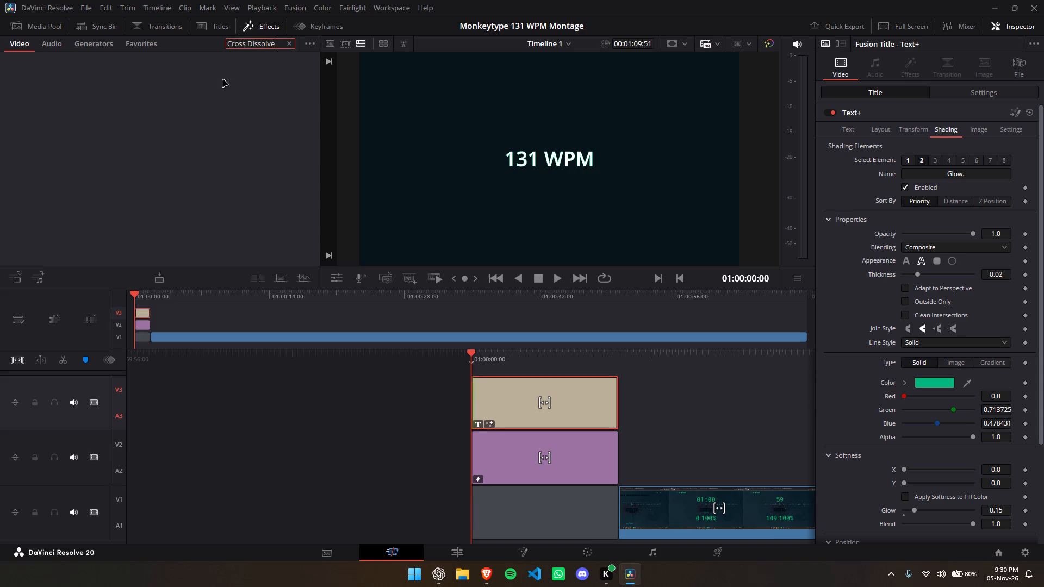
Capture a screenshot showing the "Cross Dissolve" effects search.
{"action": "key", "text": "Print"}
{"action": "left_click", "coordinate": [223, 80]}
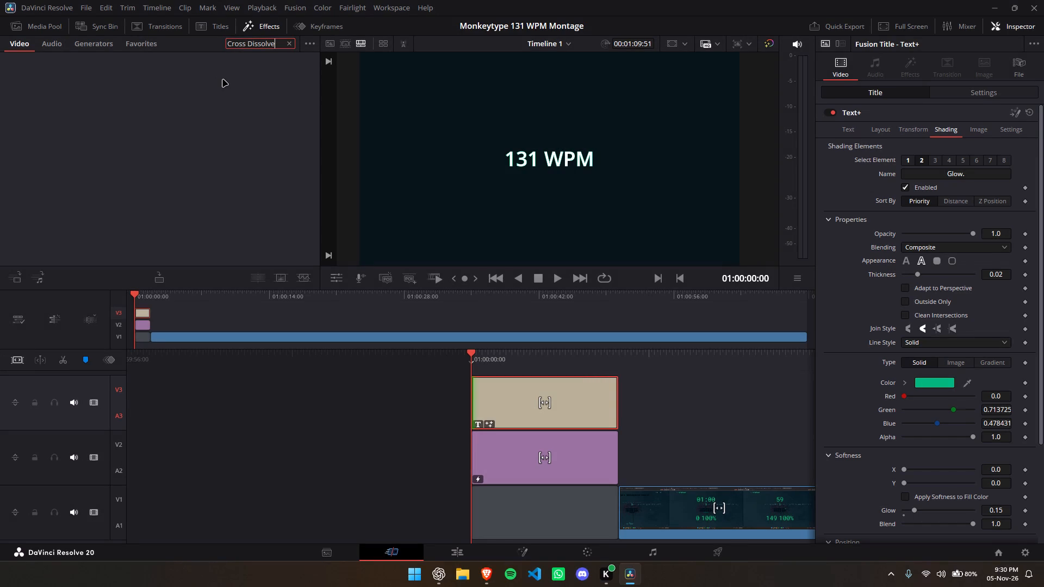
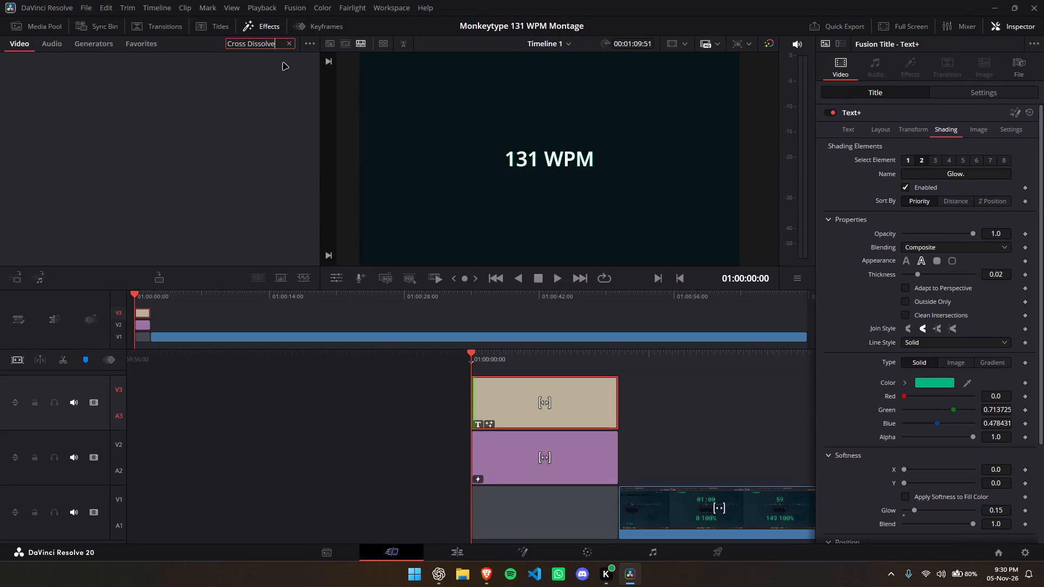
Replace the effects library search text with "Cr".
{"action": "key", "text": "ctrl+BackSpace"}
{"action": "key", "text": "ctrl+BackSpace"}
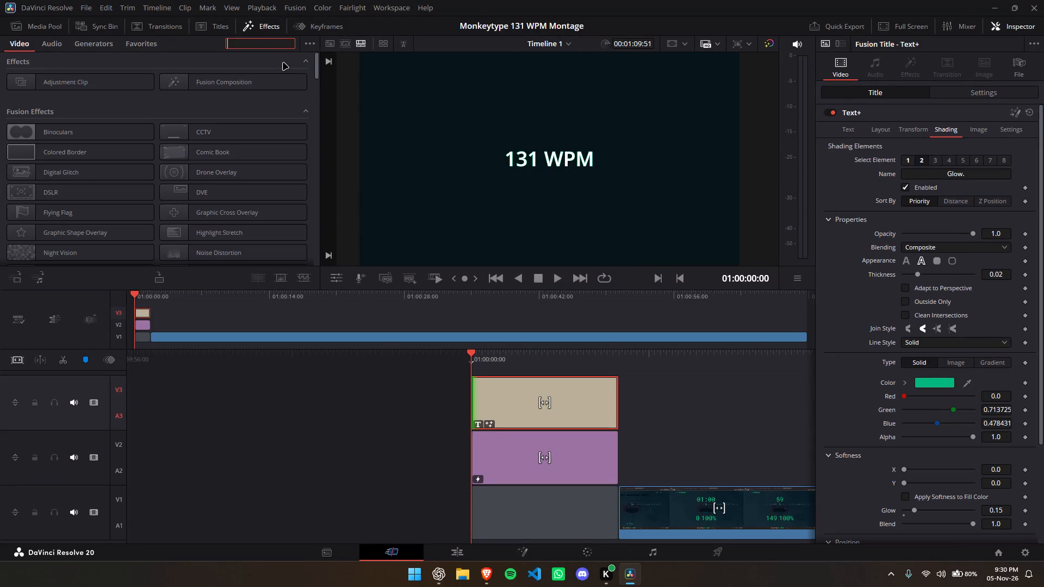
{"action": "key", "text": "shift+c"}
{"action": "type", "text": "ro"}
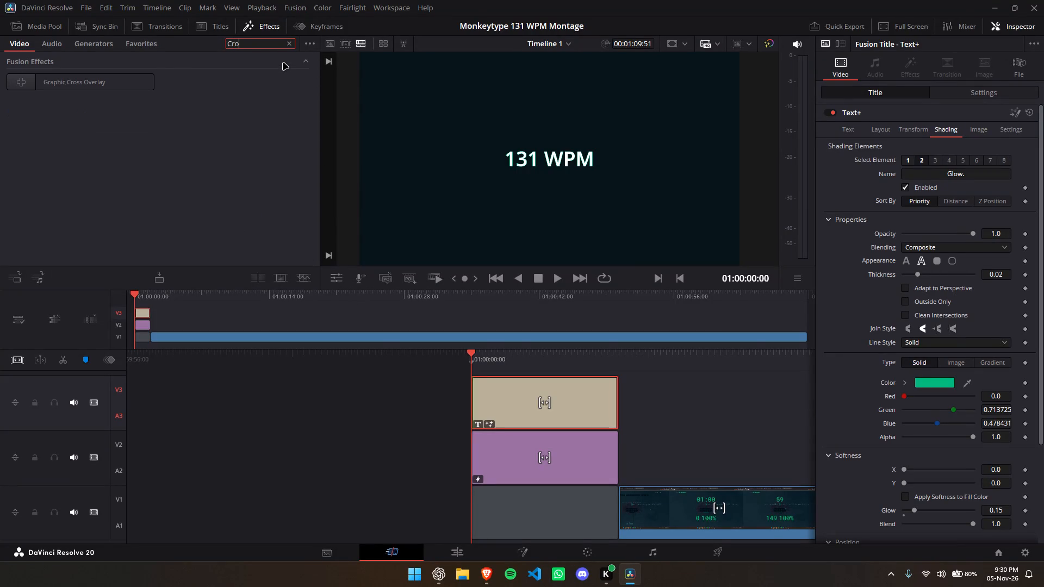
{"action": "key", "text": "BackSpace"}
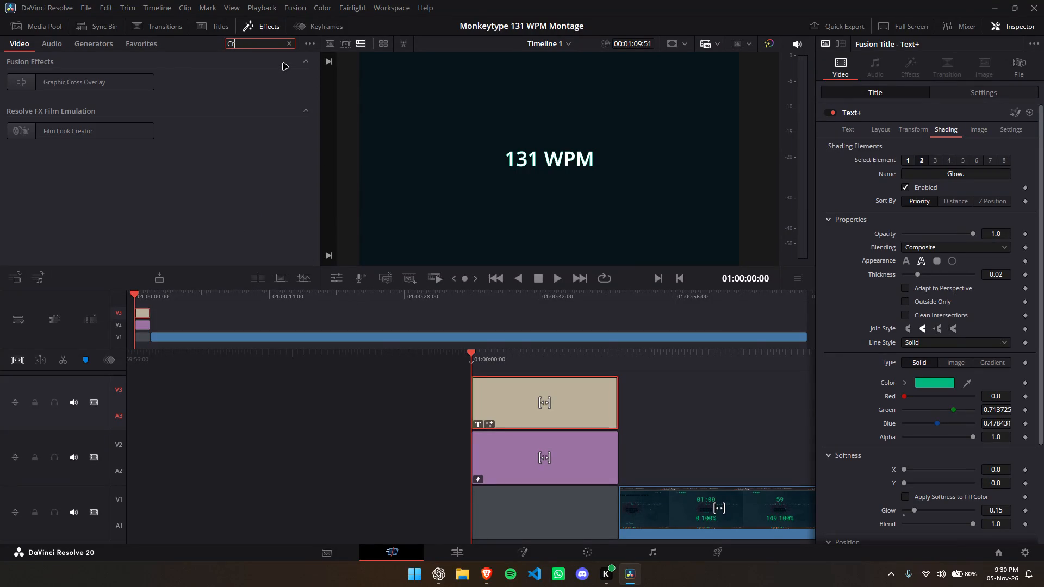
Capture screenshots of the screen with the filtered effects library using the Snipping Tool.
{"action": "key", "text": "Print"}
{"action": "left_click", "coordinate": [283, 63]}
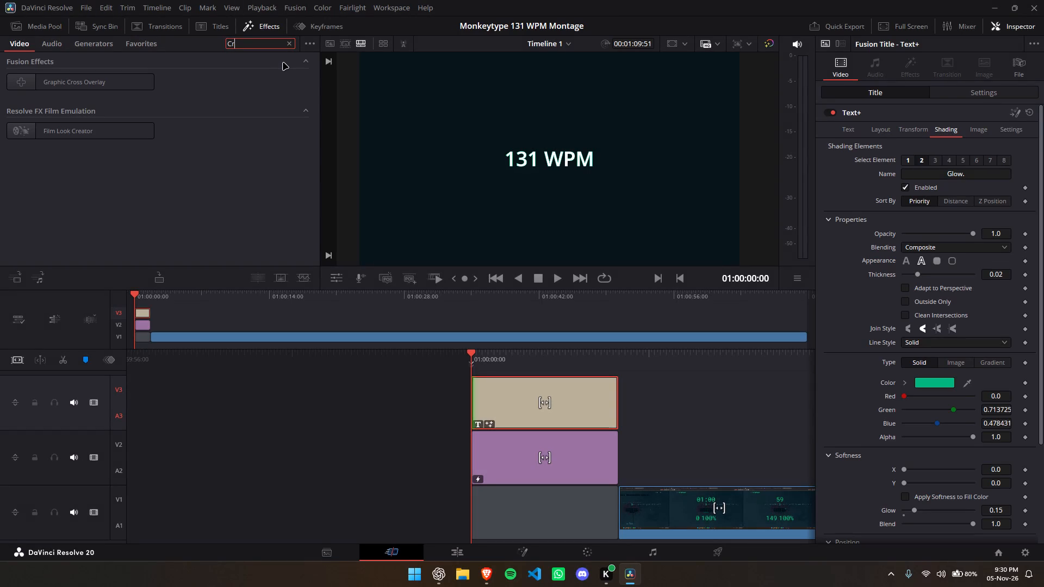
{"action": "key", "text": "Print"}
{"action": "left_click", "coordinate": [283, 63]}
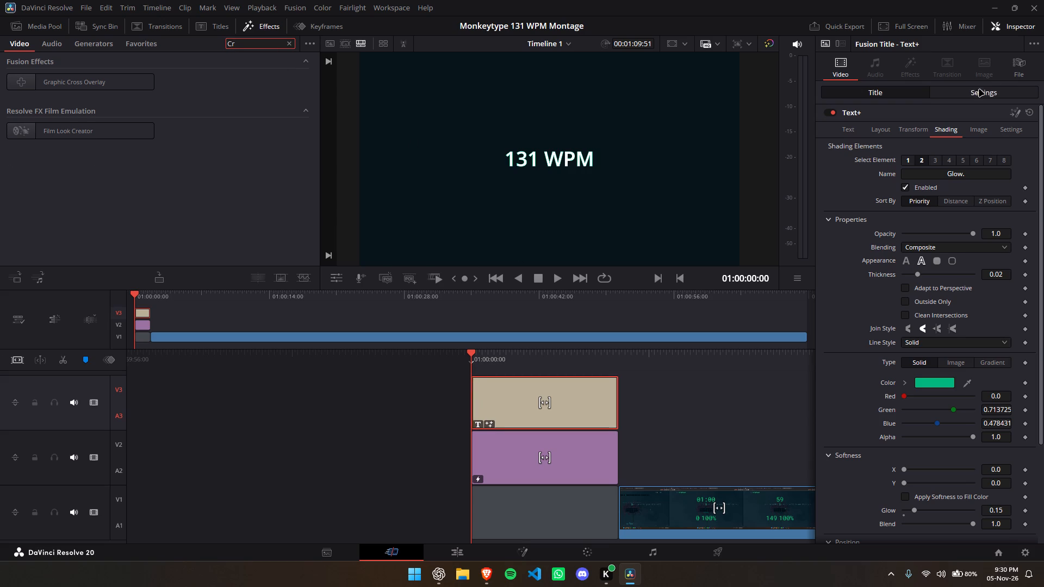
Hide the Inspector and select the Cross Dissolve video transition in the Dissolve category of the transitions library.
{"action": "left_click", "coordinate": [1029, 29]}
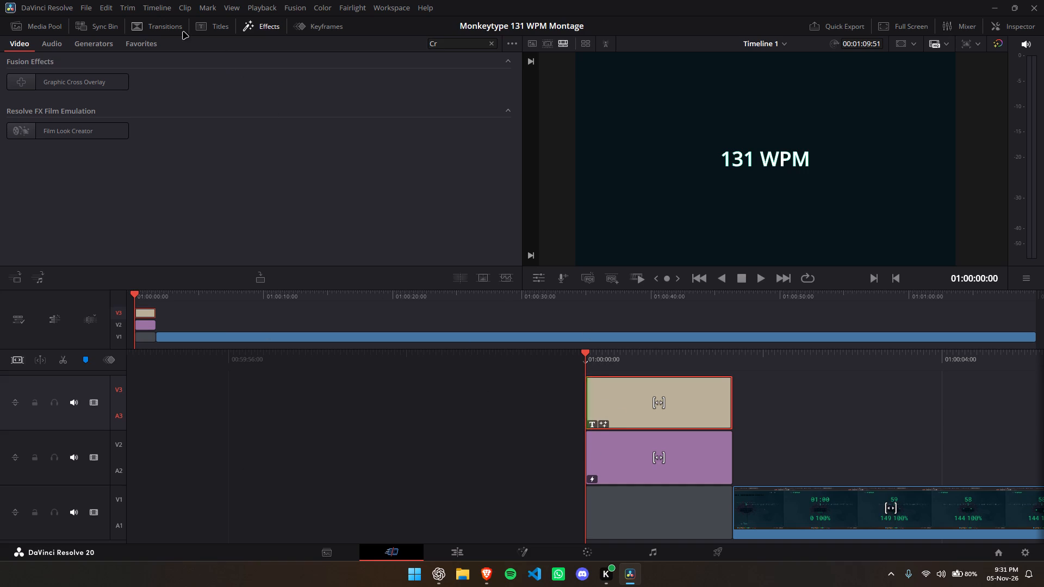
{"action": "left_click", "coordinate": [165, 29]}
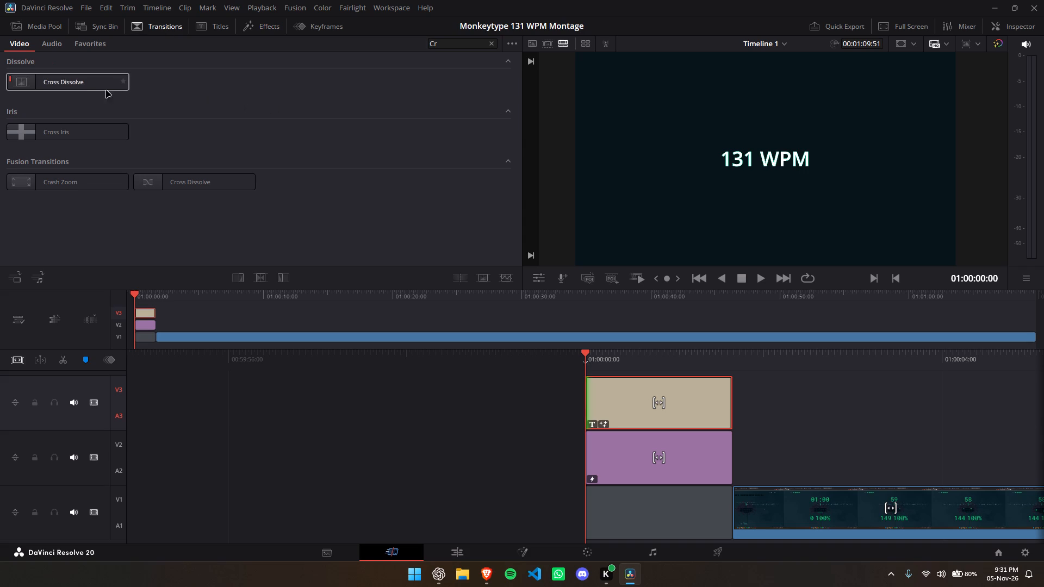
{"action": "left_click", "coordinate": [82, 86]}
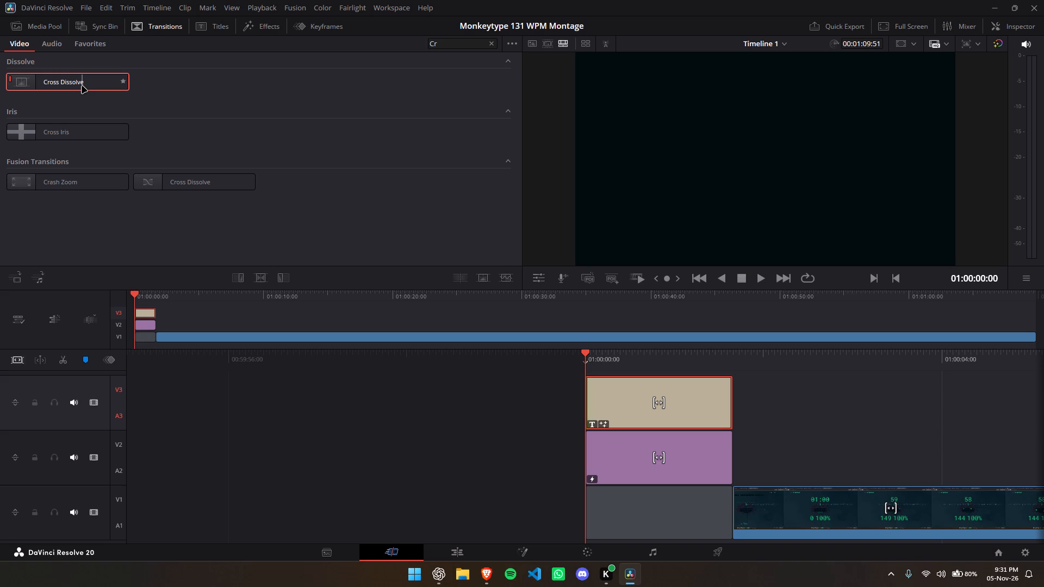
Capture a screenshot of the screen with the Cross Dissolve transition selected using the Snipping Tool.
{"action": "key", "text": "Print"}
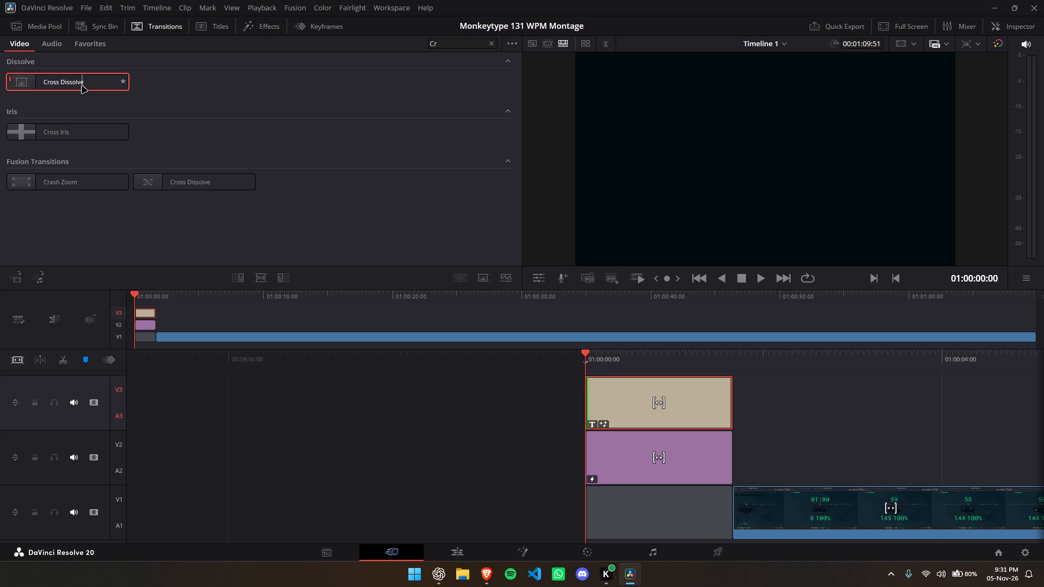
{"action": "left_click", "coordinate": [82, 86]}
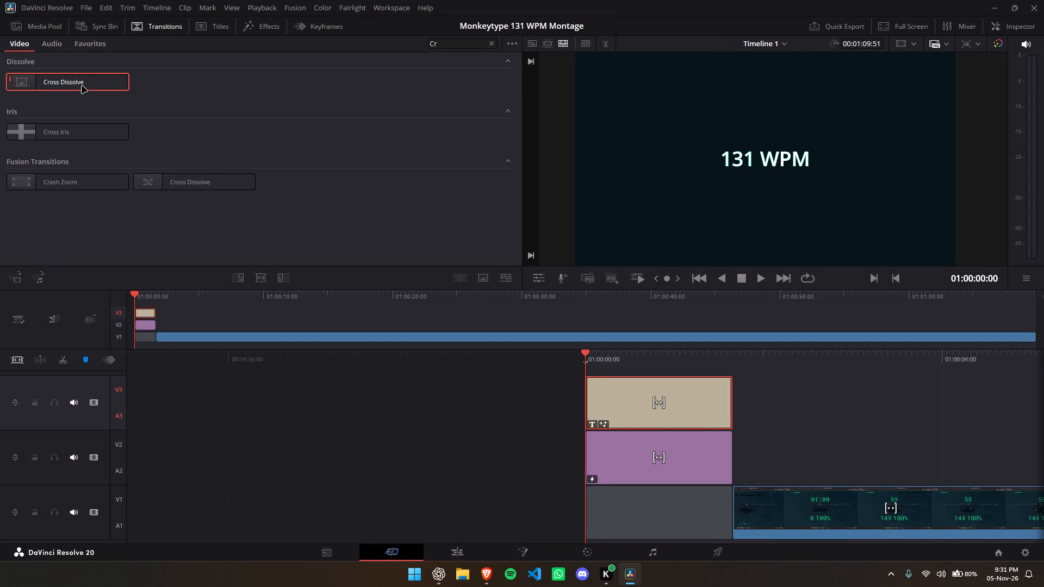
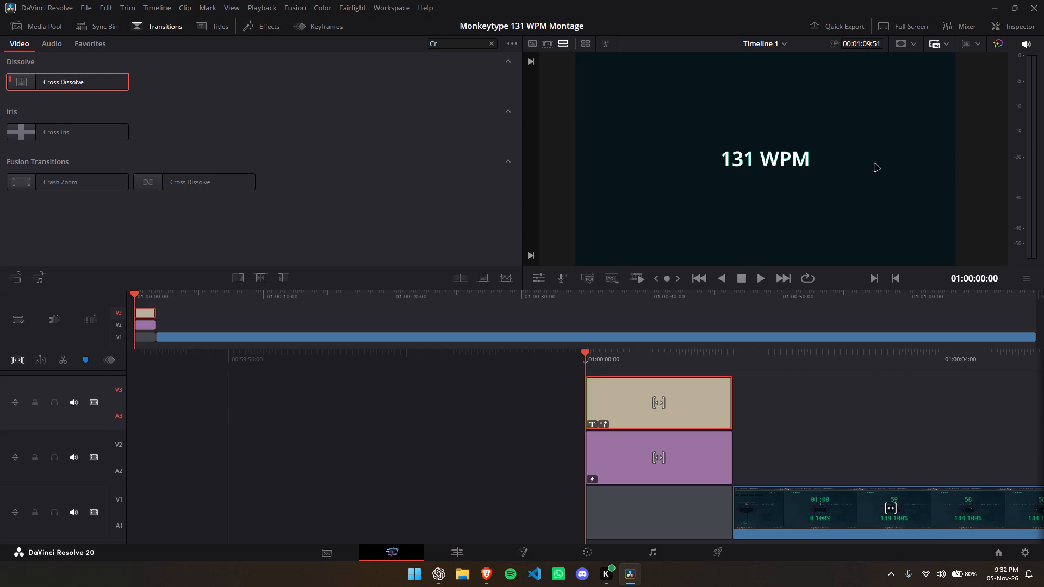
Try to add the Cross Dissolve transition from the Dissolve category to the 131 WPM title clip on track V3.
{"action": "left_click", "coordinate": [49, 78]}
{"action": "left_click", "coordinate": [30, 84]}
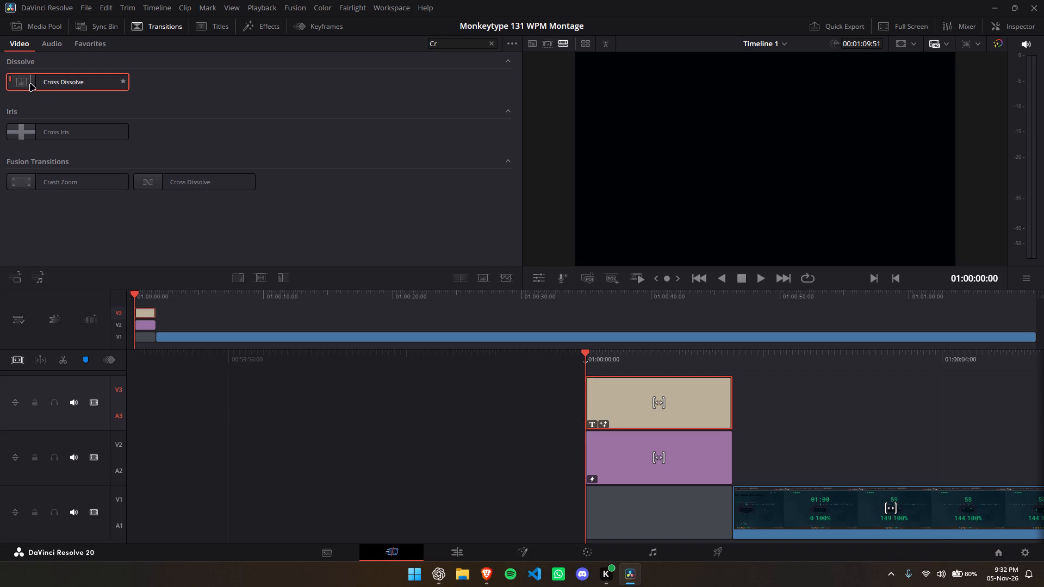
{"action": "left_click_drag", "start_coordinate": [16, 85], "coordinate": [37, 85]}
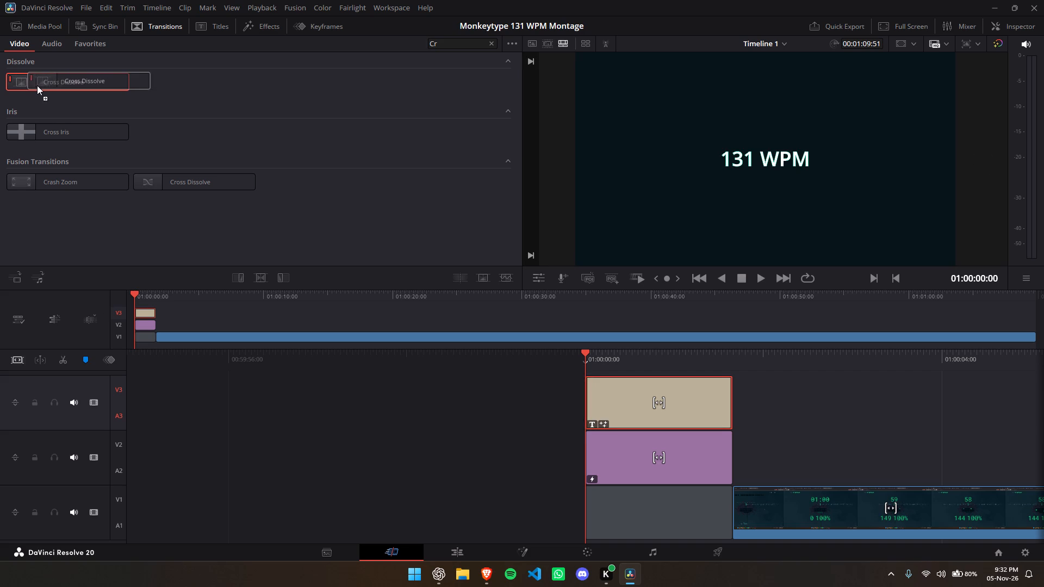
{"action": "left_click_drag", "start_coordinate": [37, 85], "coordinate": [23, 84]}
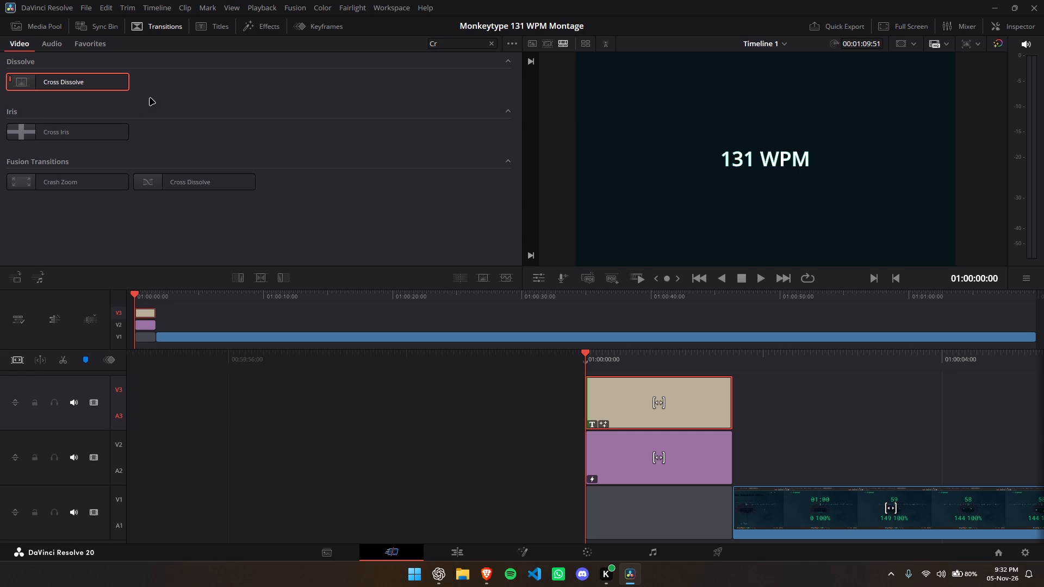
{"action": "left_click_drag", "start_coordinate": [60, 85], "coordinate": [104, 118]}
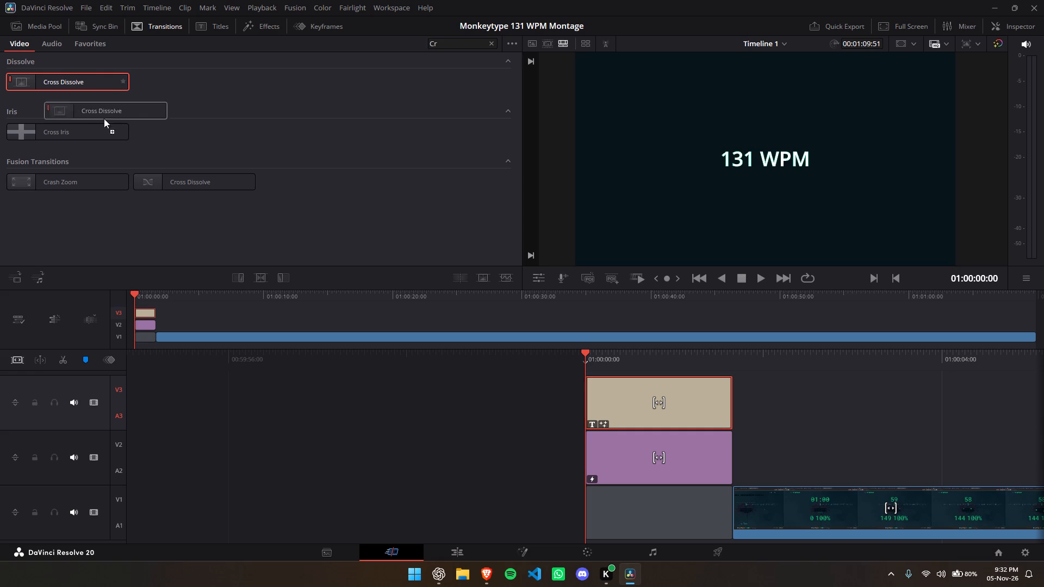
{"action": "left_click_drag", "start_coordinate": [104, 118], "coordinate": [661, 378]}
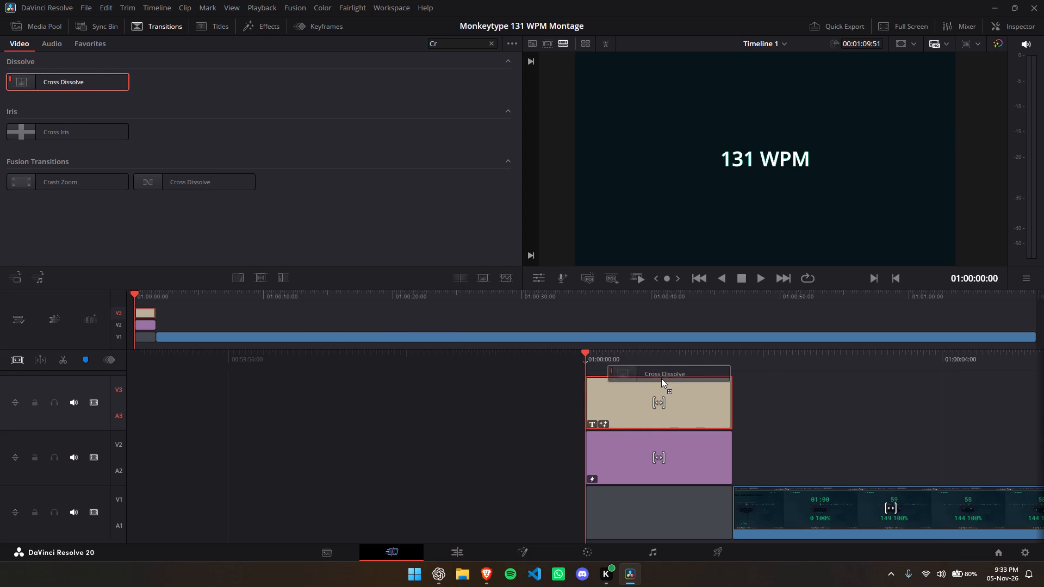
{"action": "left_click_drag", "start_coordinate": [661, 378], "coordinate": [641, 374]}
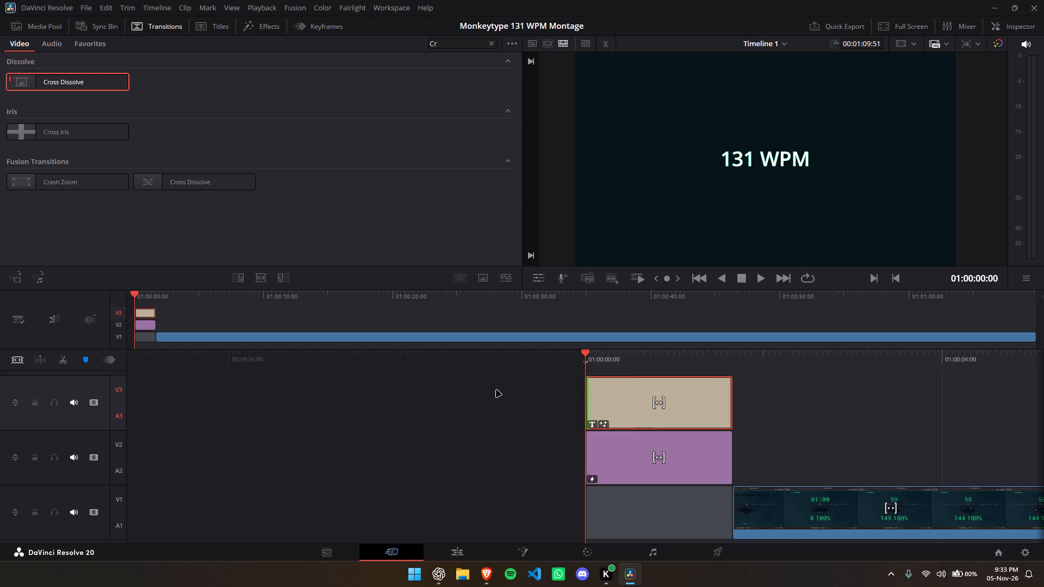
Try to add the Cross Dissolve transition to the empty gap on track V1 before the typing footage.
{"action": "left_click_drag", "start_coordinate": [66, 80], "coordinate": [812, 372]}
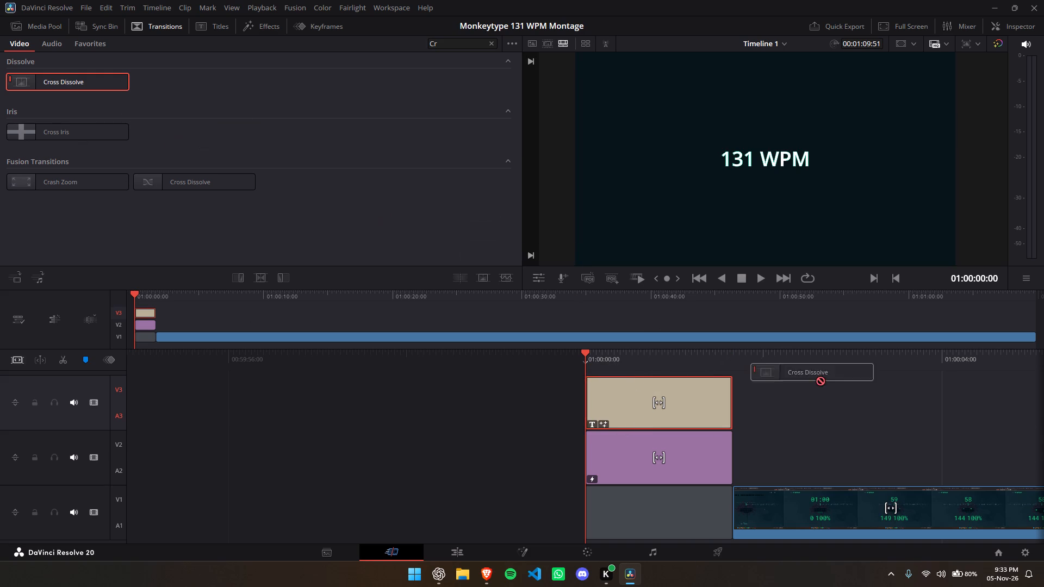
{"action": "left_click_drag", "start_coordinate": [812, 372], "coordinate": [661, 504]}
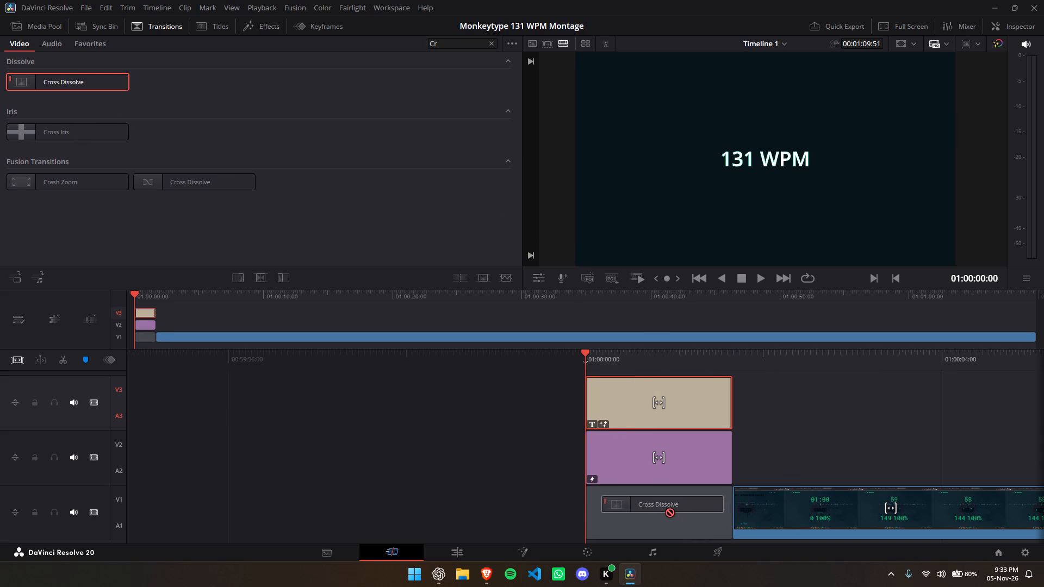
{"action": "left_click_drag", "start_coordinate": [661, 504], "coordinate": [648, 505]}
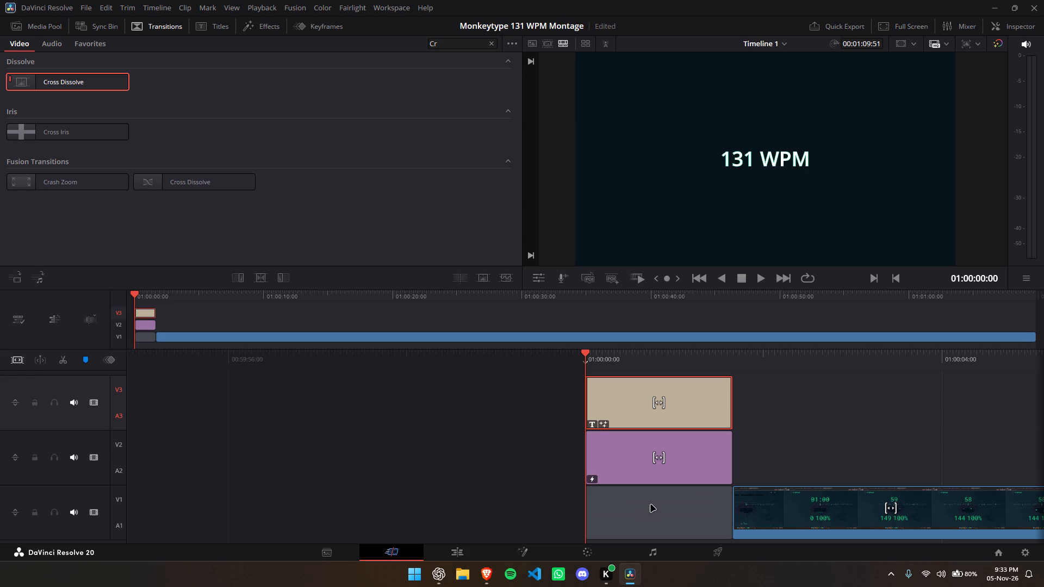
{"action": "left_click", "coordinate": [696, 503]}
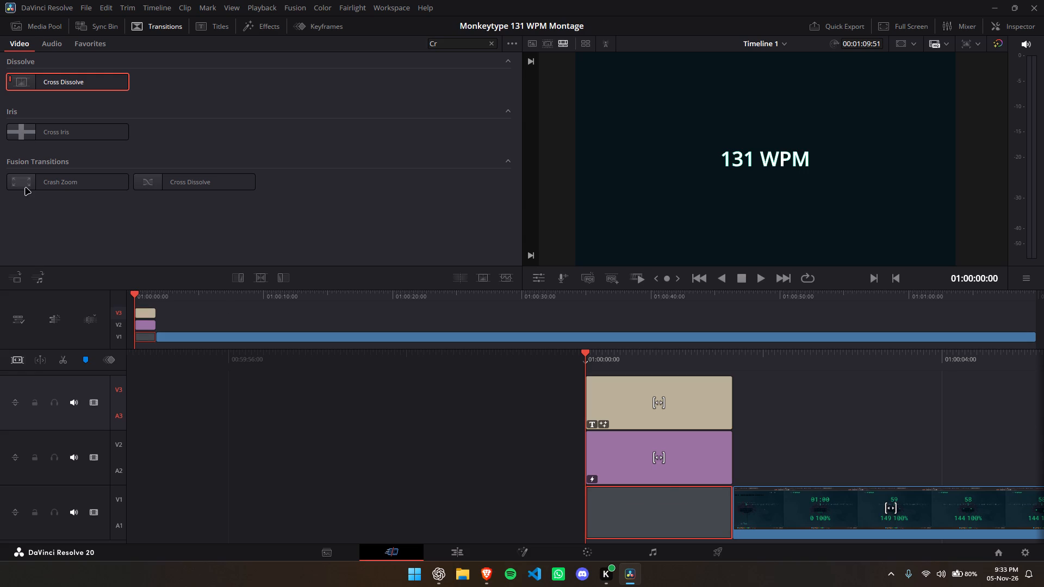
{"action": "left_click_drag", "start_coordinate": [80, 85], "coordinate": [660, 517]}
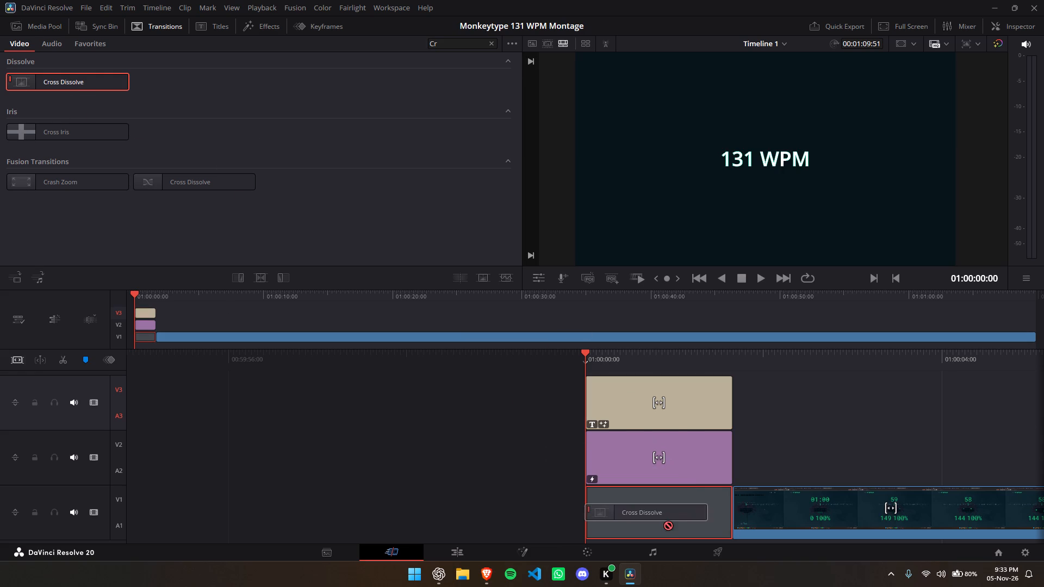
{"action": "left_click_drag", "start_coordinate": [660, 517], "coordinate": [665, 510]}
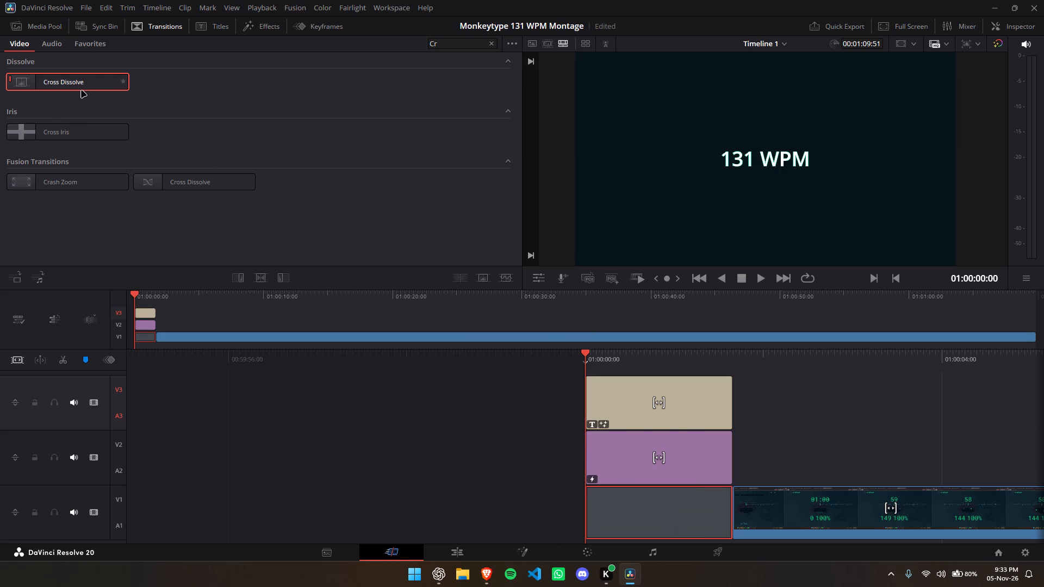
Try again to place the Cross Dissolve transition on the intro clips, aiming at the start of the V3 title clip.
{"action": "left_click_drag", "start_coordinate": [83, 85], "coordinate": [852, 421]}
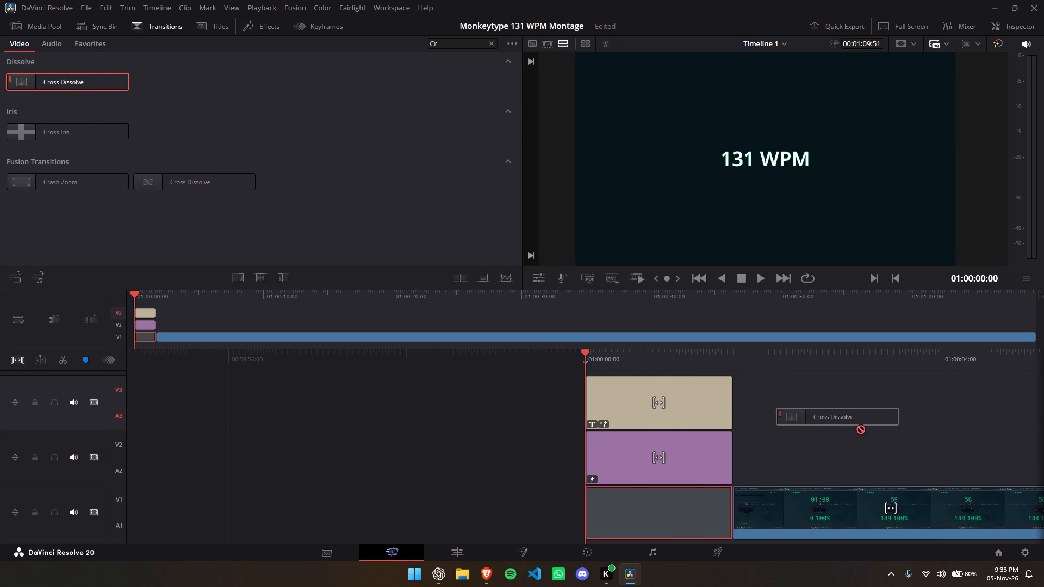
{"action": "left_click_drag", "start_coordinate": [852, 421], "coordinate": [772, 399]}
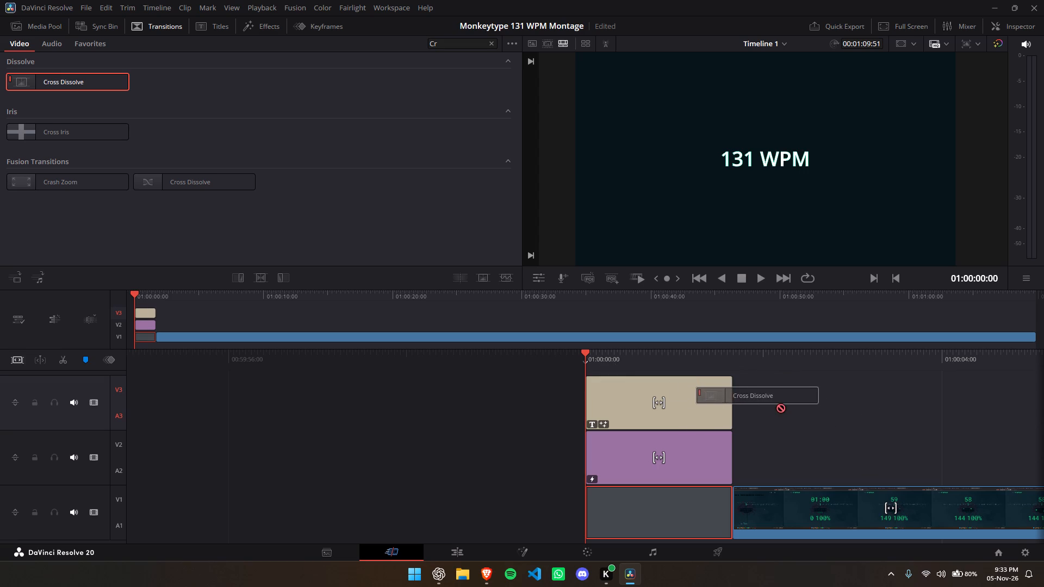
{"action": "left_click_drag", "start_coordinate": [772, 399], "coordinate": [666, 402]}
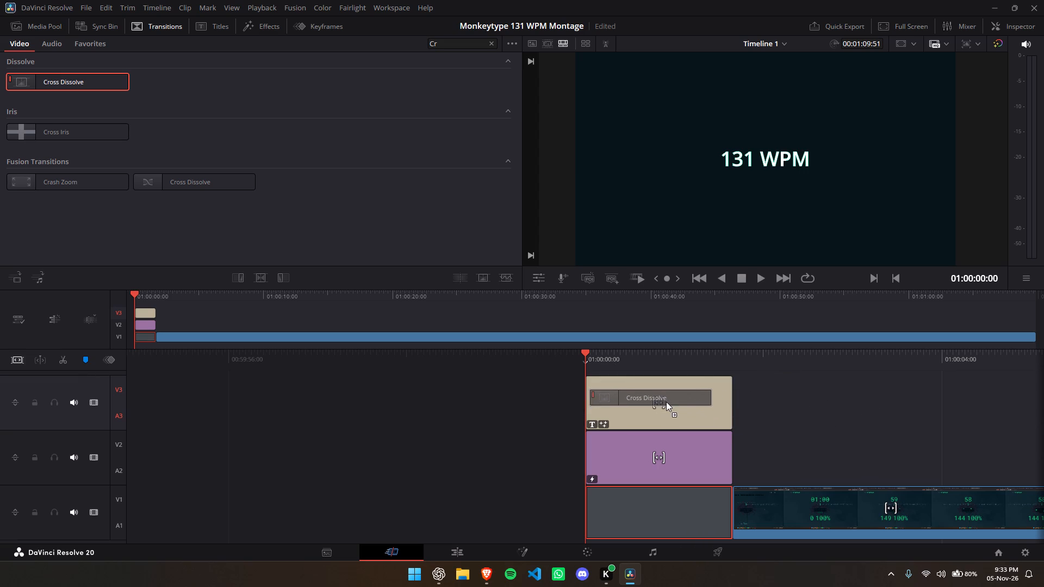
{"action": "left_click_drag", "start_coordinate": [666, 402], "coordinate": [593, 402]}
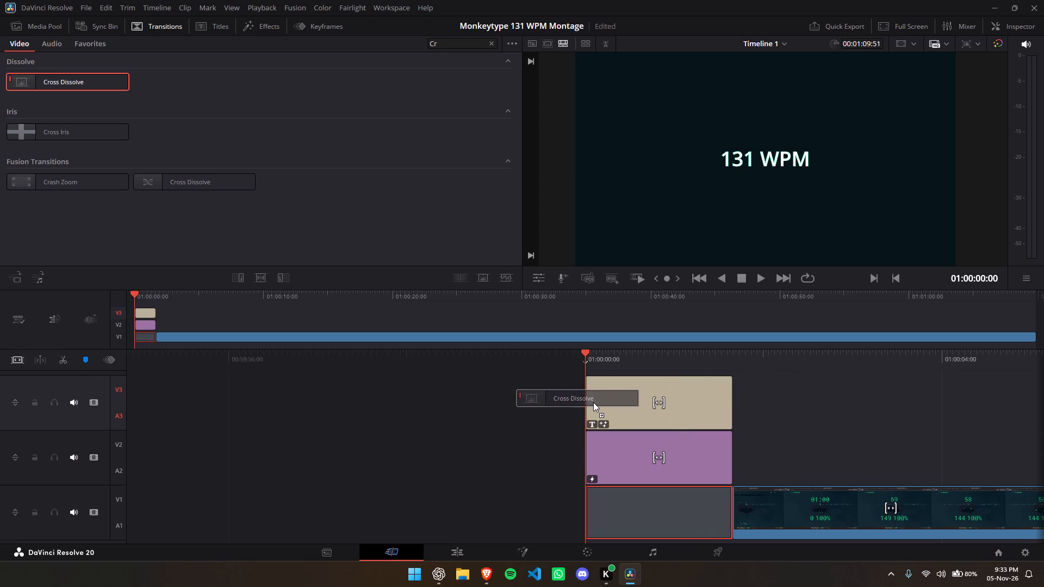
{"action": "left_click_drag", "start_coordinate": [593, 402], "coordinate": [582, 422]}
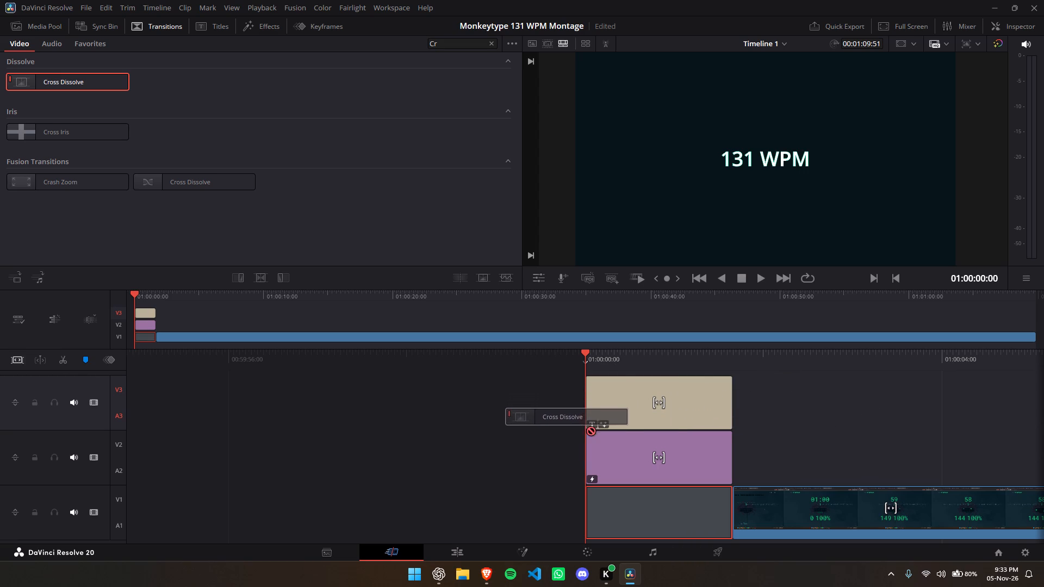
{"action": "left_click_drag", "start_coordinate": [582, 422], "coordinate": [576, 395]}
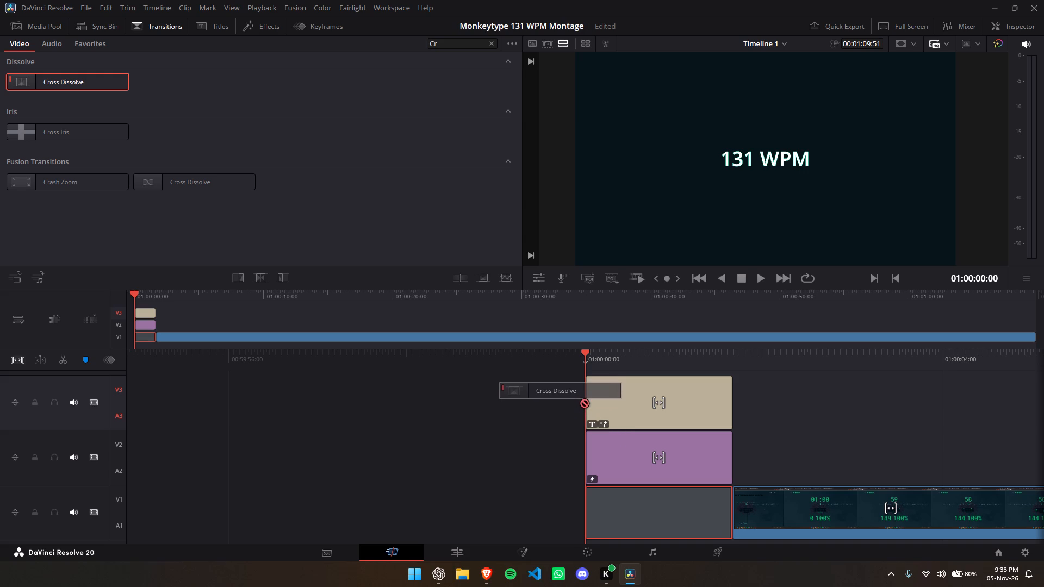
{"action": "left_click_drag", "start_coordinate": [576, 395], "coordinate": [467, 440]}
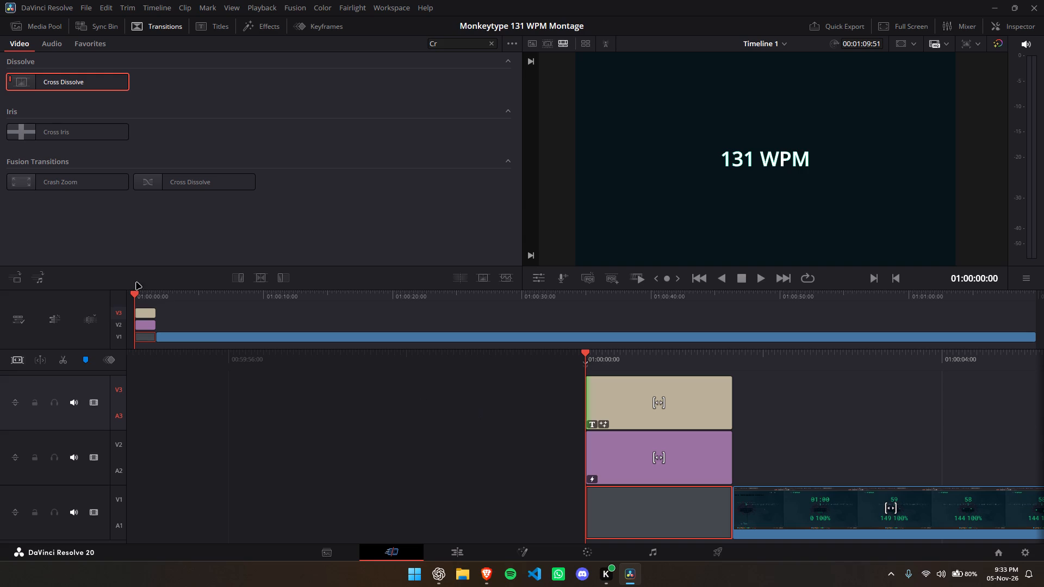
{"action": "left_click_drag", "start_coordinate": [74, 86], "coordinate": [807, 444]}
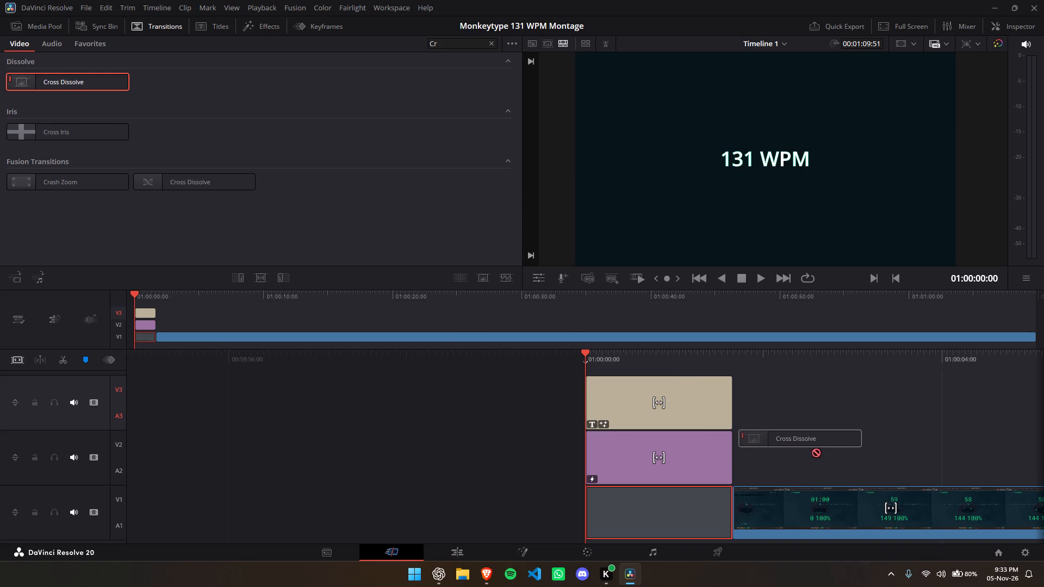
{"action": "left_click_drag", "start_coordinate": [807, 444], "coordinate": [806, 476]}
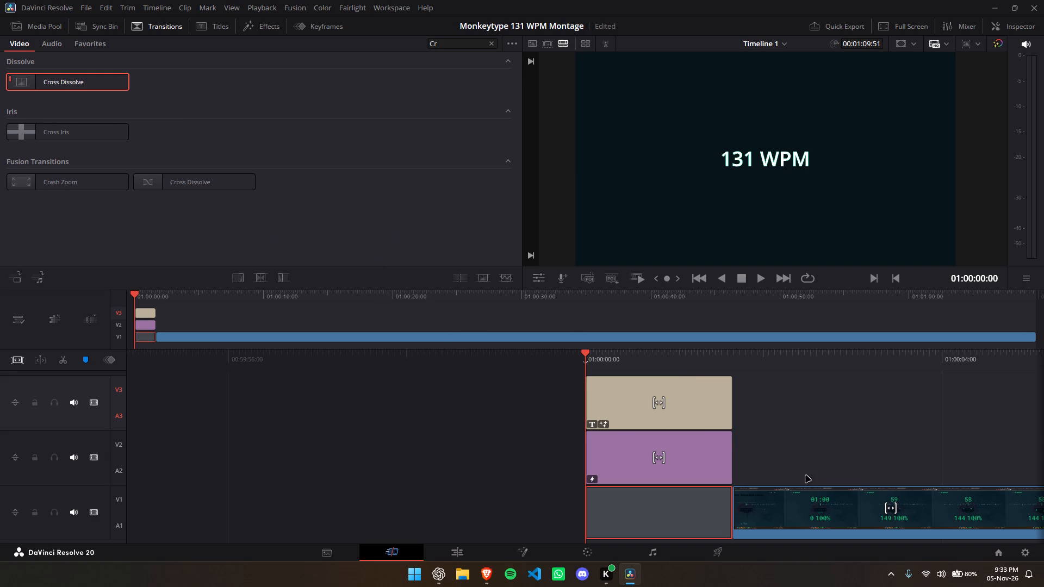
Apply the Cross Dissolve transition to the start of the 131 WPM title clip on track V3.
{"action": "left_click_drag", "start_coordinate": [96, 81], "coordinate": [773, 368]}
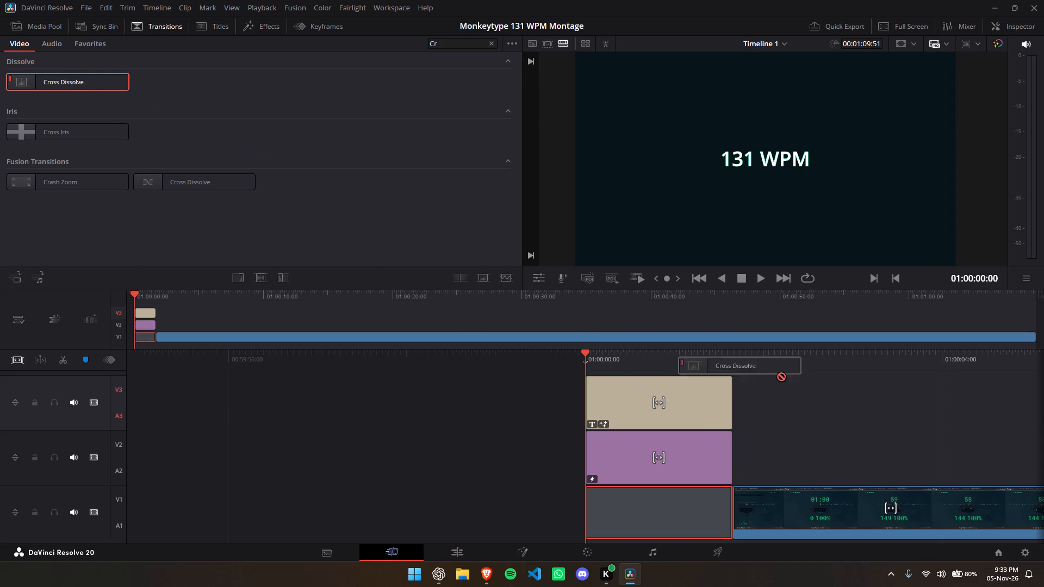
{"action": "left_click_drag", "start_coordinate": [773, 368], "coordinate": [829, 469]}
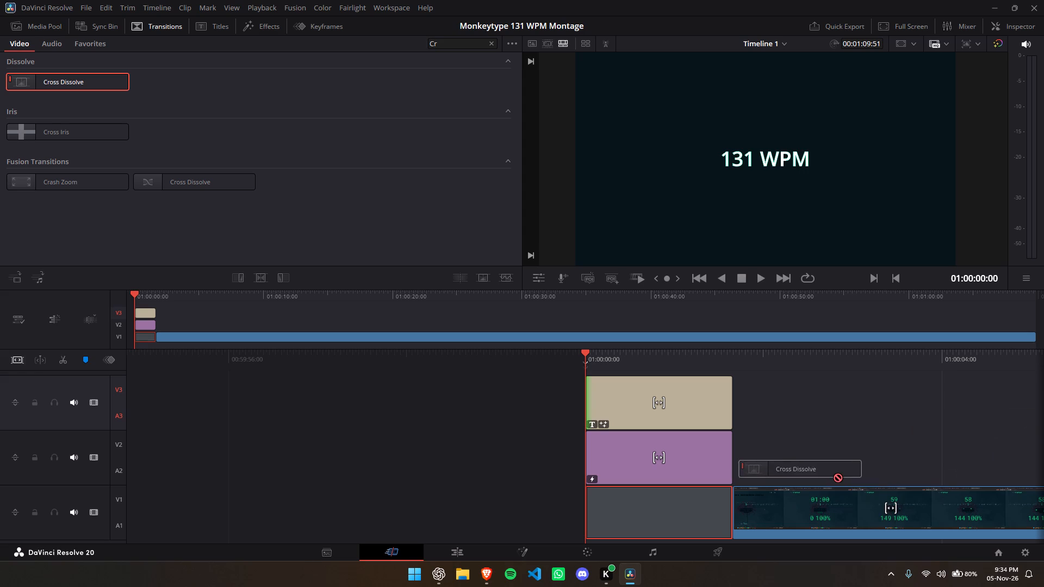
{"action": "left_click_drag", "start_coordinate": [829, 469], "coordinate": [703, 432]}
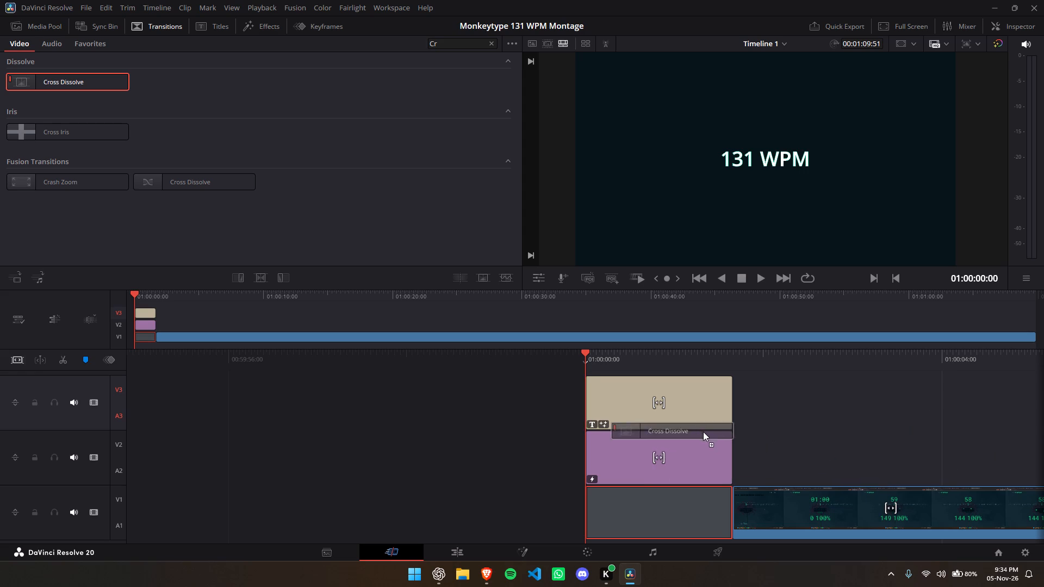
{"action": "left_click_drag", "start_coordinate": [703, 432], "coordinate": [717, 390]}
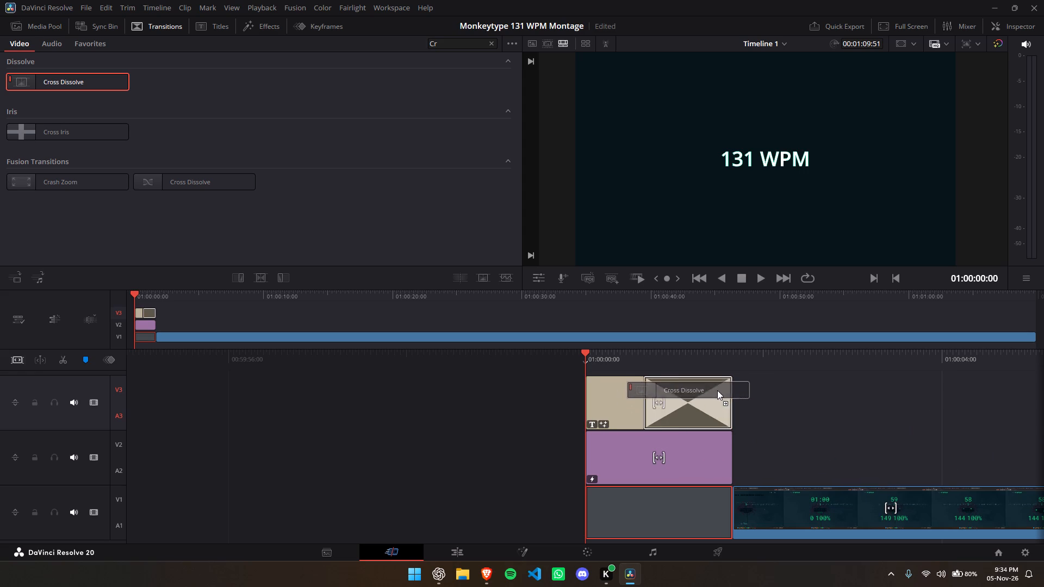
{"action": "left_click_drag", "start_coordinate": [717, 390], "coordinate": [678, 402]}
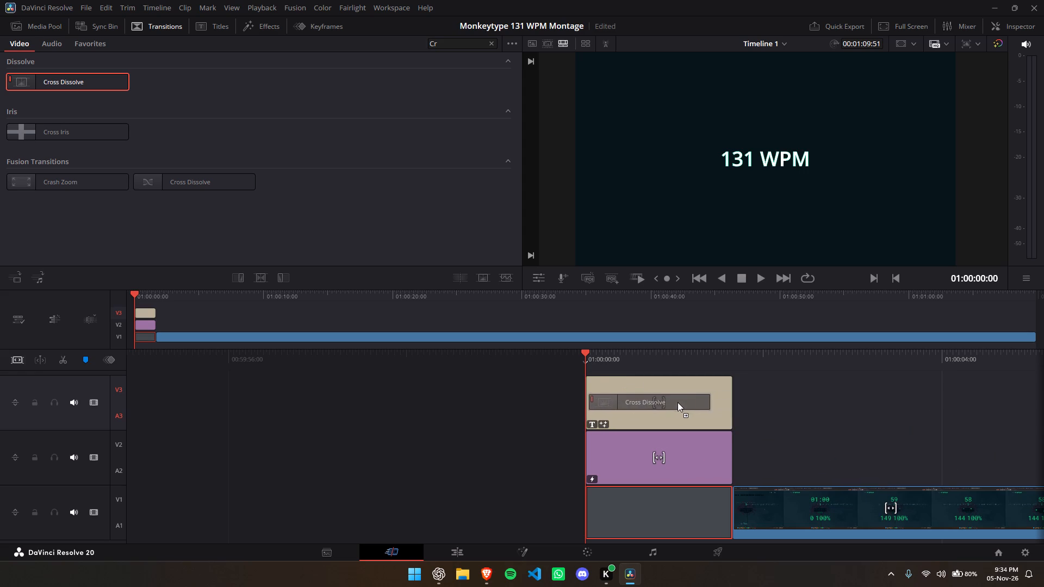
{"action": "left_click_drag", "start_coordinate": [678, 402], "coordinate": [598, 411]}
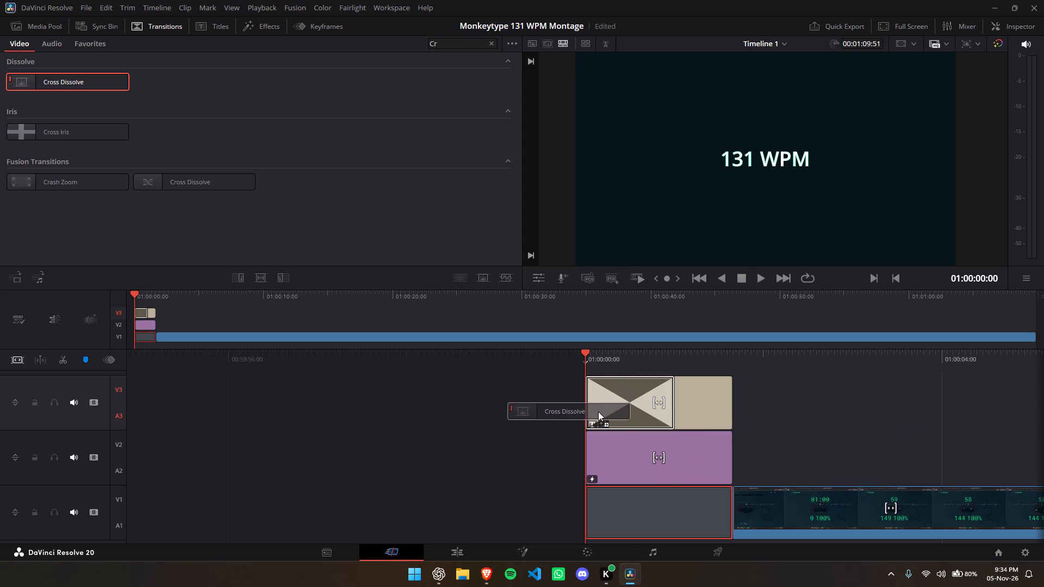
{"action": "left_click_drag", "start_coordinate": [598, 411], "coordinate": [600, 417]}
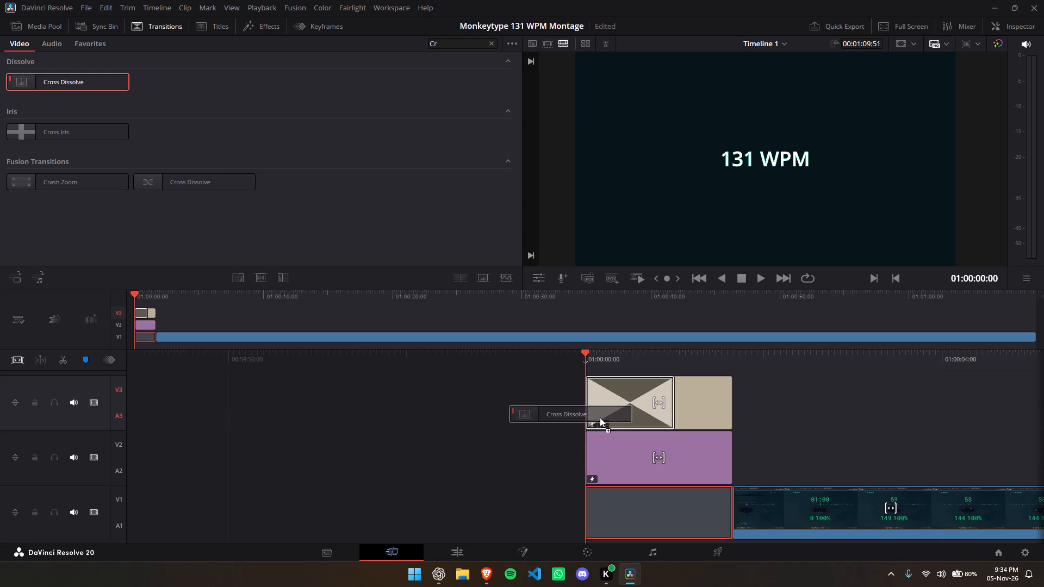
{"action": "left_click_drag", "start_coordinate": [600, 417], "coordinate": [610, 385]}
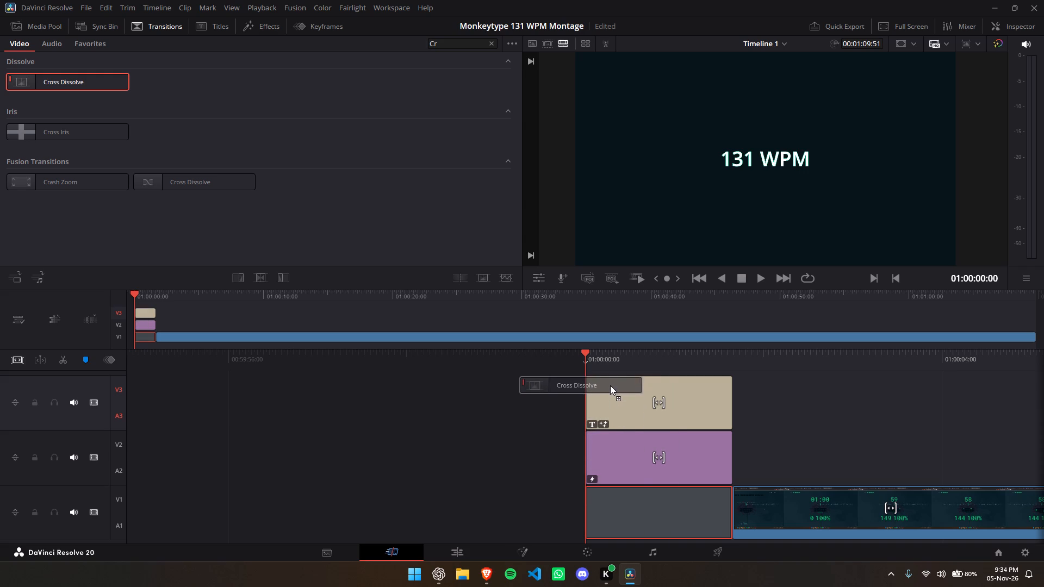
{"action": "left_click_drag", "start_coordinate": [610, 385], "coordinate": [599, 402]}
Play back the intro from the timeline start to review the title's fade-in and the cut to the typing footage.
{"action": "key", "text": "space"}
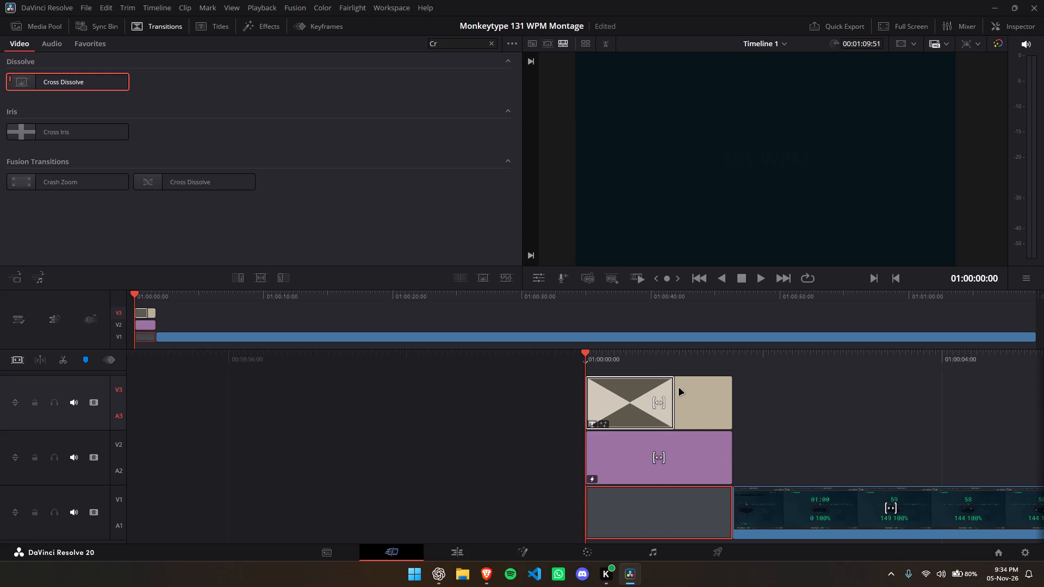
{"action": "key", "text": "space"}
{"action": "left_click", "coordinate": [779, 405]}
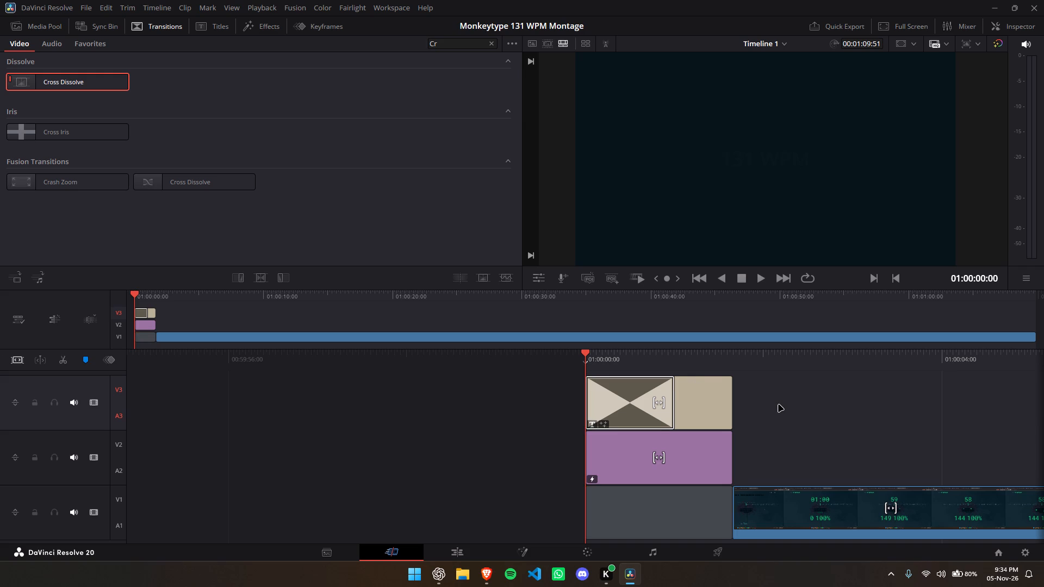
{"action": "key", "text": "space"}
{"action": "key", "text": "space"}
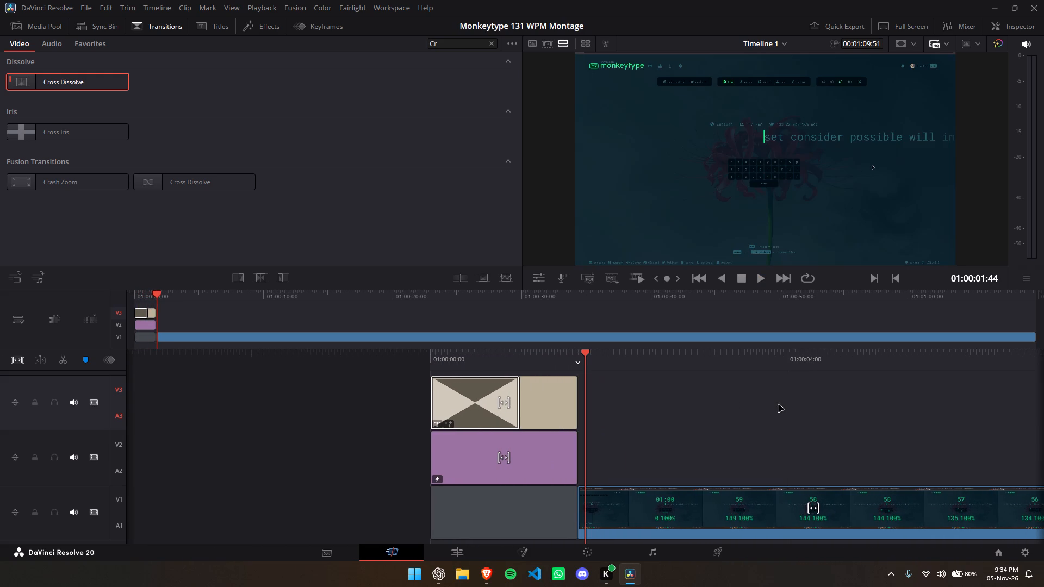
{"action": "key", "text": "j"}
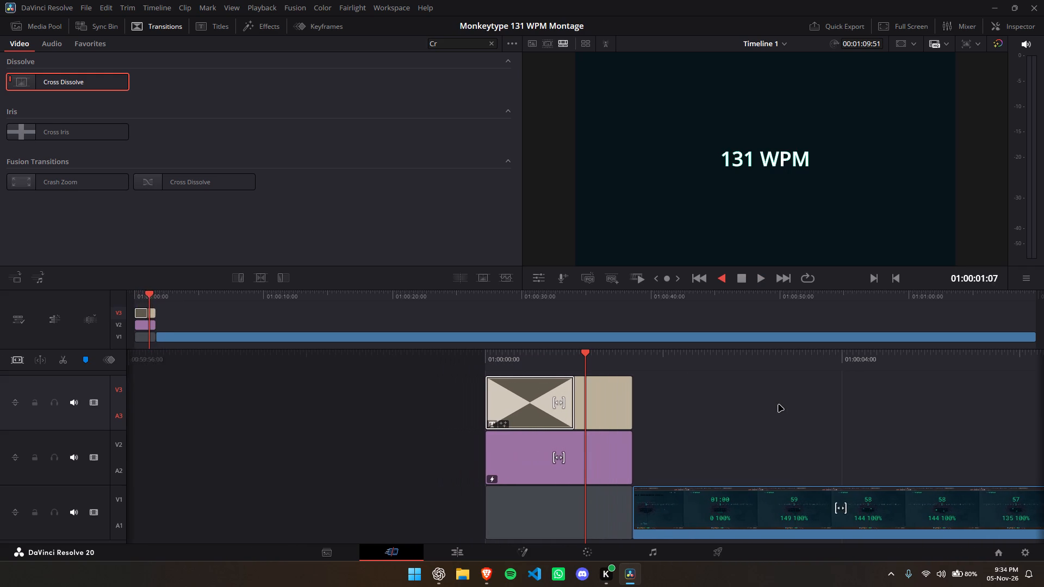
{"action": "key", "text": "space"}
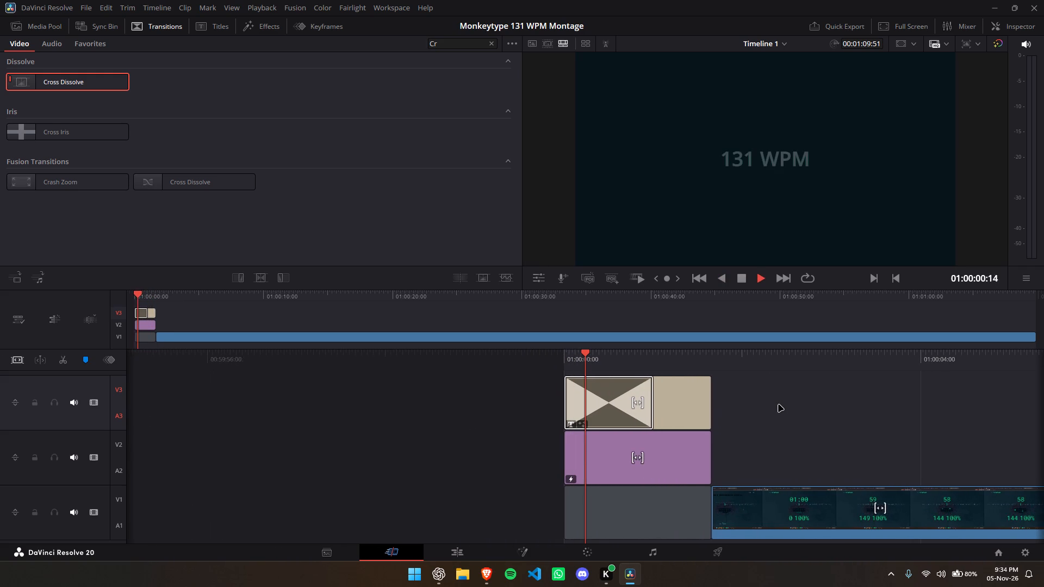
{"action": "key", "text": "space"}
{"action": "key", "text": "space"}
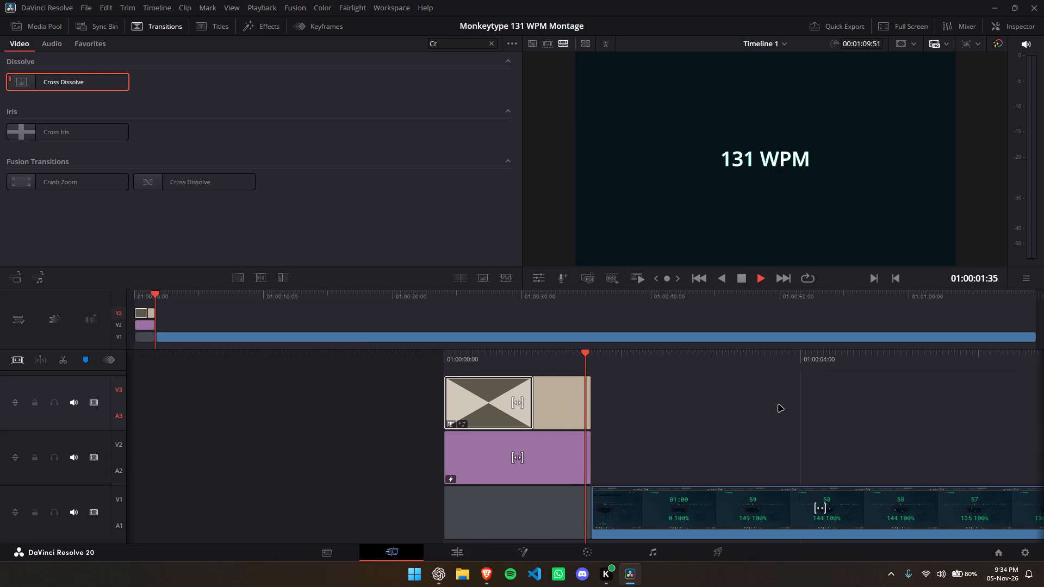
Replay the intro and rewind it to the timeline start to review the 131 WPM title's Cross Dissolve fade-in.
{"action": "key", "text": "j"}
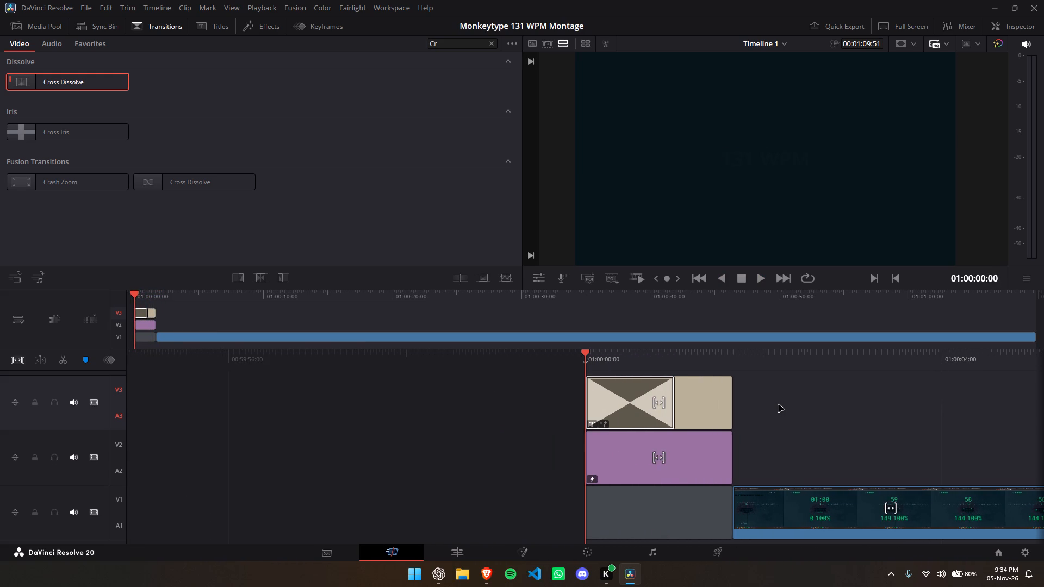
{"action": "key", "text": "space"}
{"action": "key", "text": "space"}
{"action": "type", "text": "j j"}
{"action": "key", "text": "space"}
{"action": "key", "text": "j"}
{"action": "key", "text": "j"}
{"action": "key", "text": "j"}
{"action": "key", "text": "j"}
{"action": "key", "text": "j"}
{"action": "key", "text": "j"}
{"action": "key", "text": "j"}
{"action": "key", "text": "j"}
{"action": "key", "text": "j"}
{"action": "key", "text": "j"}
{"action": "key", "text": "j"}
{"action": "key", "text": "j"}
{"action": "key", "text": "j"}
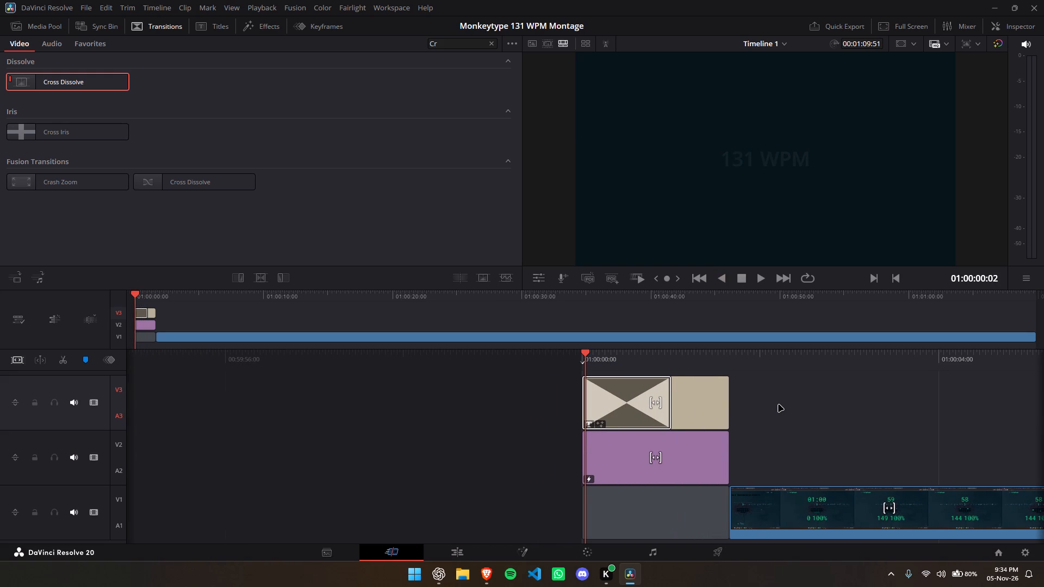
{"action": "key", "text": "j"}
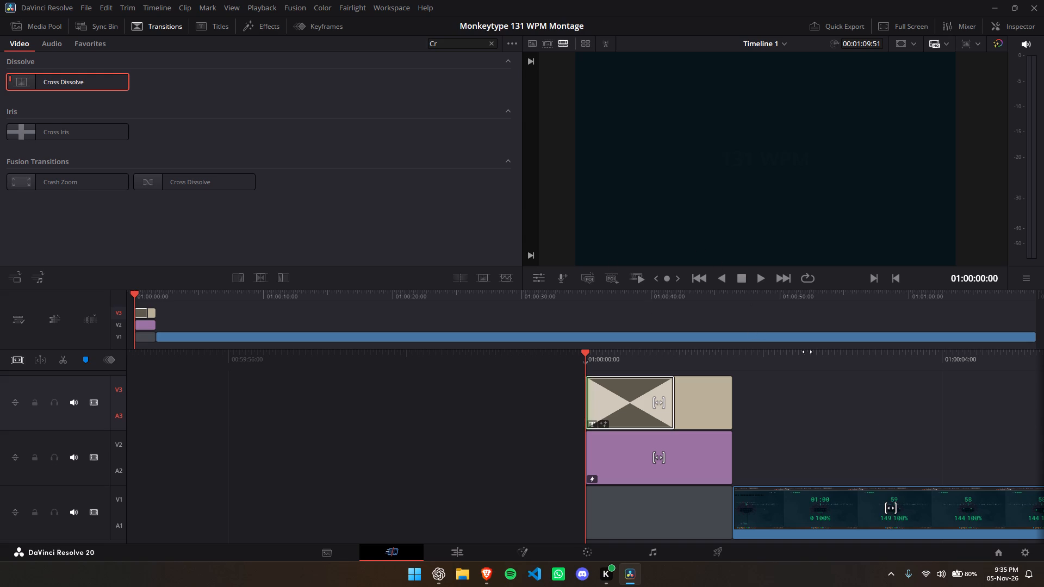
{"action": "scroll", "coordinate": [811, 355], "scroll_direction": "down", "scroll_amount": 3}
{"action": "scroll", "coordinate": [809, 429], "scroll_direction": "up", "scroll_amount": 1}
Save the Monkeytype 131 WPM Montage project.
{"action": "left_click", "coordinate": [790, 402]}
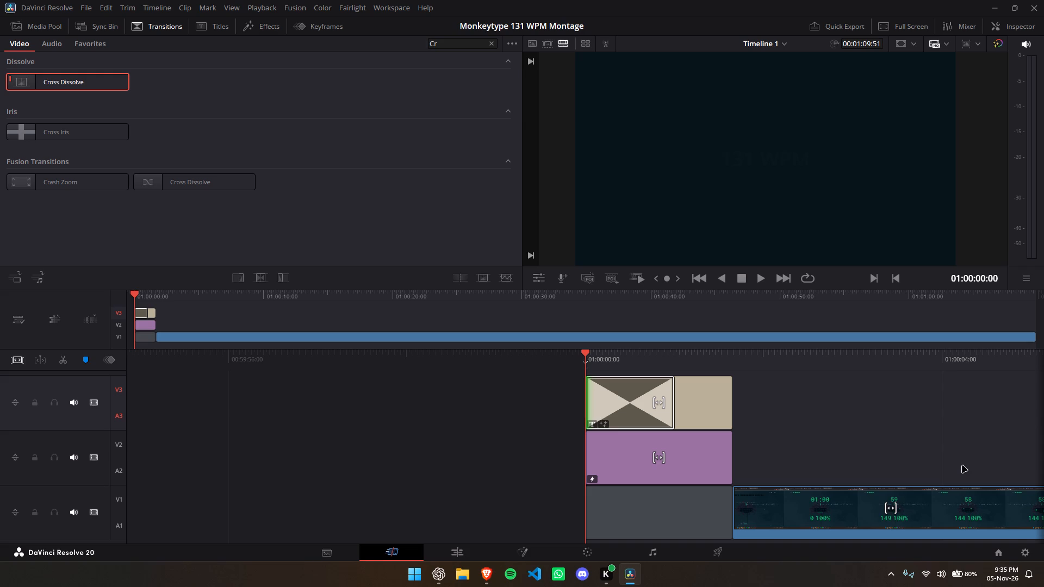
{"action": "key", "text": "ctrl+s"}
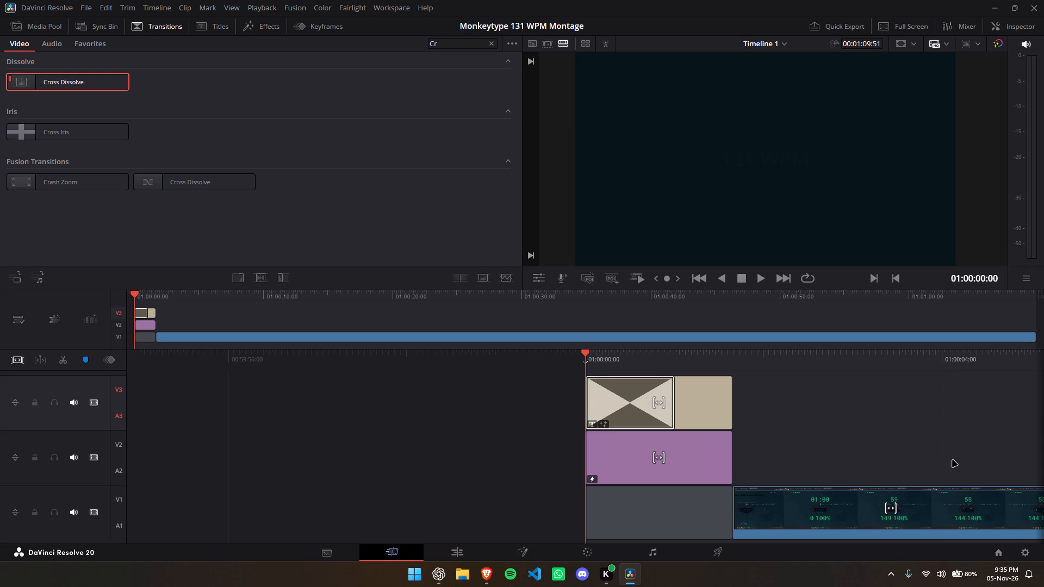
{"action": "left_click", "coordinate": [840, 390]}
{"action": "key", "text": "ctrl+s"}
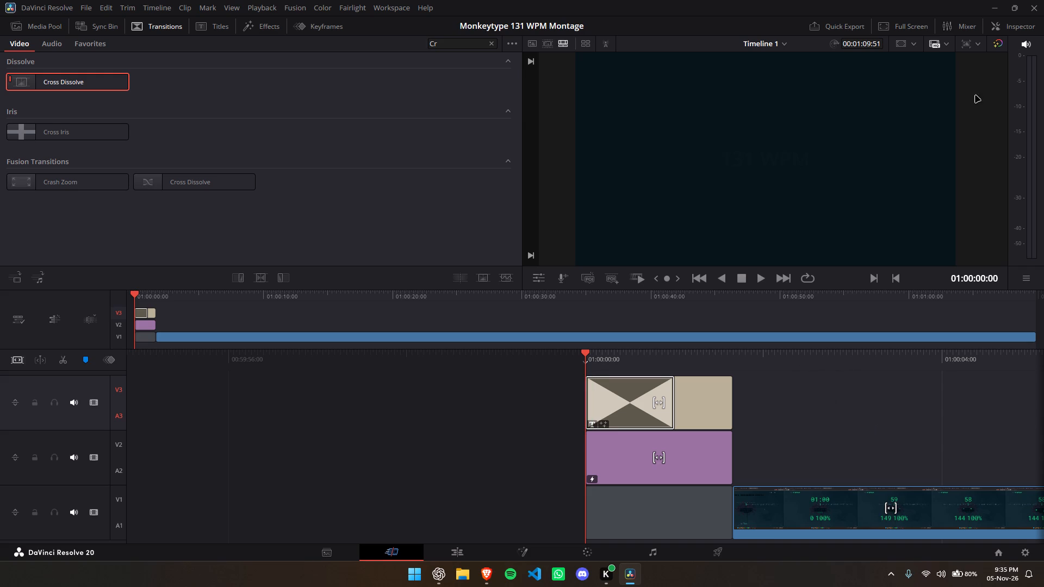